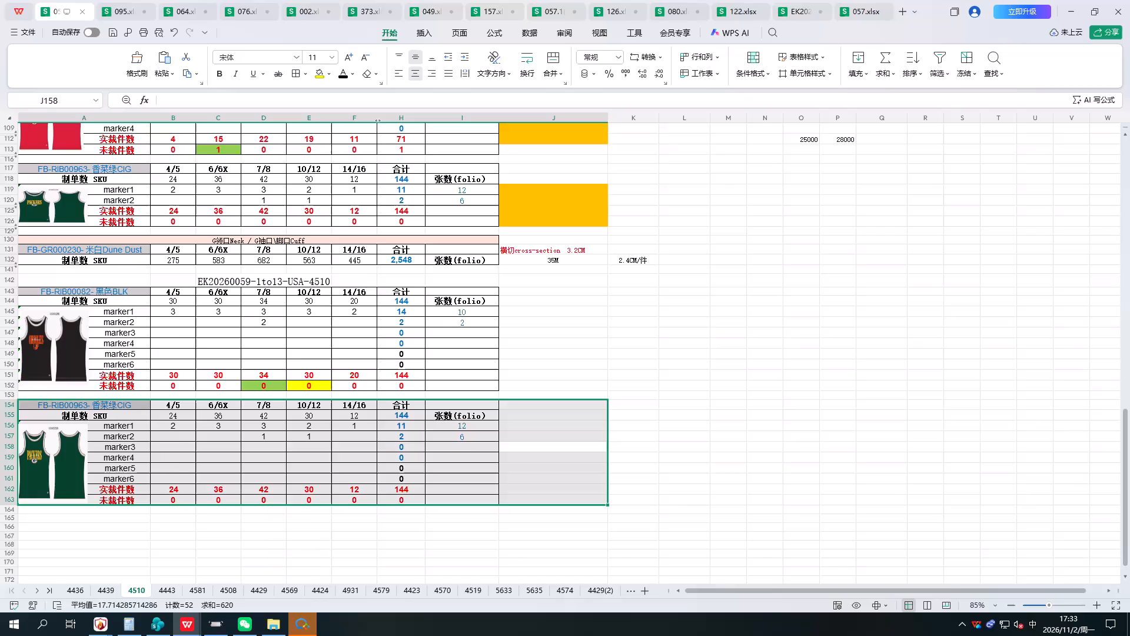
Switch to the nesting software window with 18 RIB AND LINING and close its print preview.
left_click(114, 625)
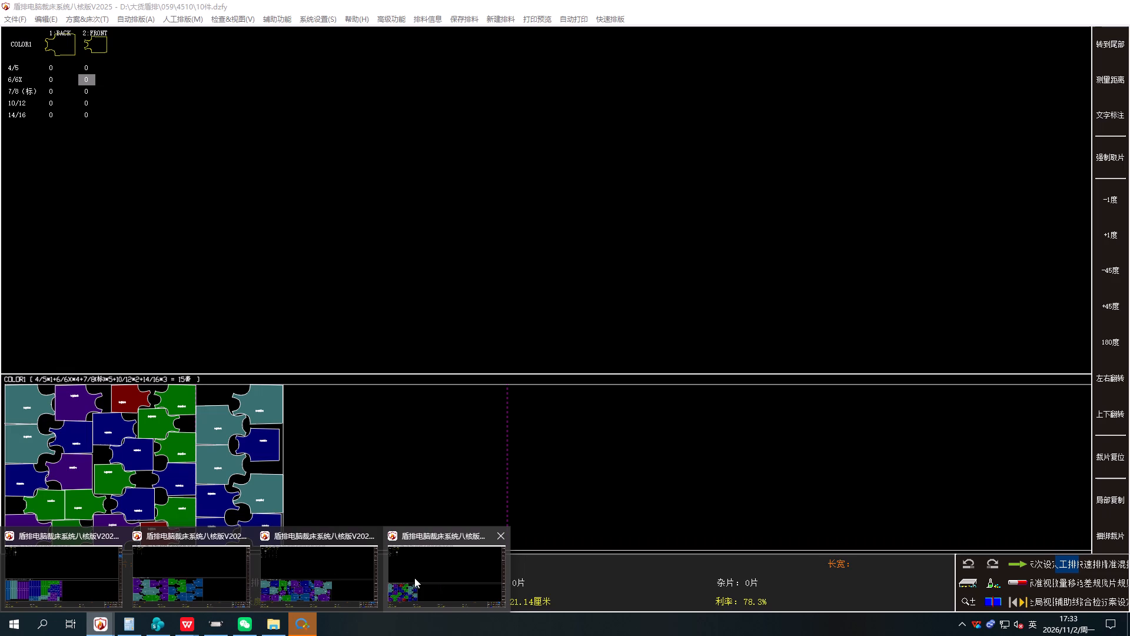
left_click(414, 578)
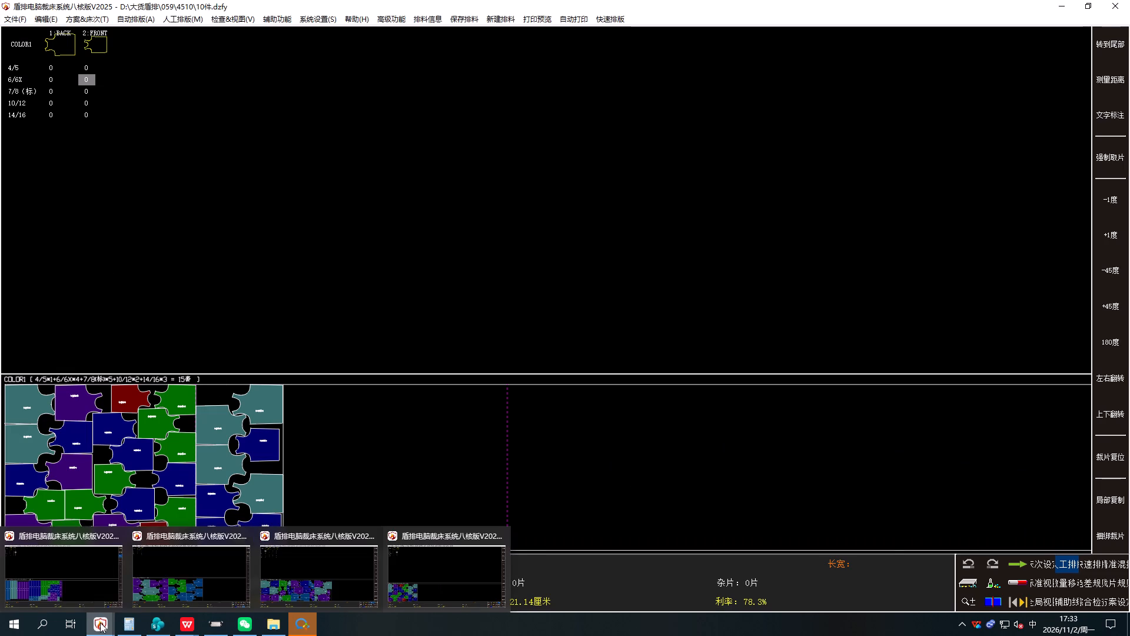
left_click(63, 574)
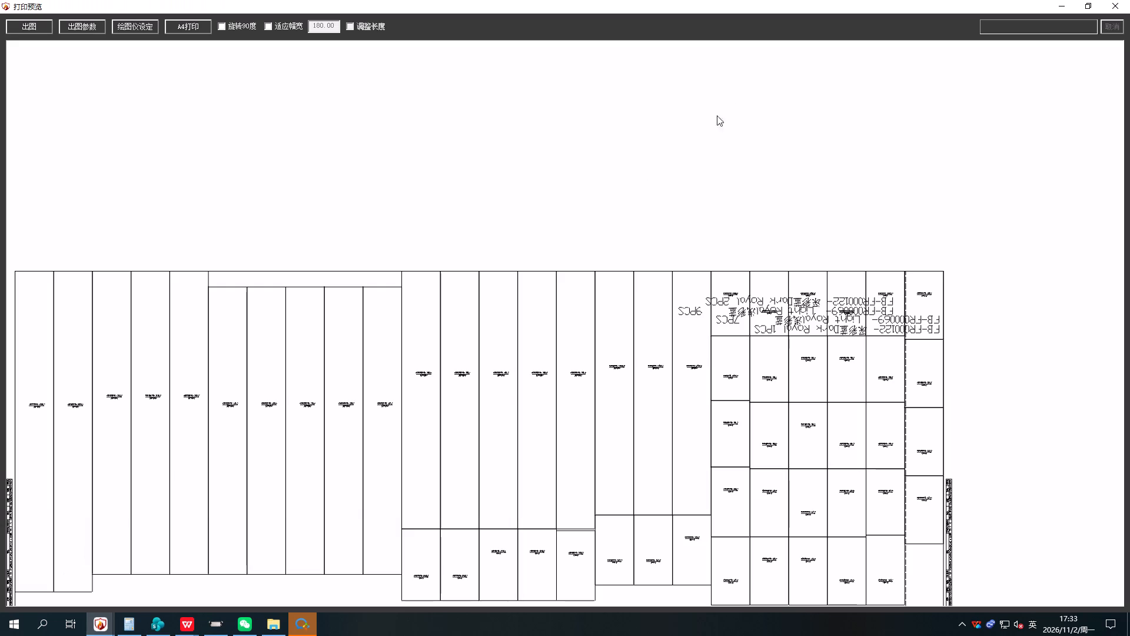
left_click(1129, 0)
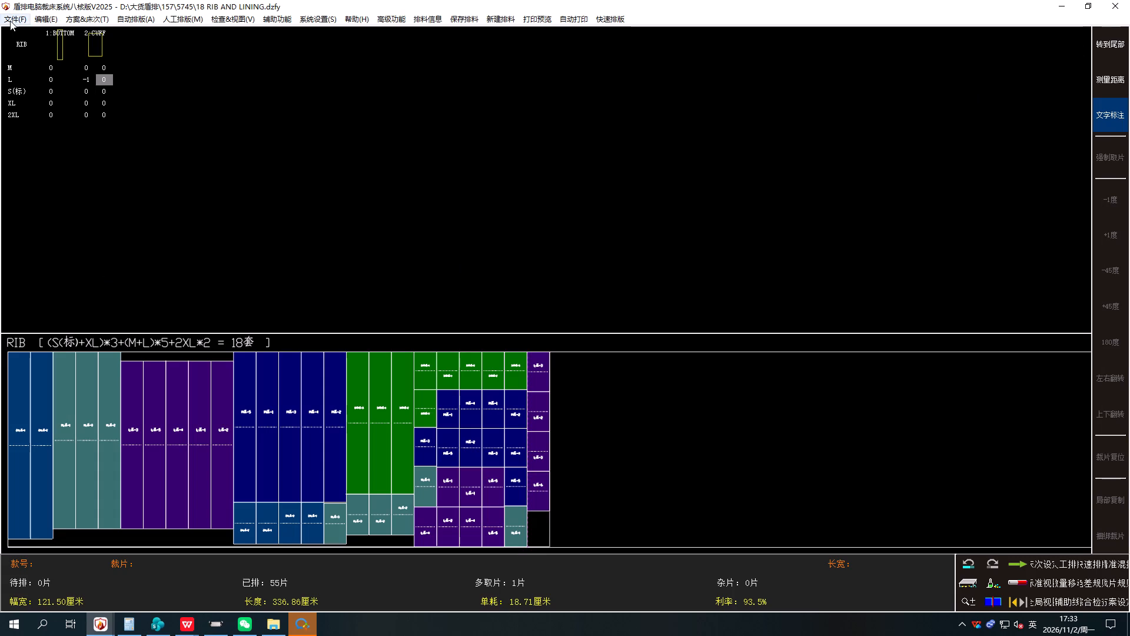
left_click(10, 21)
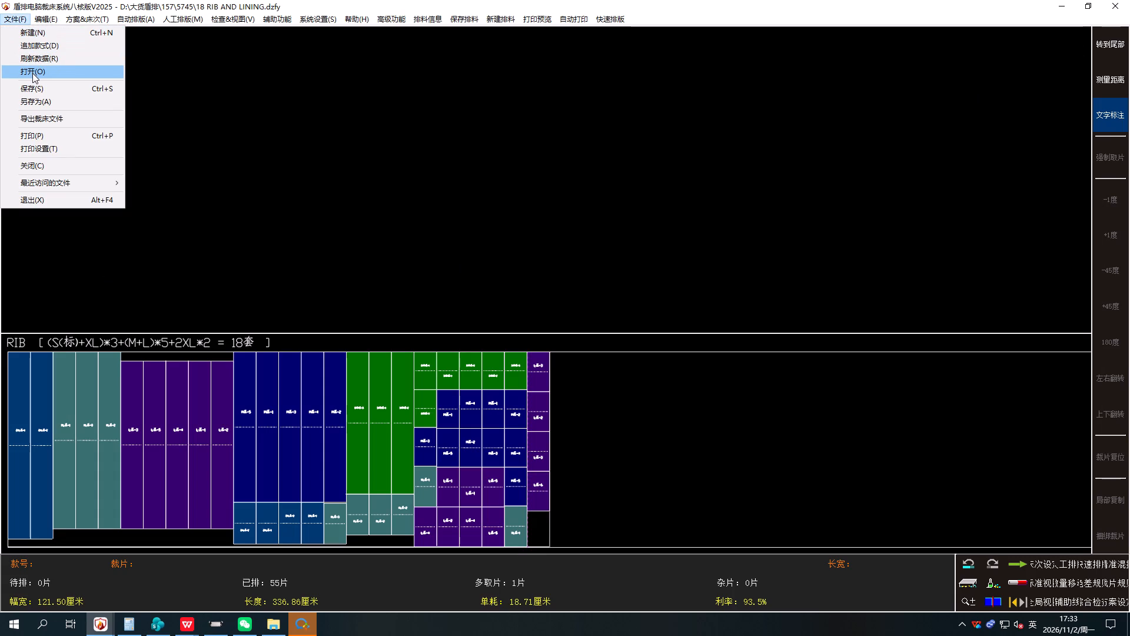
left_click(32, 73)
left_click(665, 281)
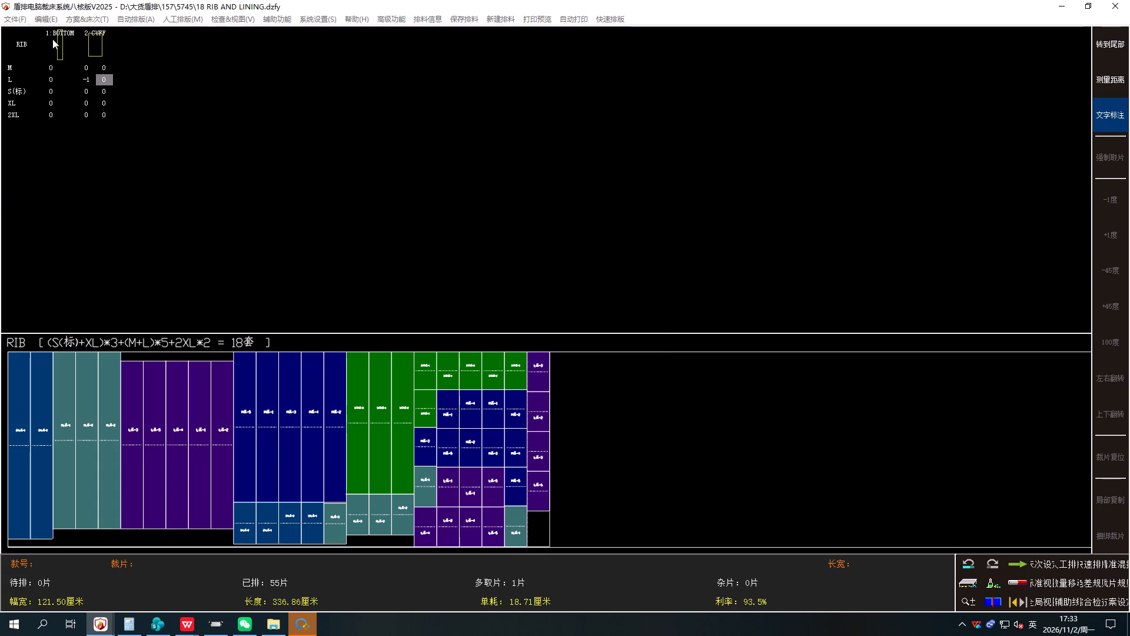
Start a new marker file and load the pattern HQAP0004752.prj from folder 095 in 大货纸样.
left_click(14, 21)
left_click(46, 32)
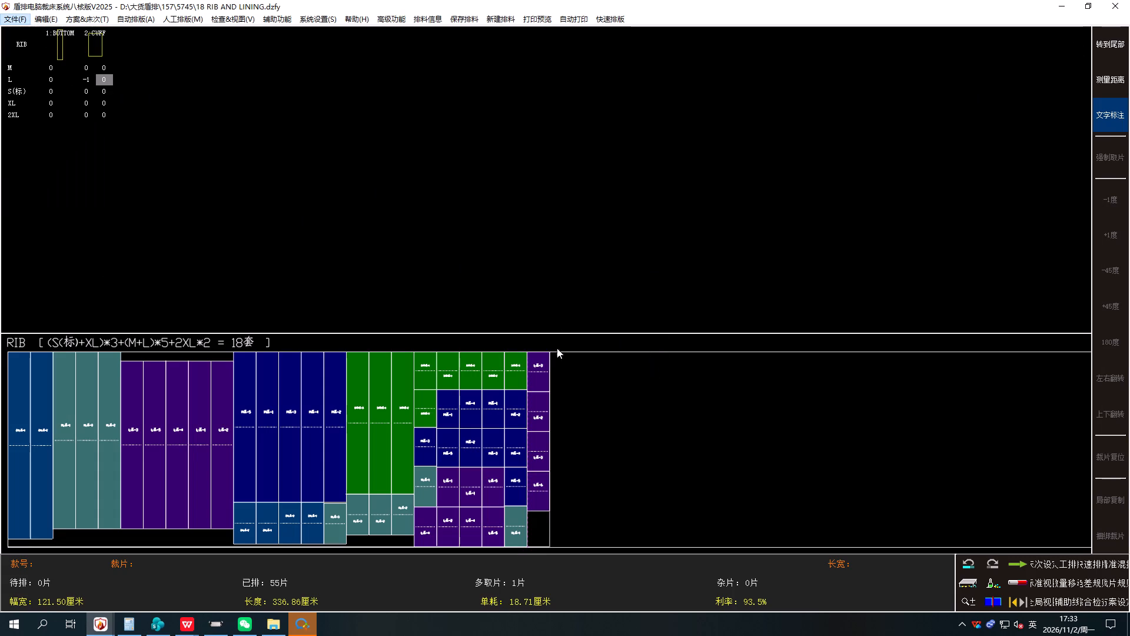
left_click(557, 348)
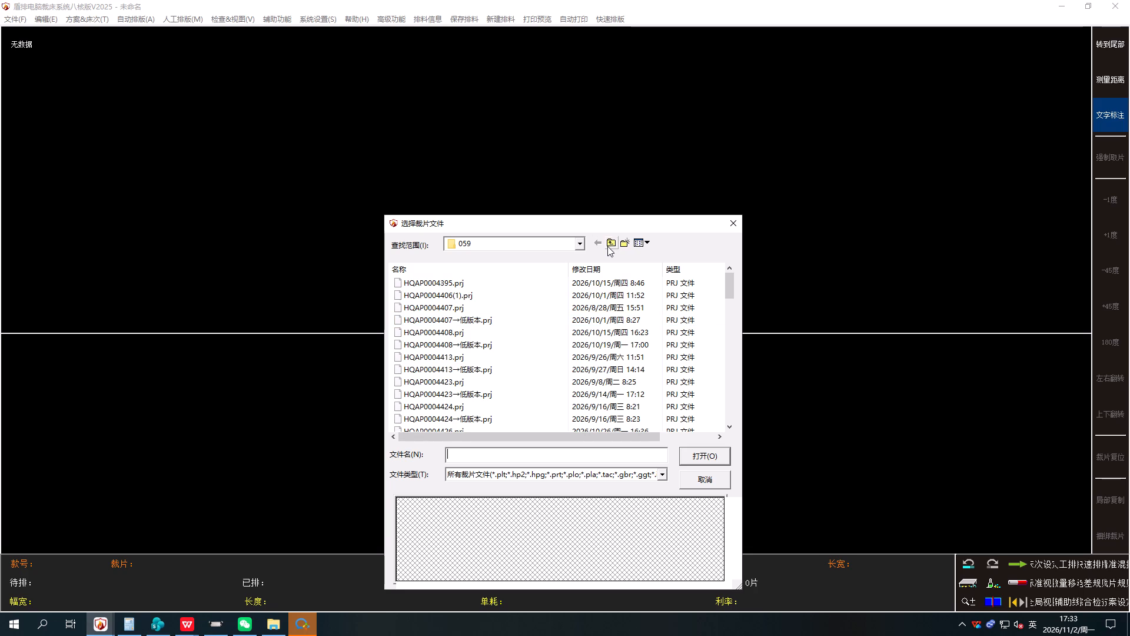
left_click(609, 246)
scroll(552, 330, "down", 6)
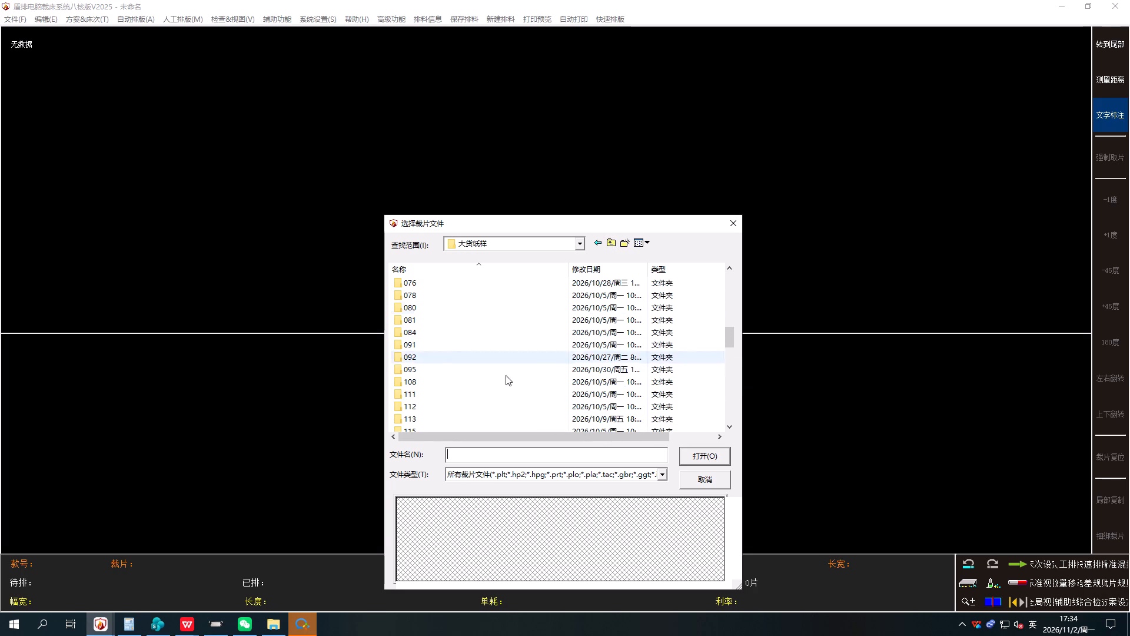
double_click(432, 366)
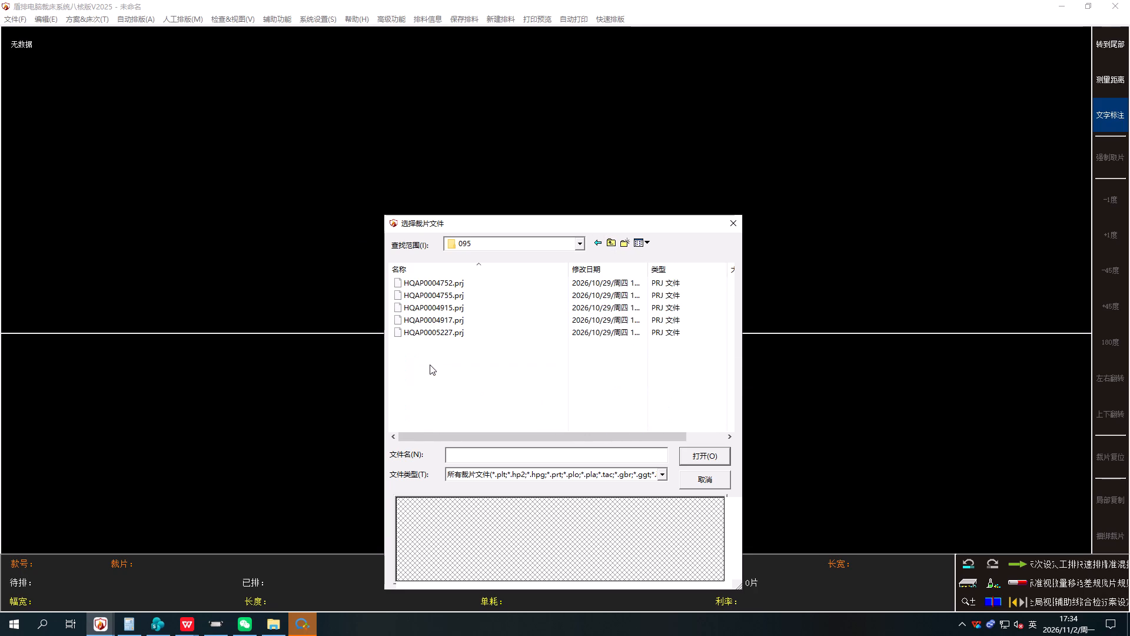
double_click(461, 281)
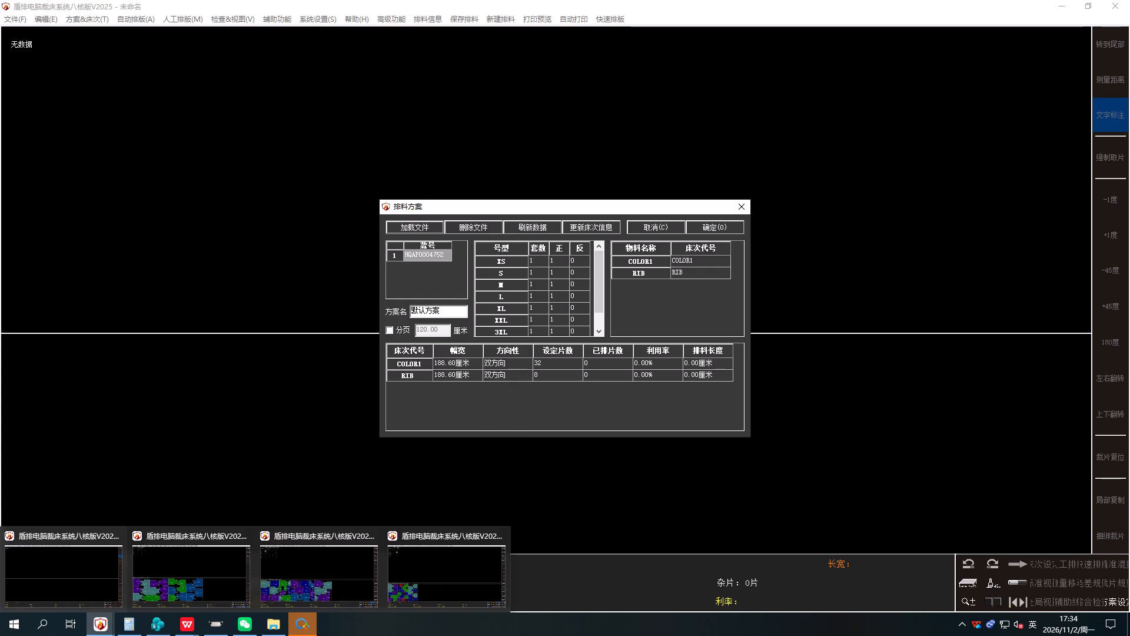
Switch to 095.xlsx and examine the marker ratios and folio counts on sheet 4752.
left_click(188, 635)
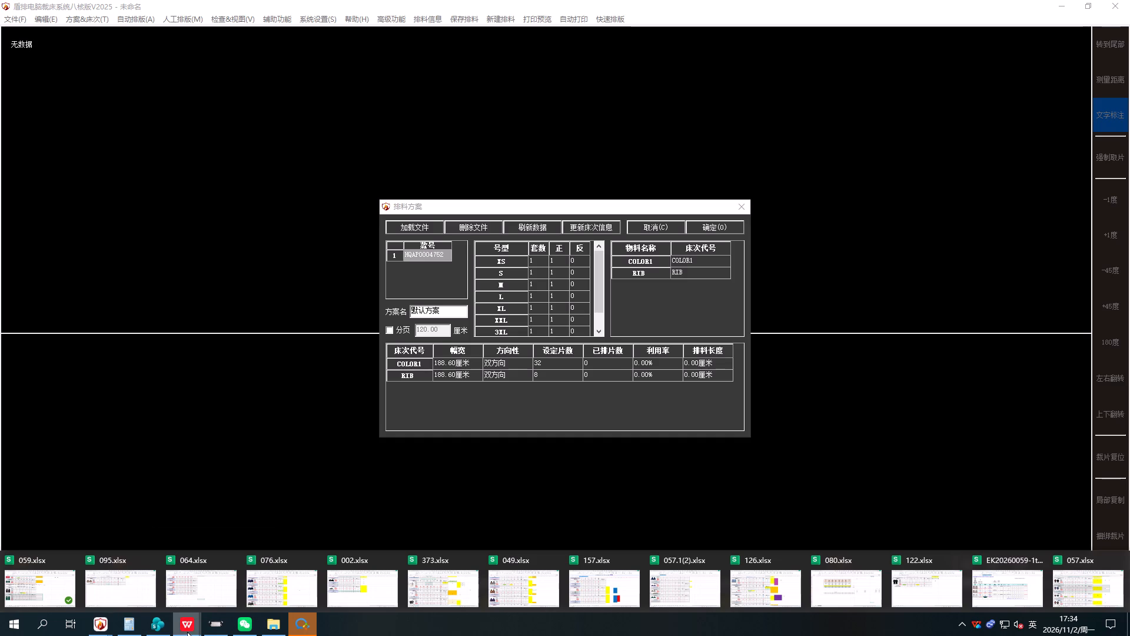
left_click(120, 591)
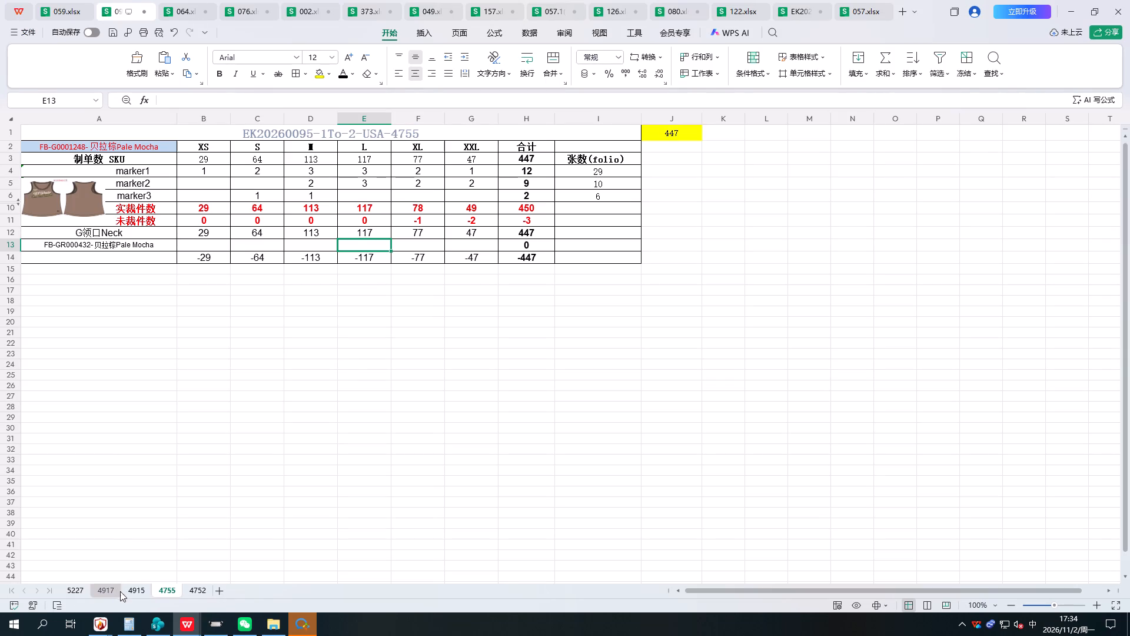
left_click(189, 589)
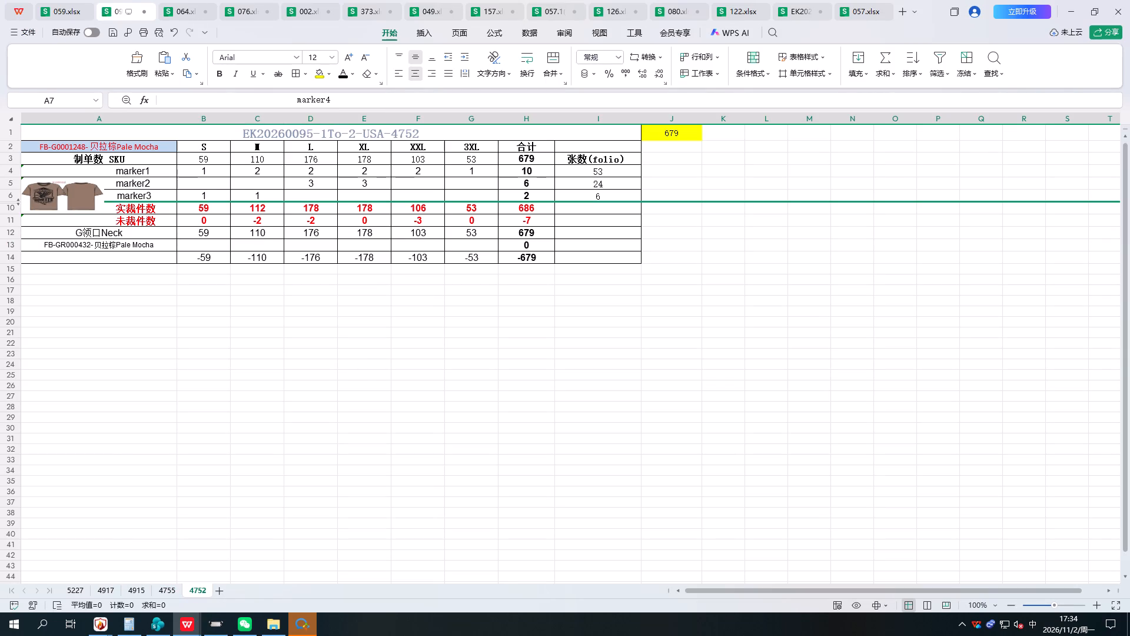
left_click(233, 177)
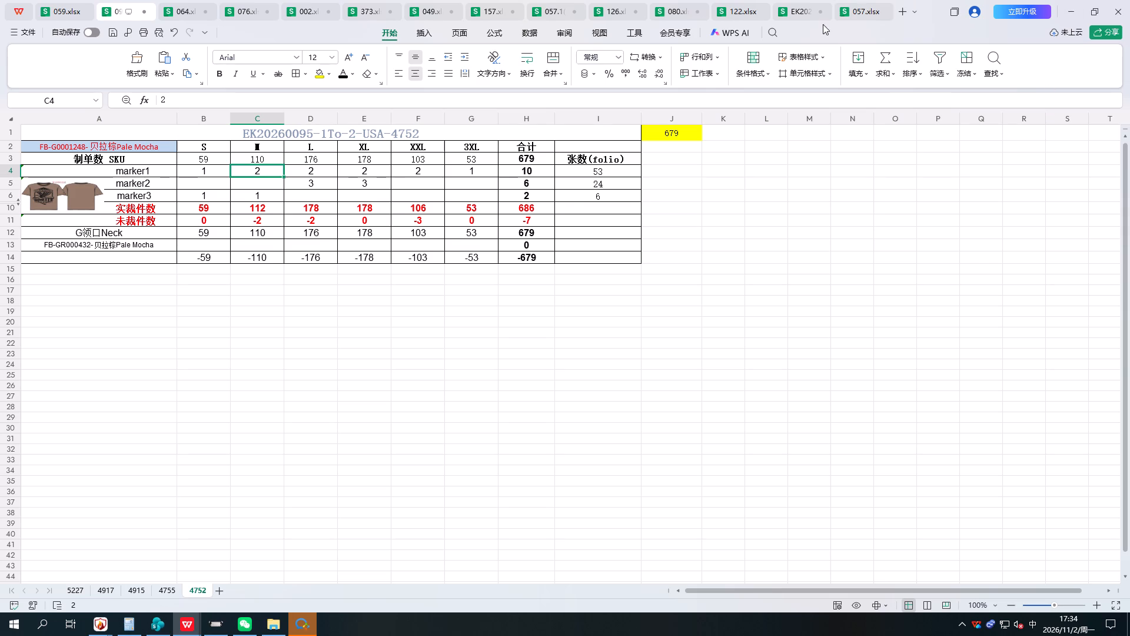
left_click(267, 226)
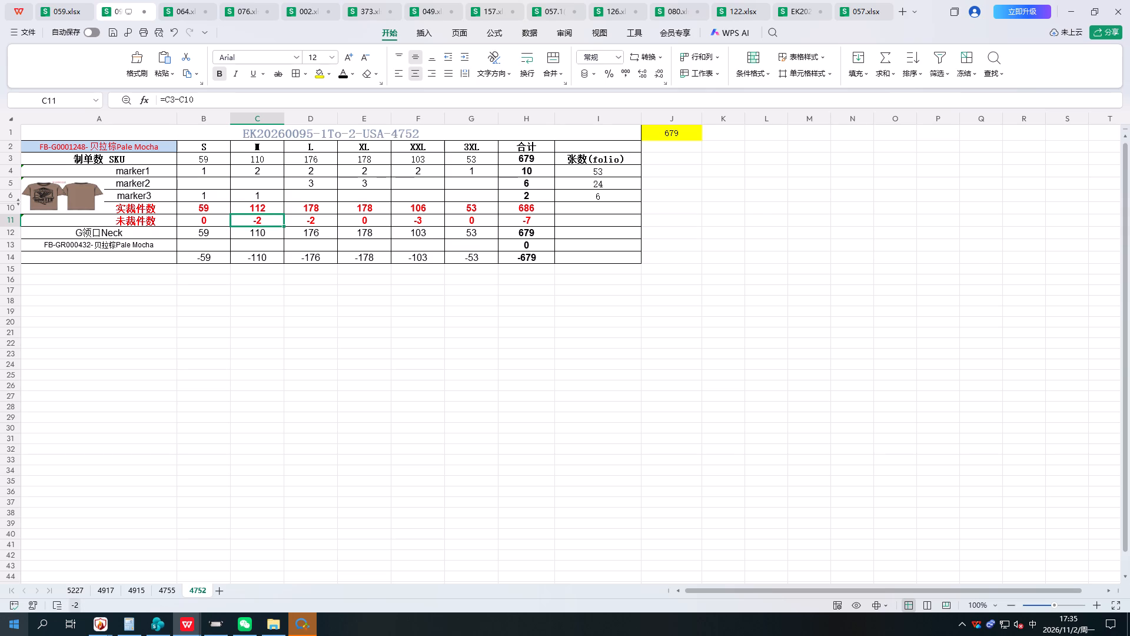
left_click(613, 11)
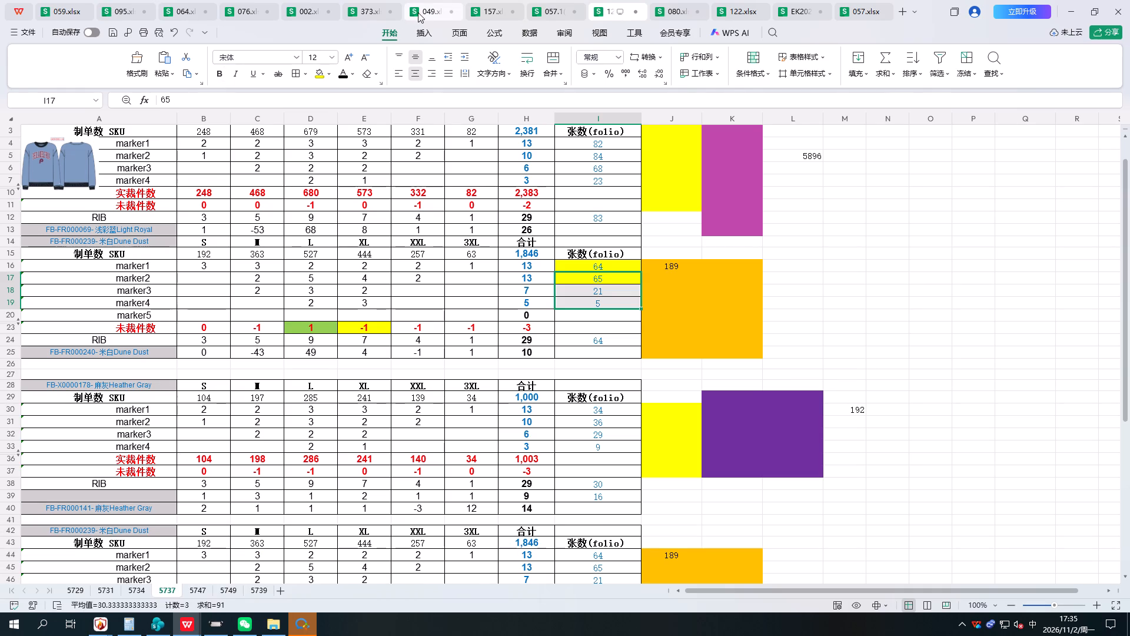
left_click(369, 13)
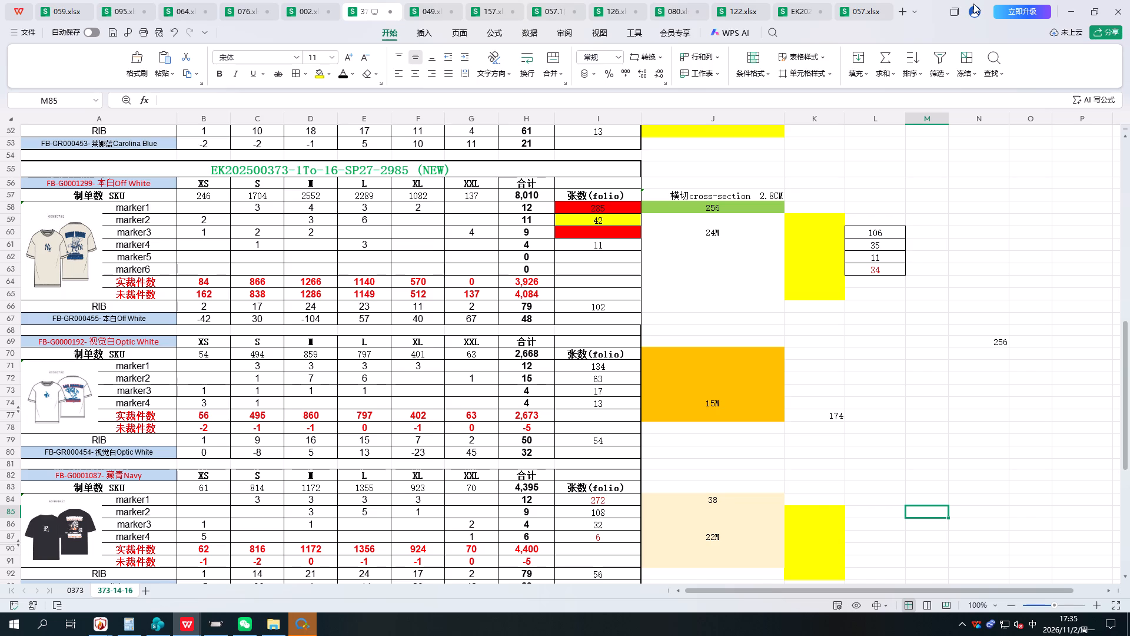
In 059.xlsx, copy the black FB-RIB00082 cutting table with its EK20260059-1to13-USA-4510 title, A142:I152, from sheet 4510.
left_click(66, 15)
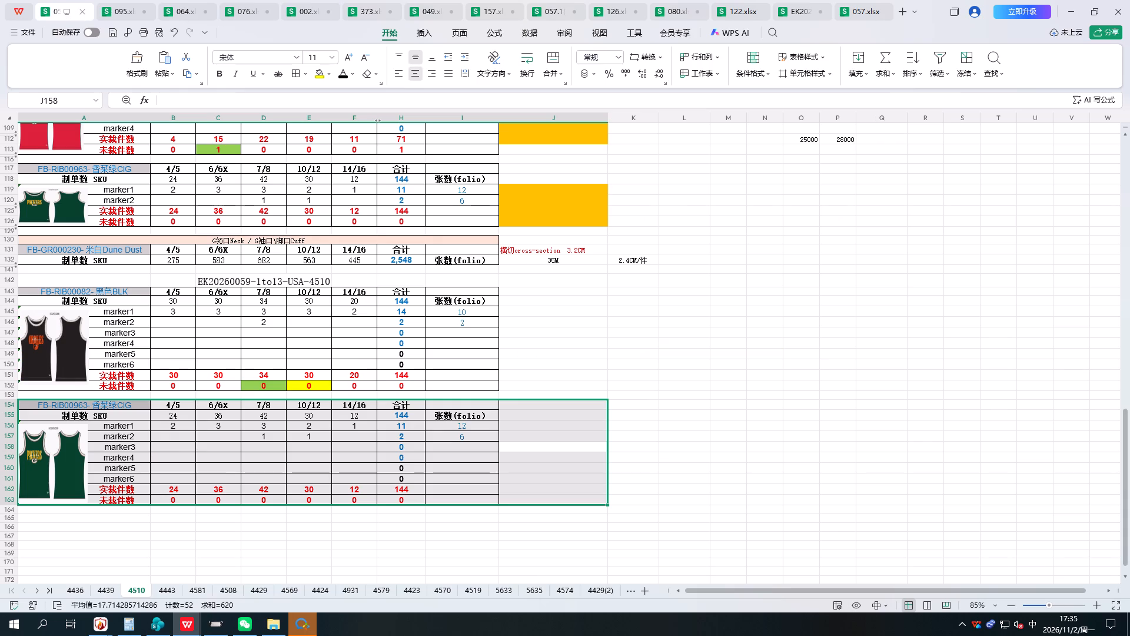
left_click(480, 445)
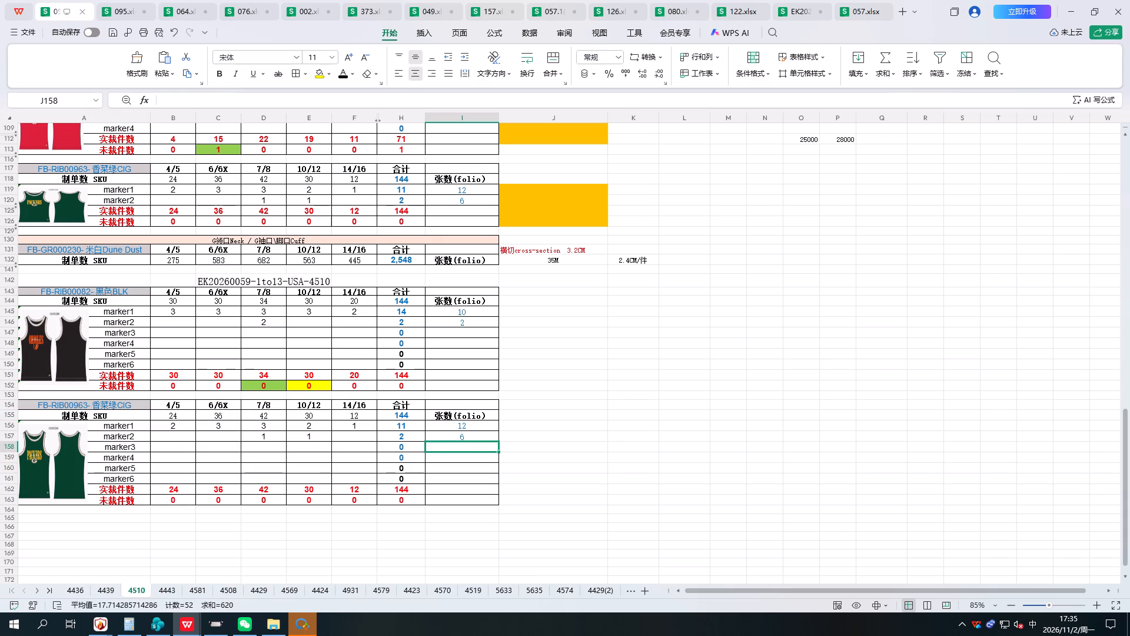
left_click_drag(553, 310, 543, 376)
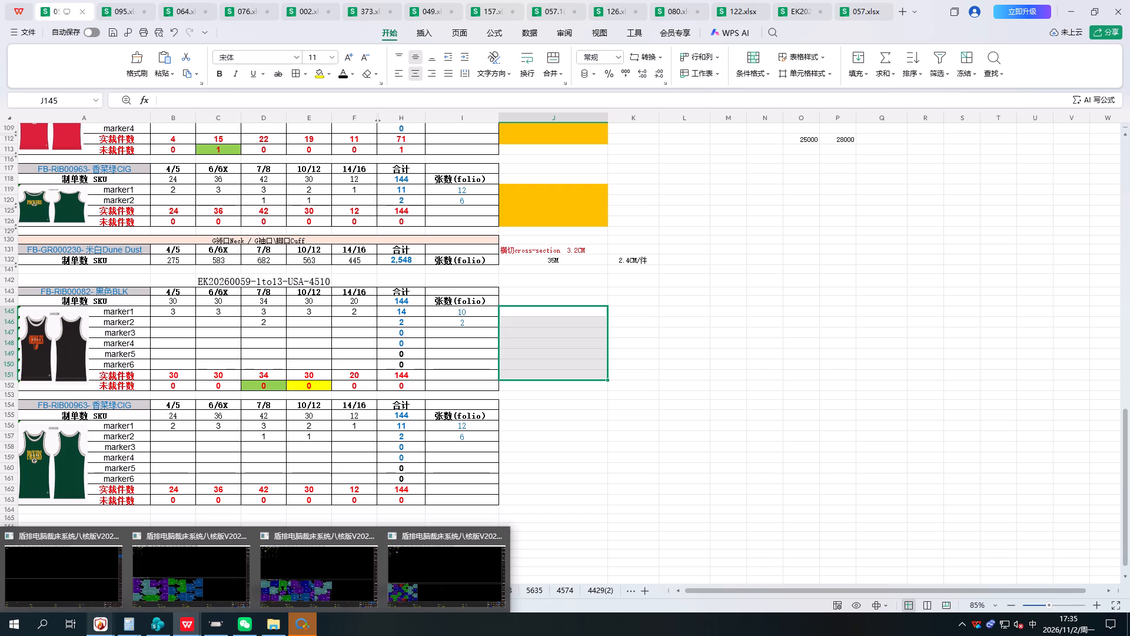
left_click_drag(29, 279, 32, 280)
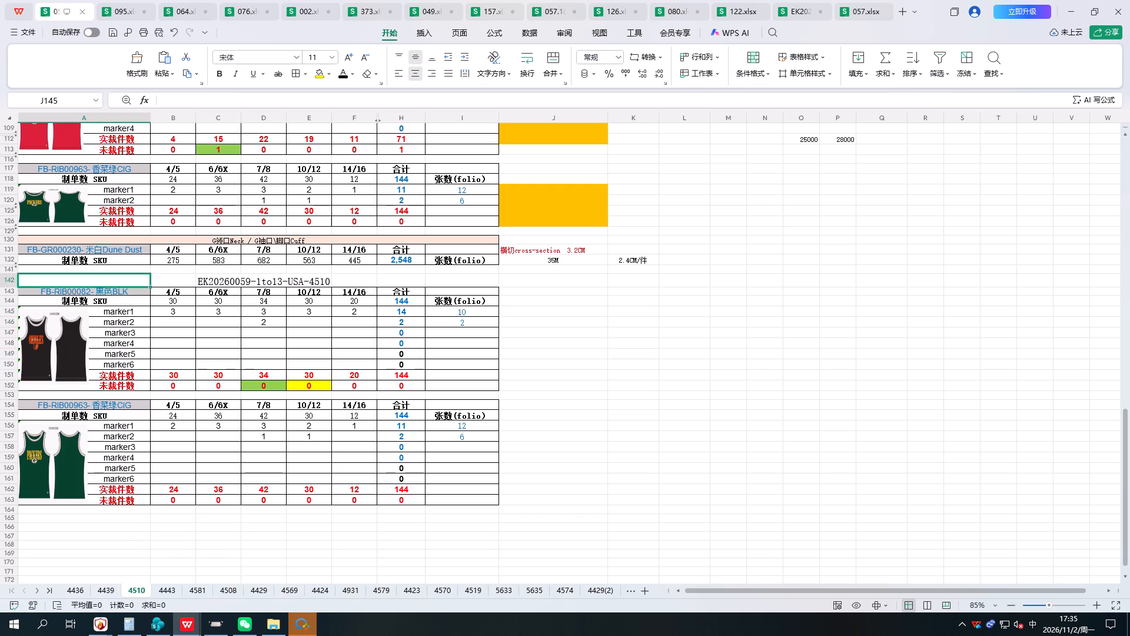
left_click_drag(32, 280, 484, 385)
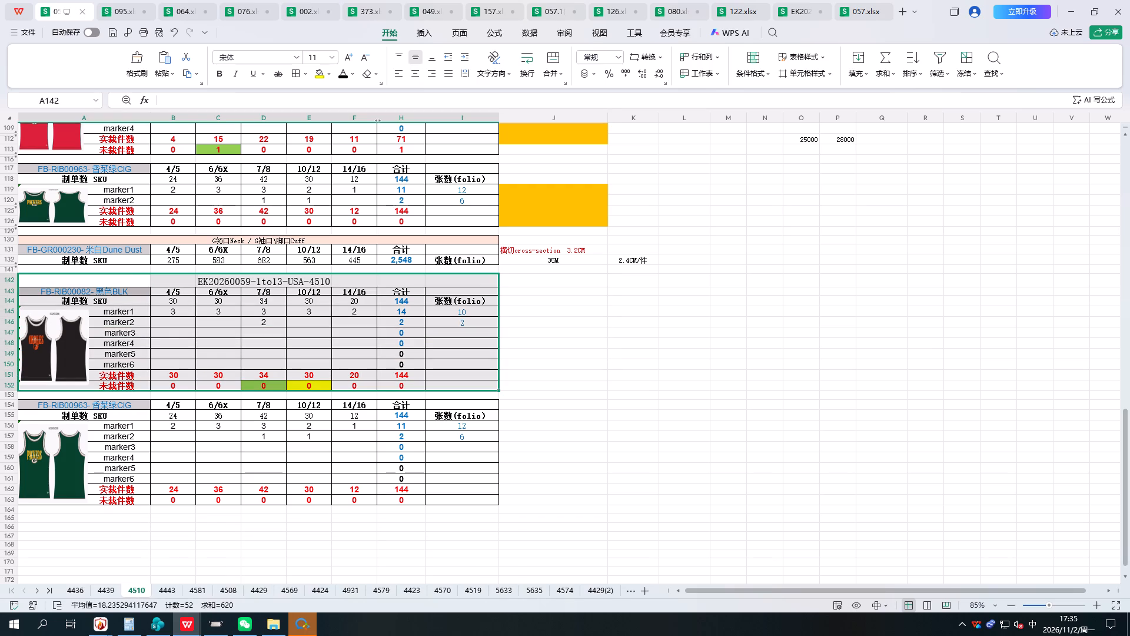
key("c")
left_click(529, 354)
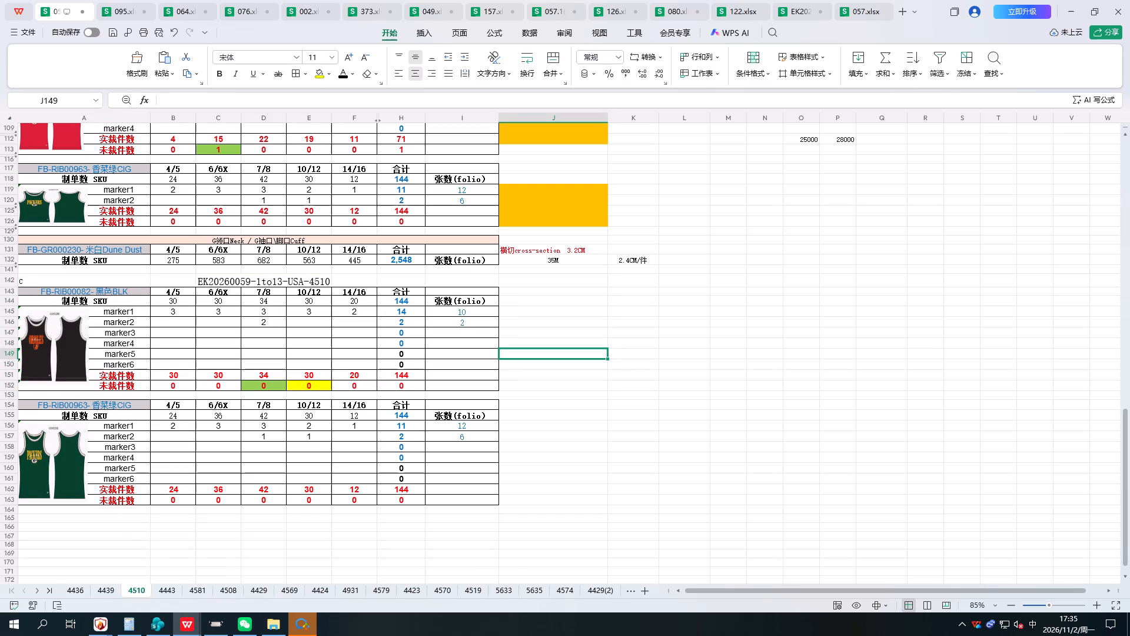
key("ctrl+z")
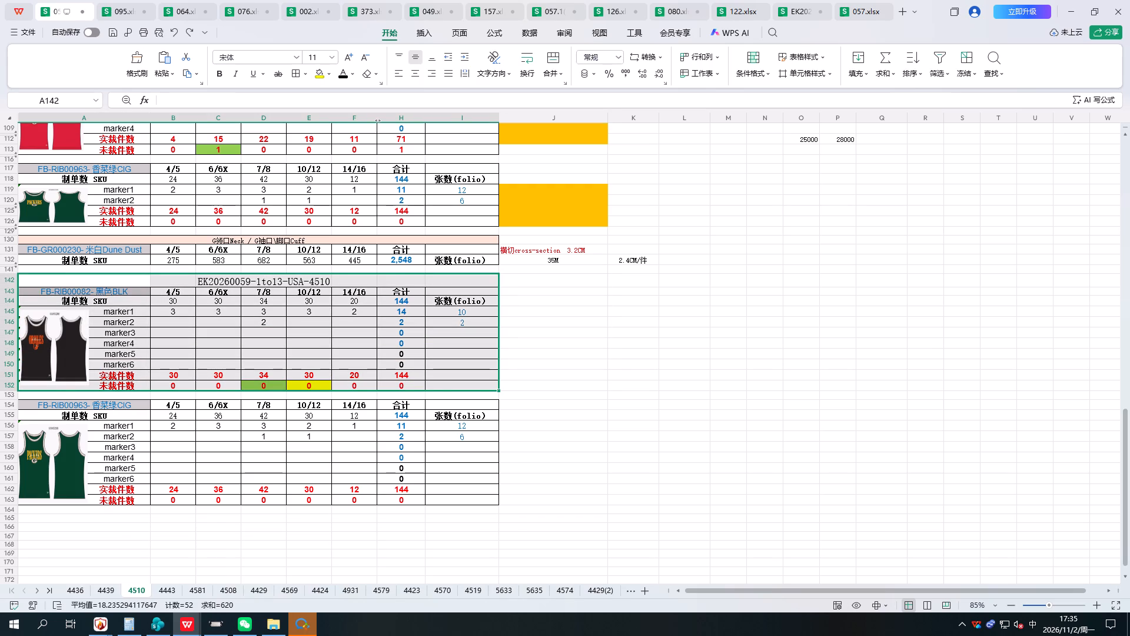
key("ctrl+c")
Switch to WeChat, send the copied cutting table to the clerk's chat, and put the chat window away.
left_click(243, 621)
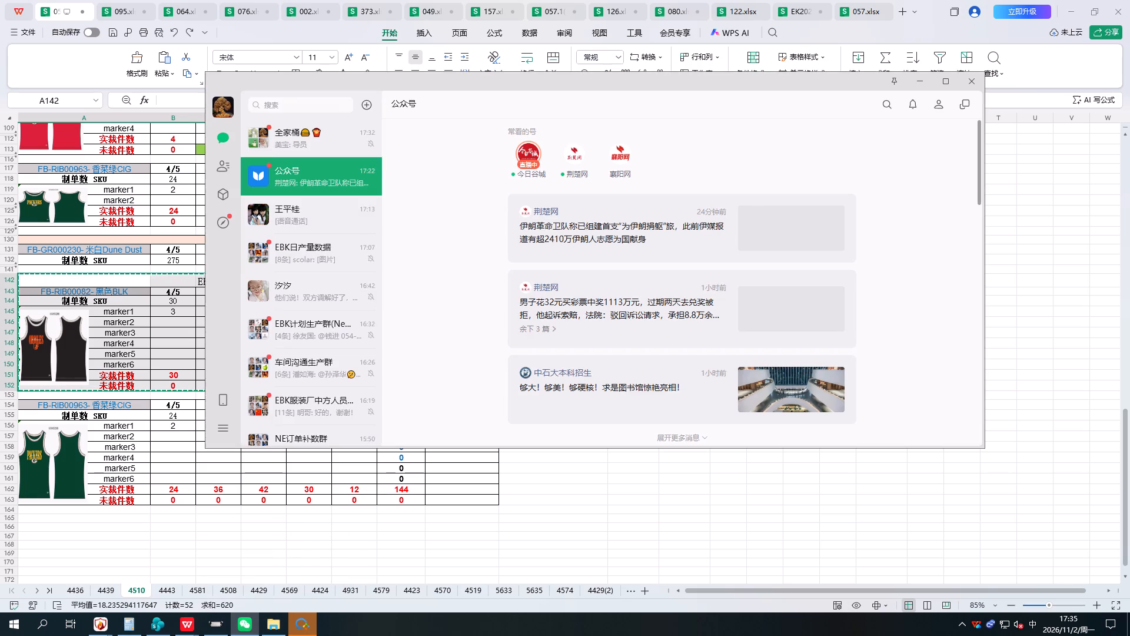
left_click(307, 108)
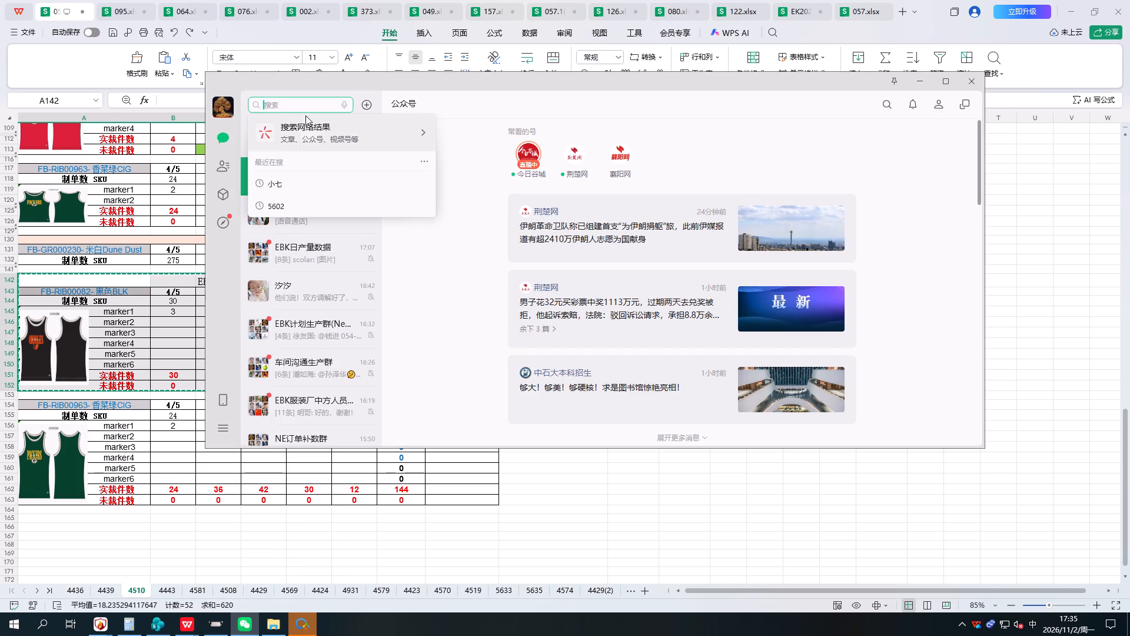
key("m")
left_click(317, 160)
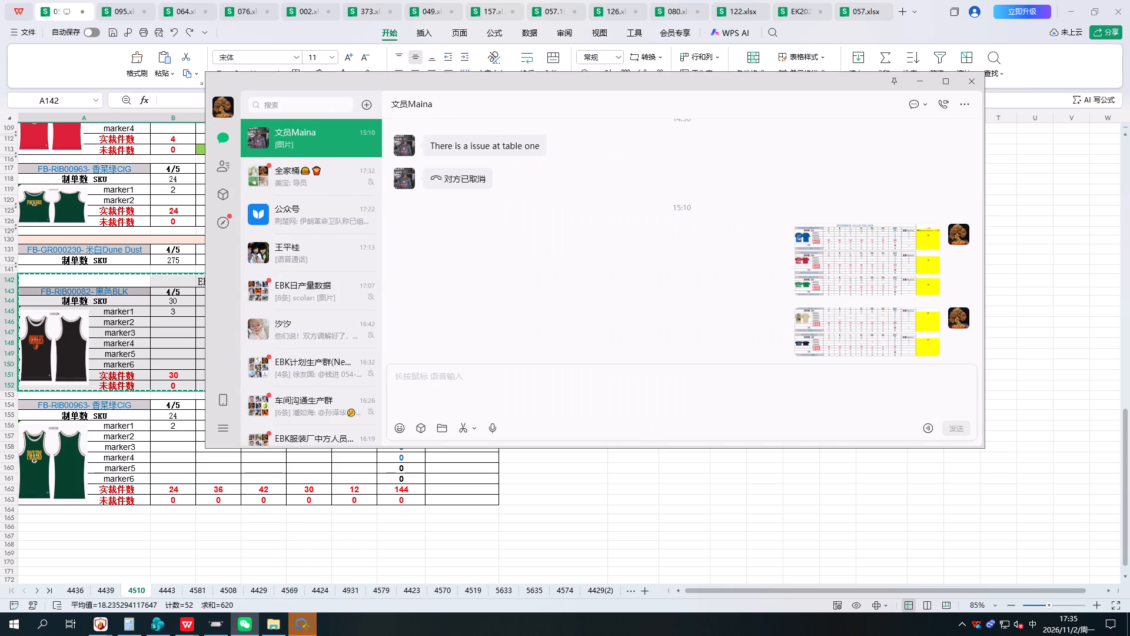
key("ctrl+v")
key("Return")
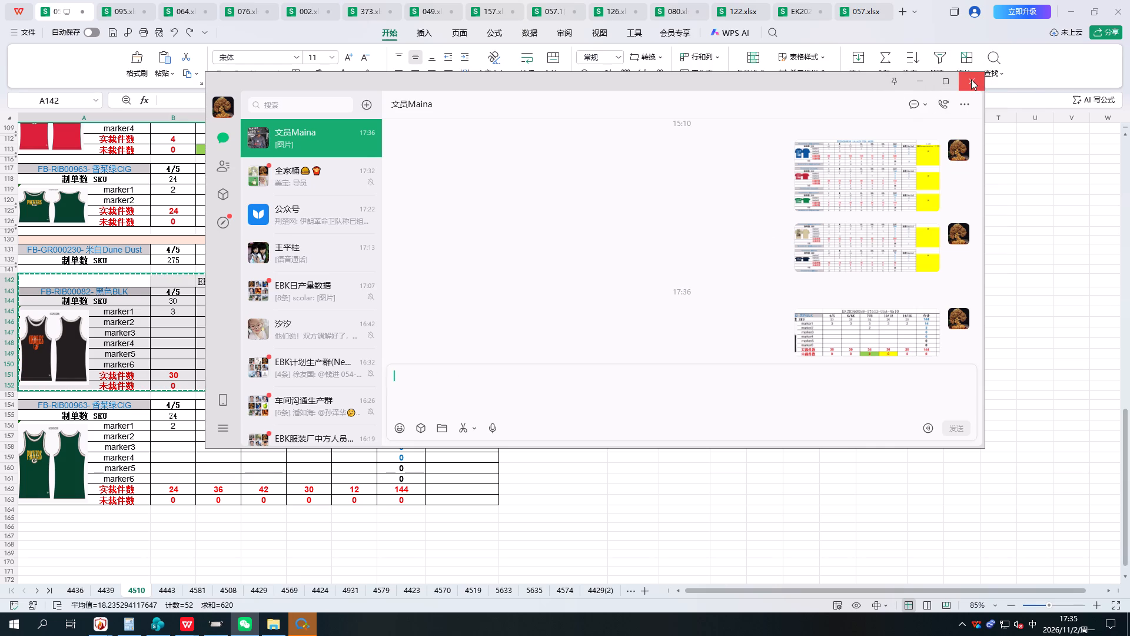
left_click(913, 82)
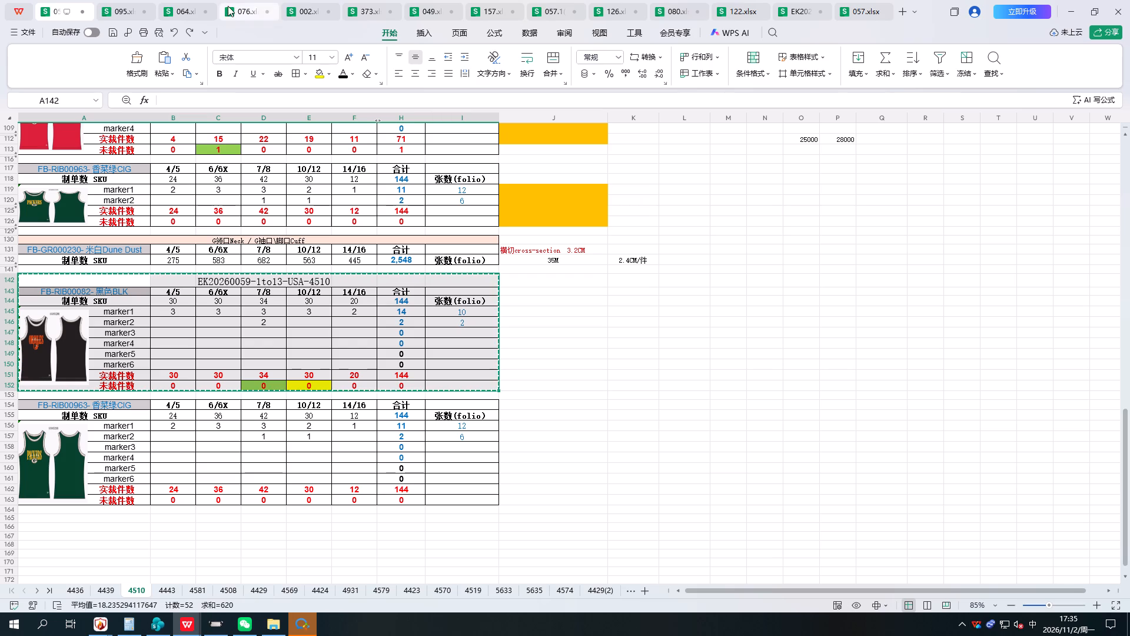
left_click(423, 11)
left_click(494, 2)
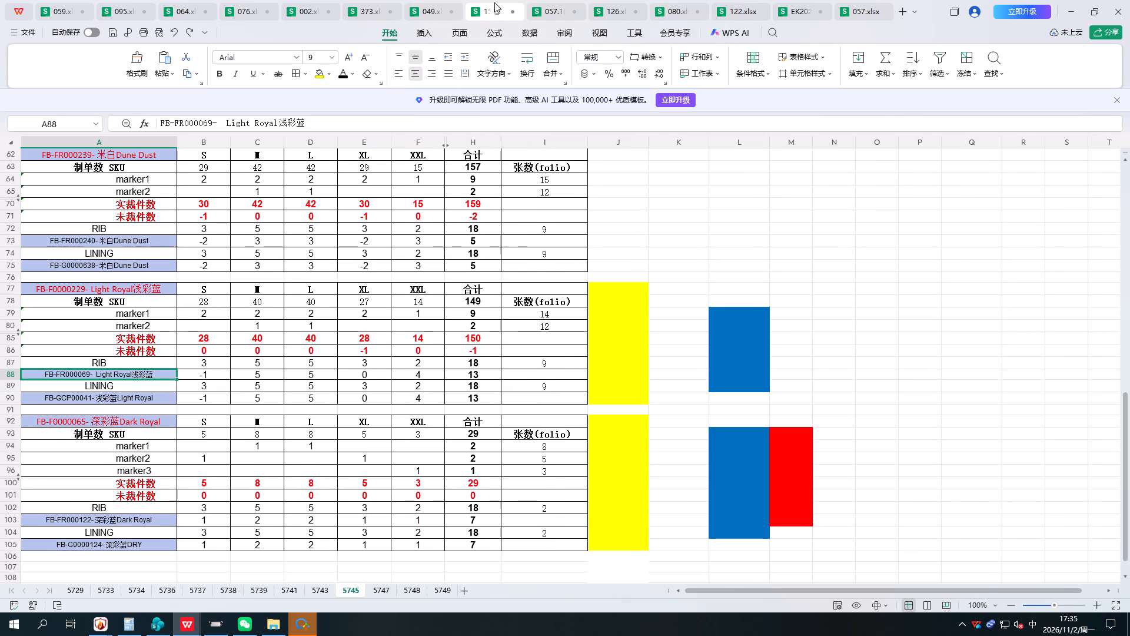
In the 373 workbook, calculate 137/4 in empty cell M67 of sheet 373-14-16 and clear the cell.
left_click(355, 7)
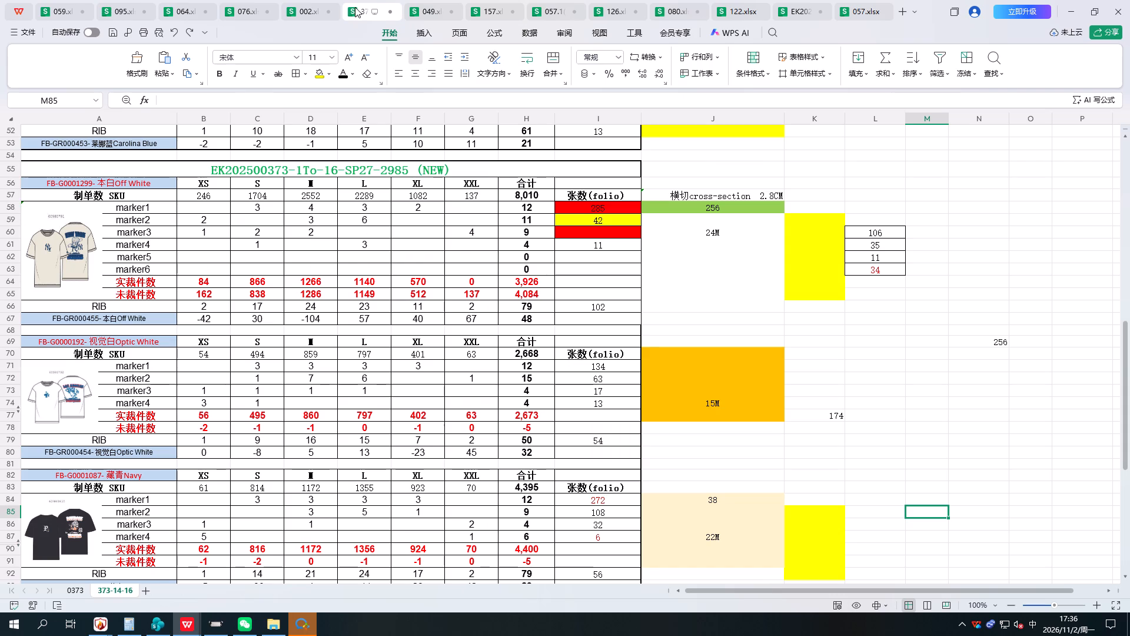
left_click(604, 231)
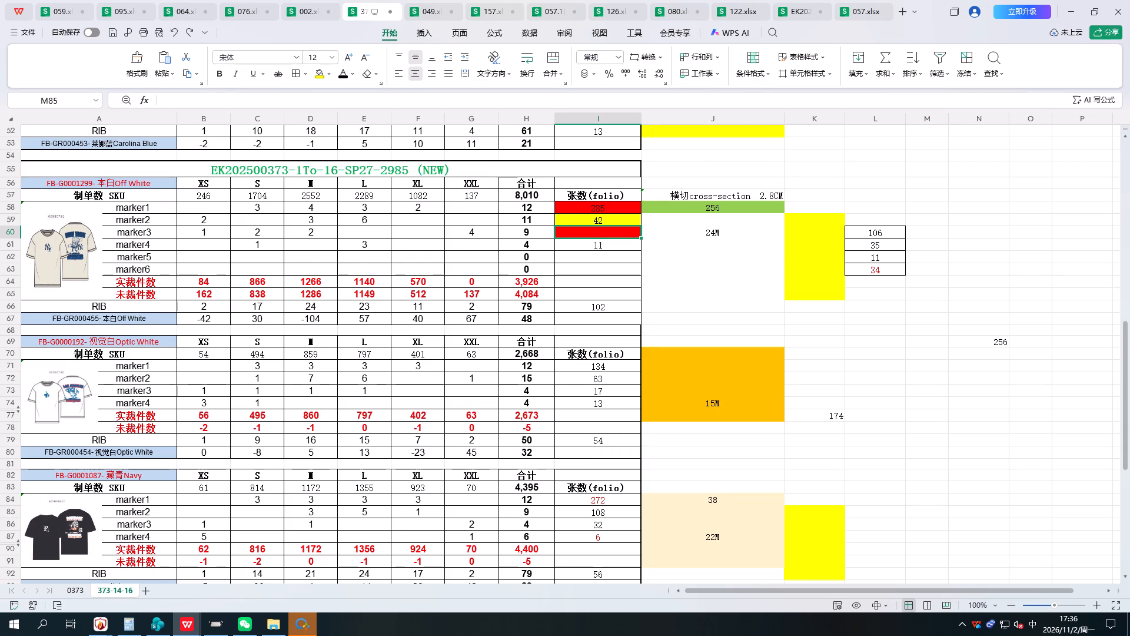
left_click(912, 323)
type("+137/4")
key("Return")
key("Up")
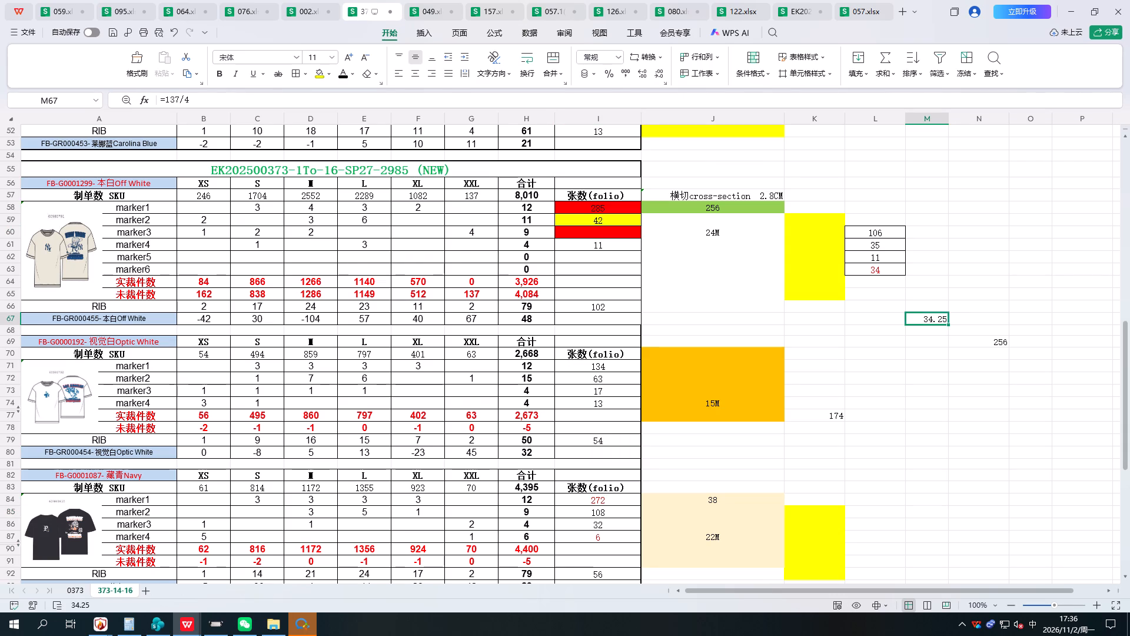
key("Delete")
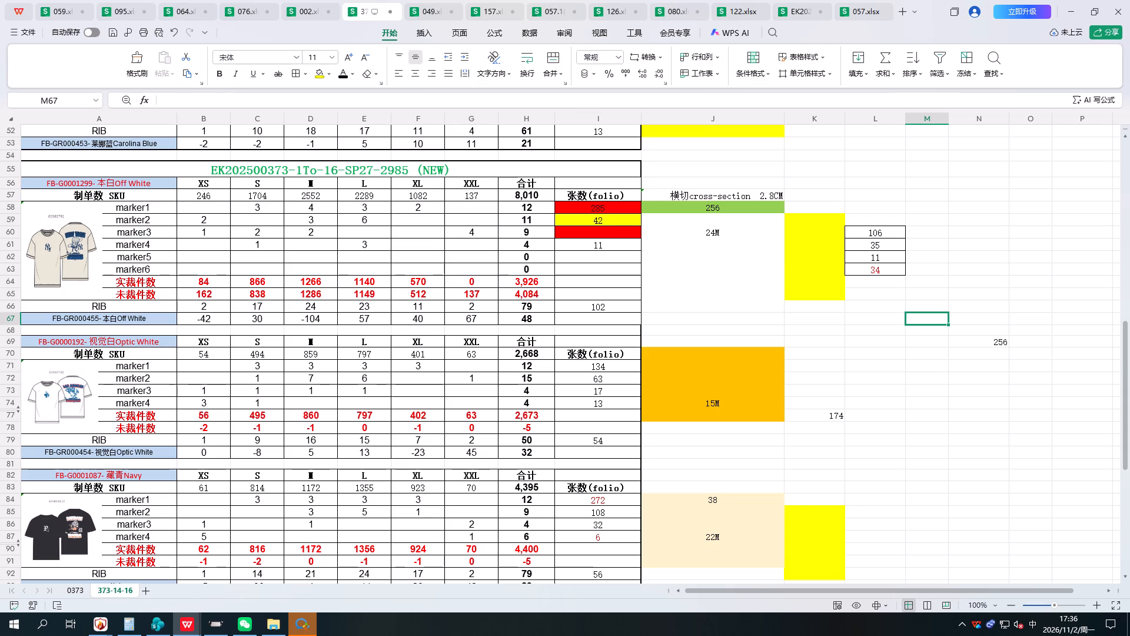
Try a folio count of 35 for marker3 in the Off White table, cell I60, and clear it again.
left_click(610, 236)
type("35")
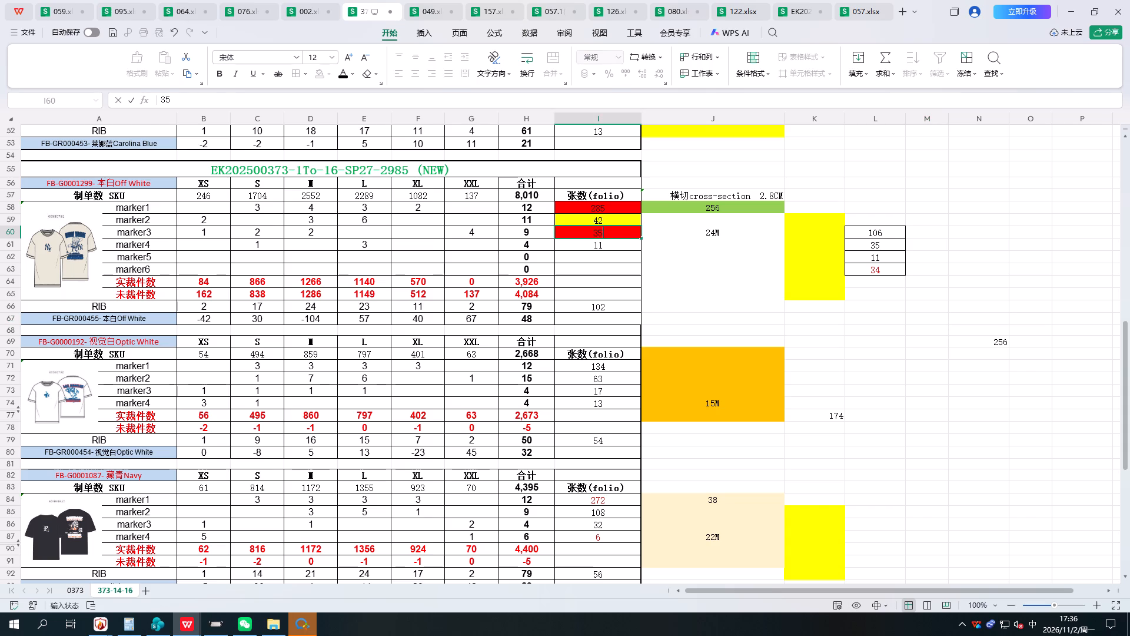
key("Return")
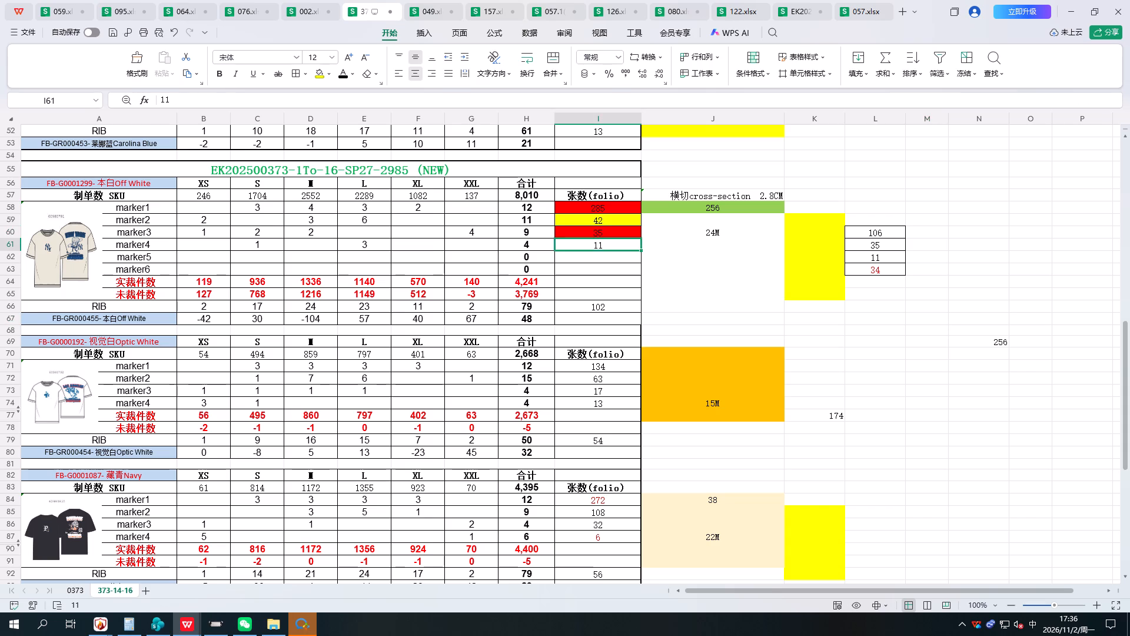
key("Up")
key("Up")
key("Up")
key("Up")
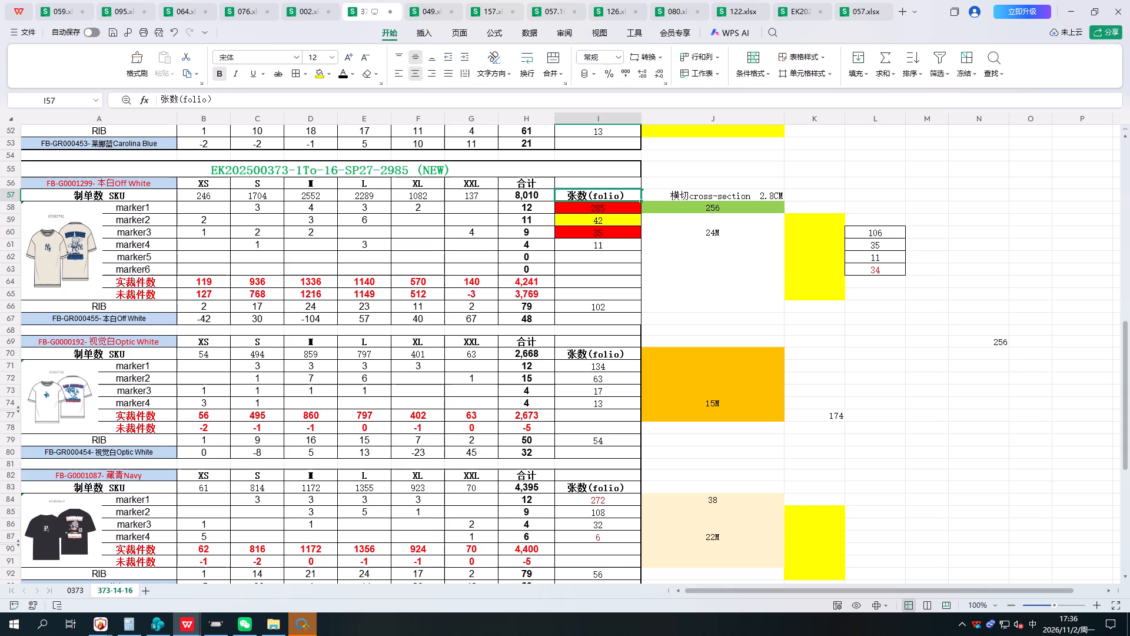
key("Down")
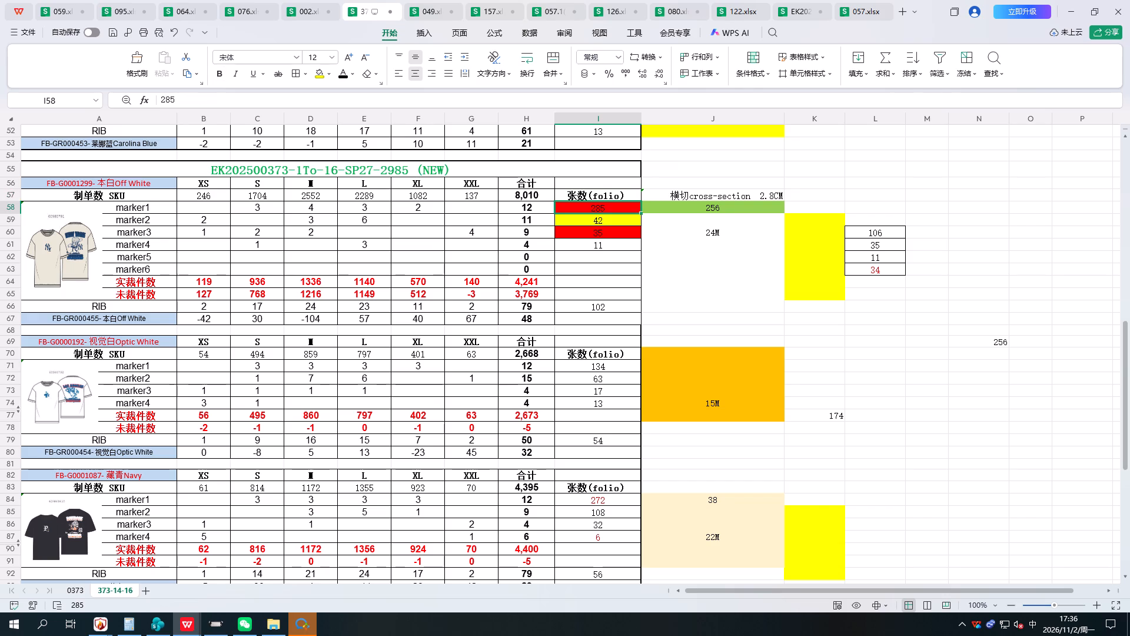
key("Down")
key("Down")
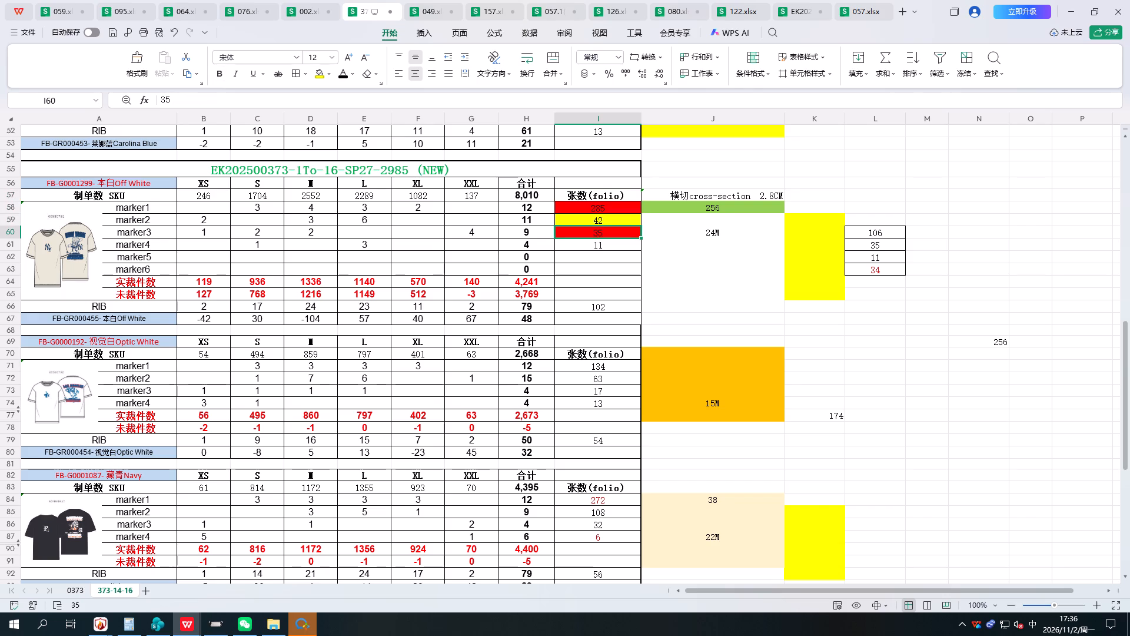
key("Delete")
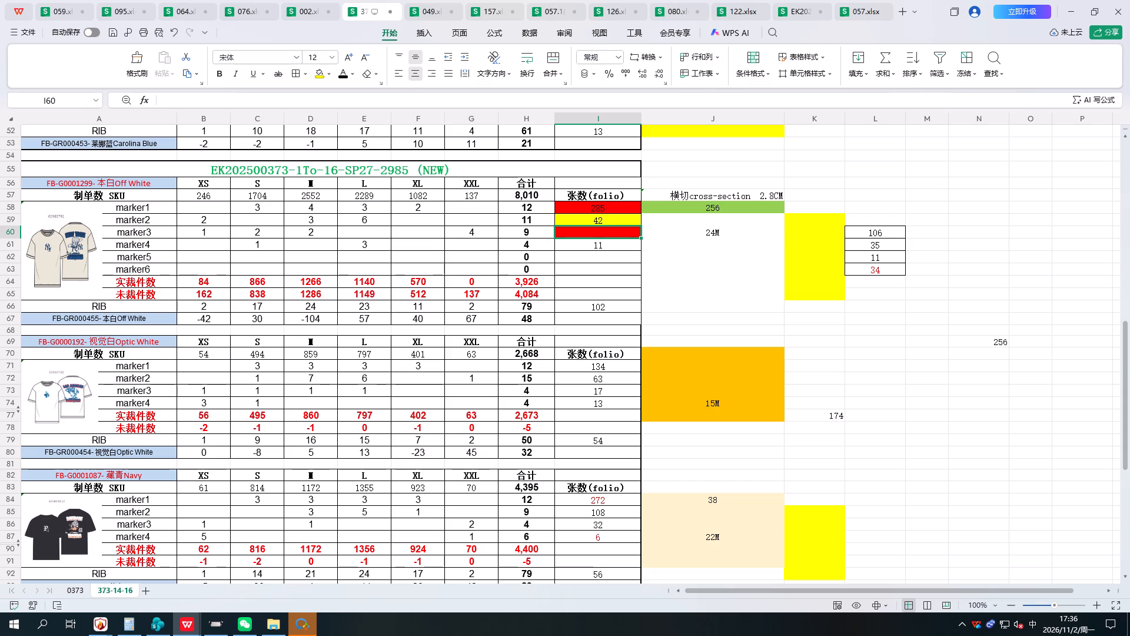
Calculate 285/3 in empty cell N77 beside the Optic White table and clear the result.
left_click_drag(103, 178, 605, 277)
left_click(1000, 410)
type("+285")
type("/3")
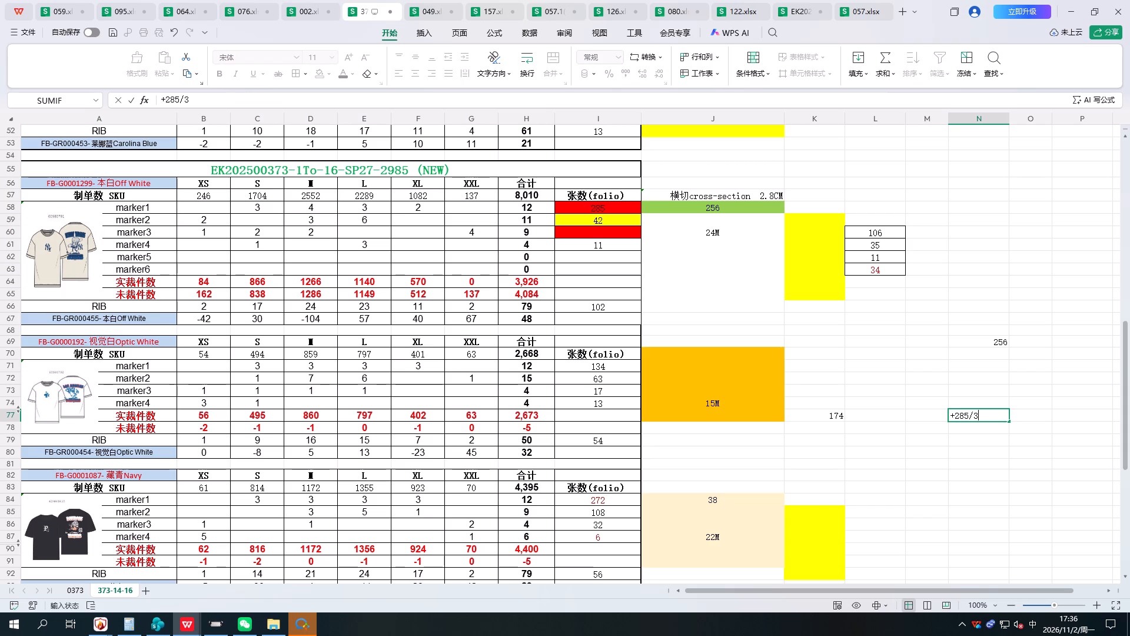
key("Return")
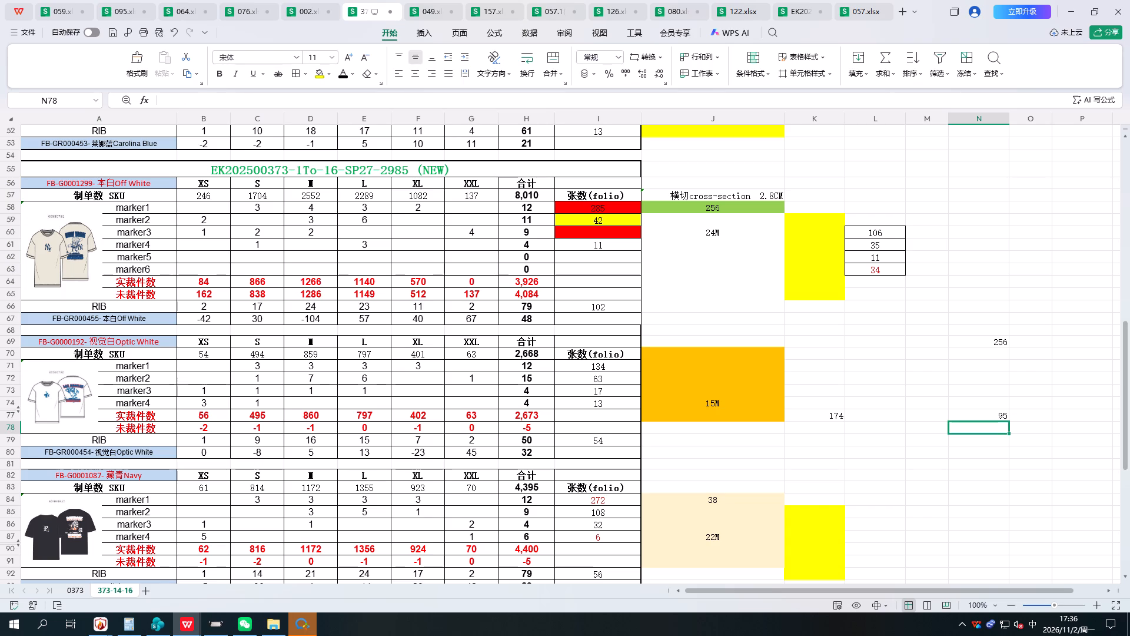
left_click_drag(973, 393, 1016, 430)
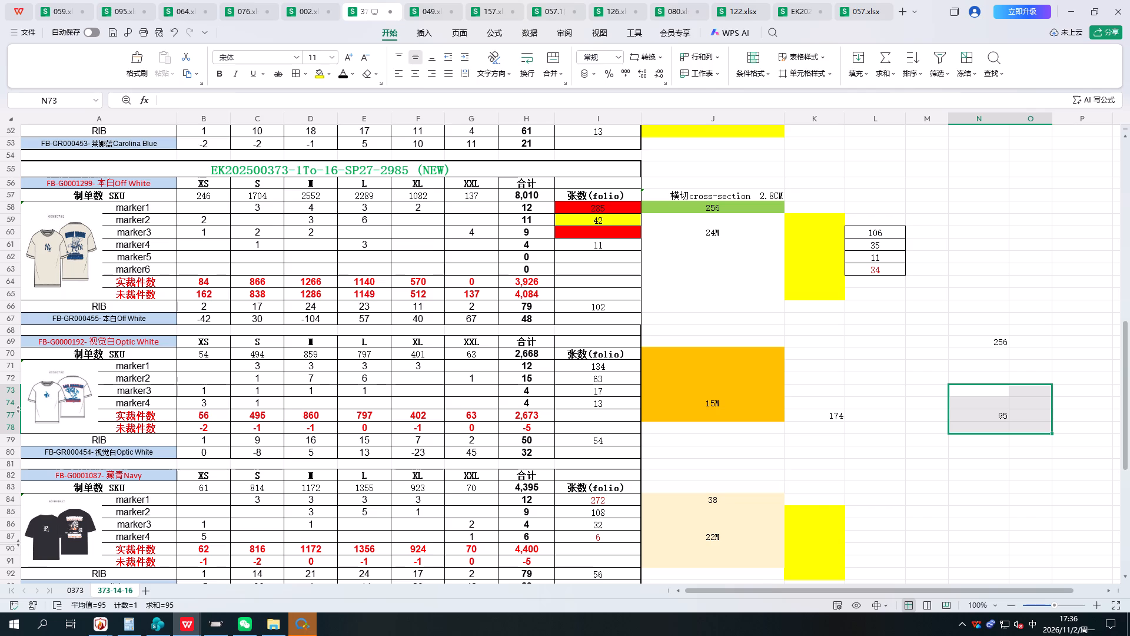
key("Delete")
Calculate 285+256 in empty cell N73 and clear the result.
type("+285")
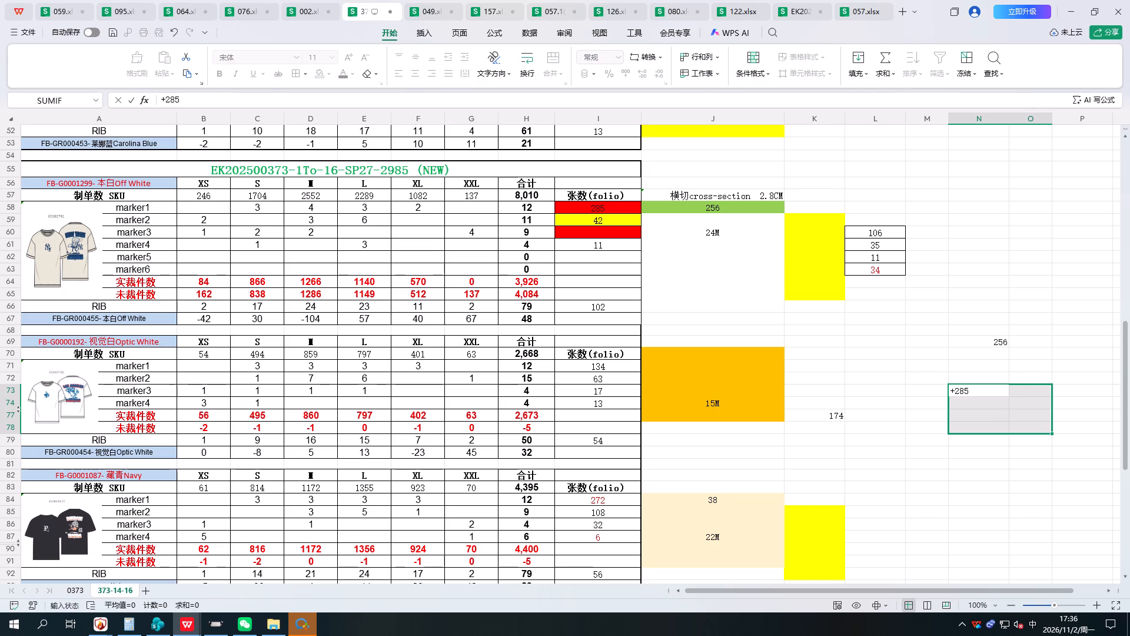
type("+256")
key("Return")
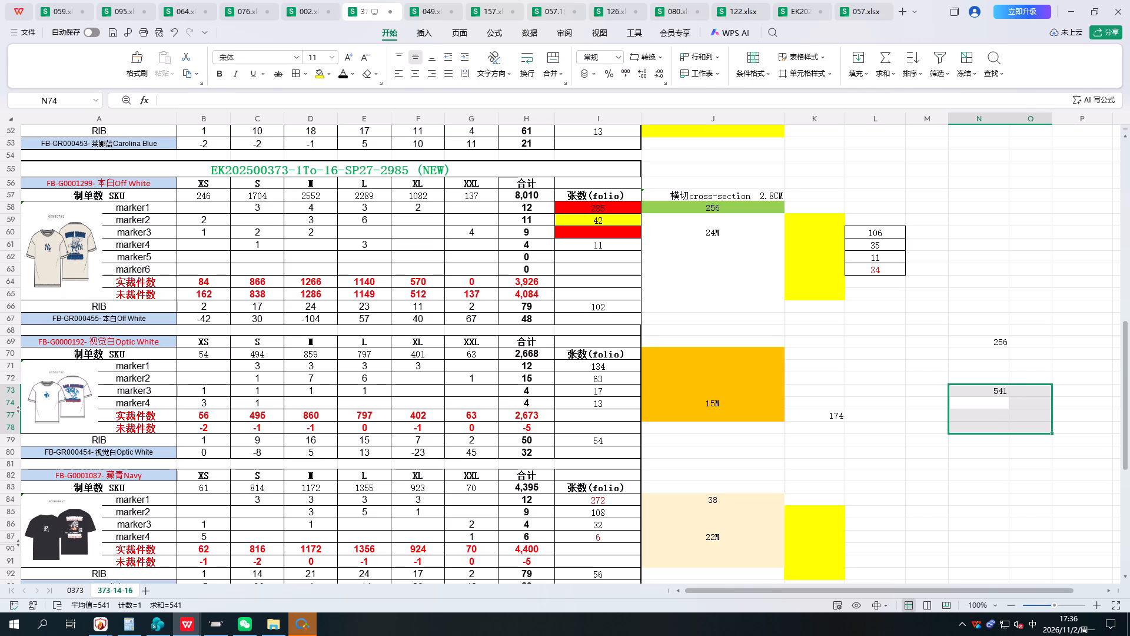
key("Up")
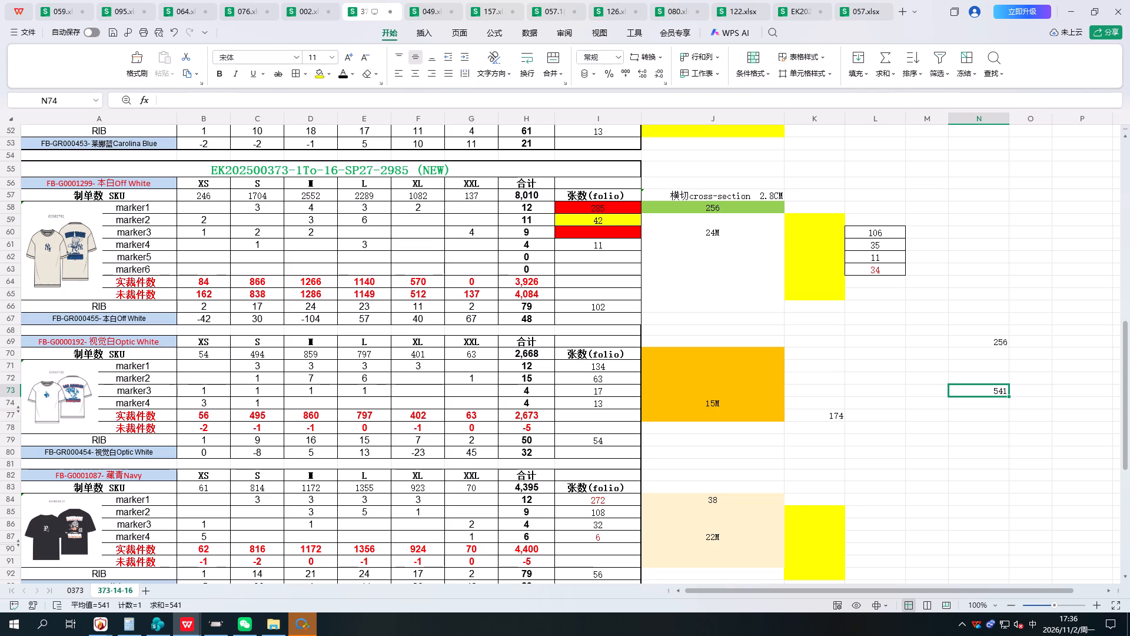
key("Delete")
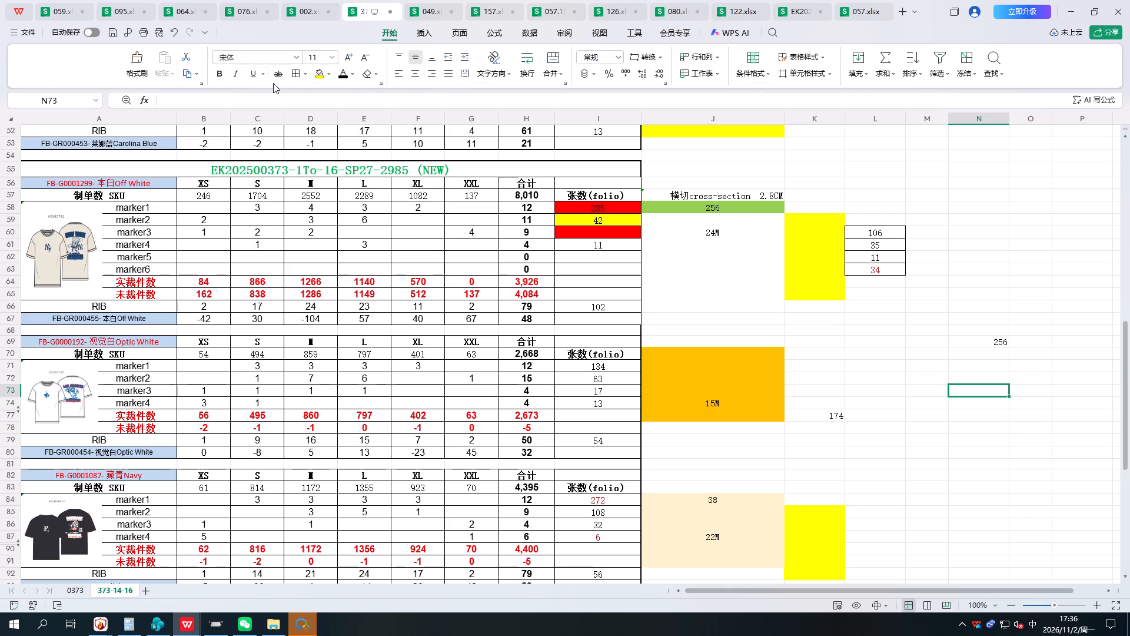
left_click_drag(88, 168, 428, 303)
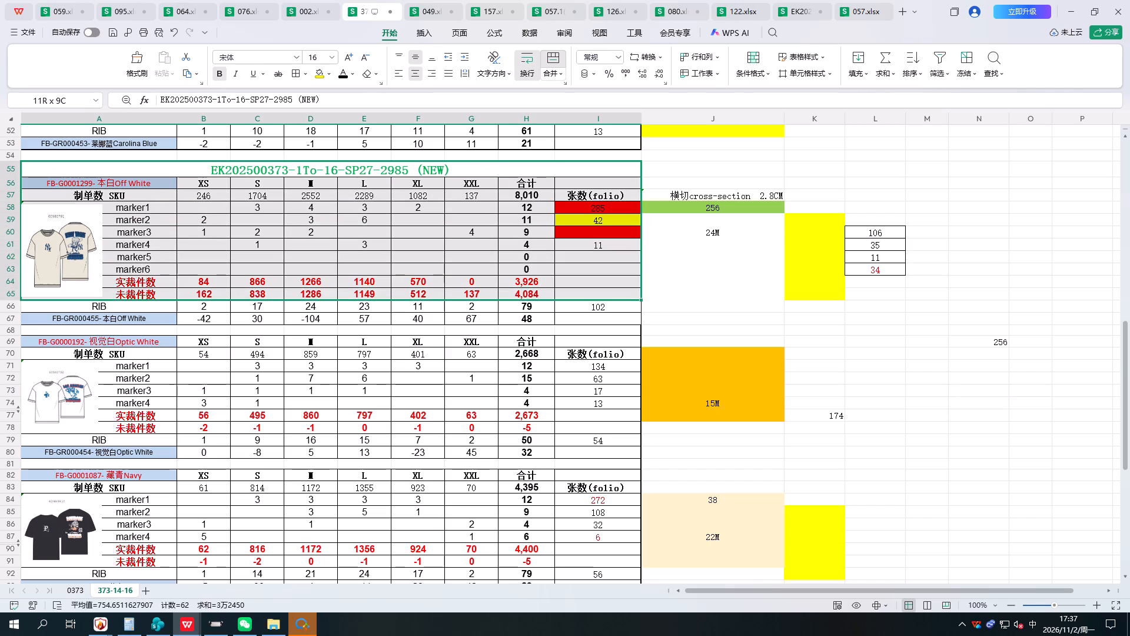
left_click_drag(428, 303, 455, 320)
right_click(430, 286)
left_click(448, 17)
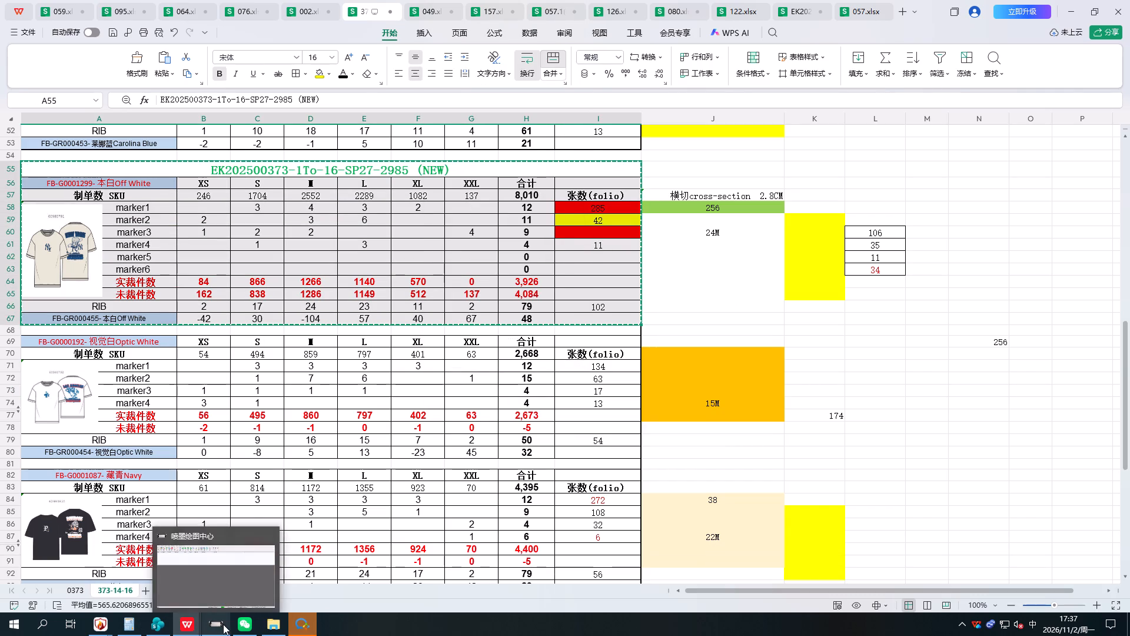
Switch to WeChat, send the copied Off White table to the clerk's chat, and return to the 373 workbook.
left_click(254, 631)
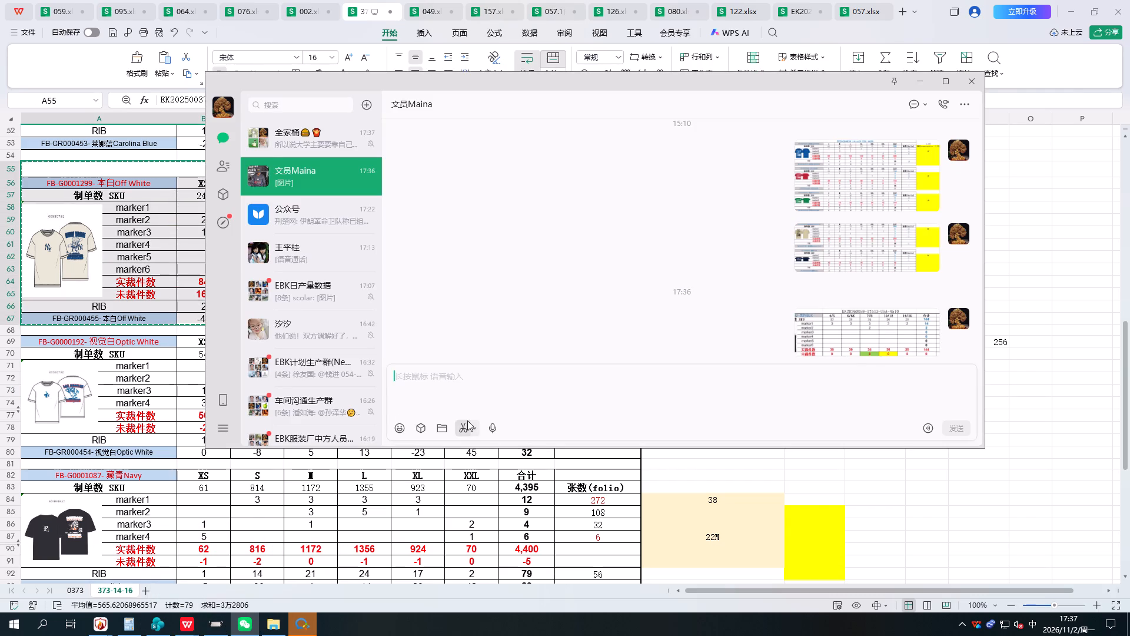
key("ctrl+v")
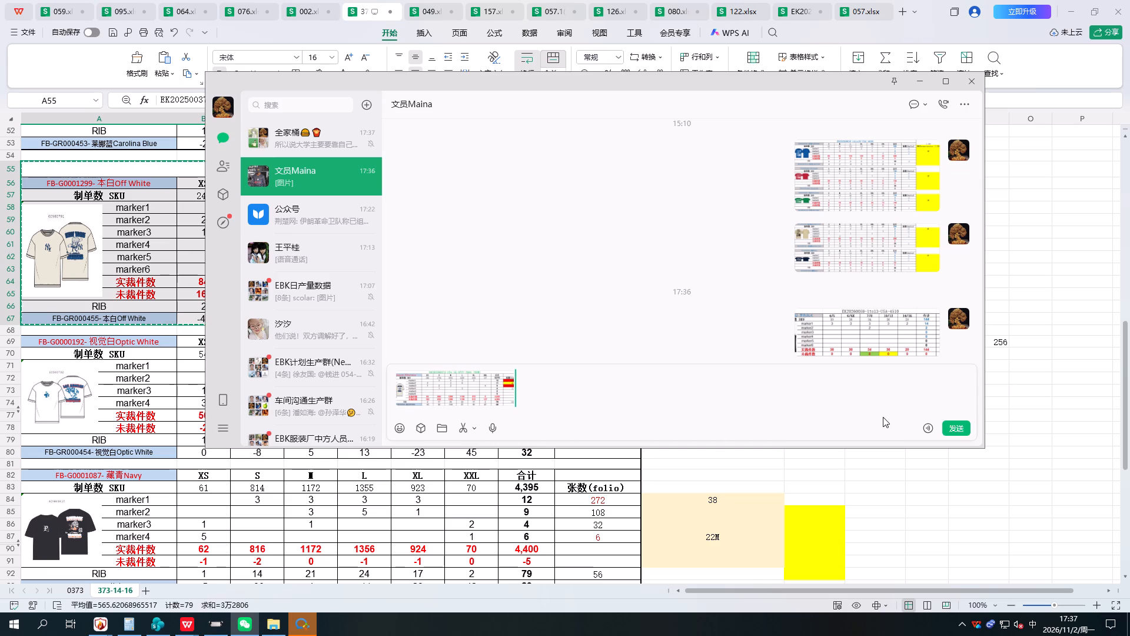
left_click(963, 430)
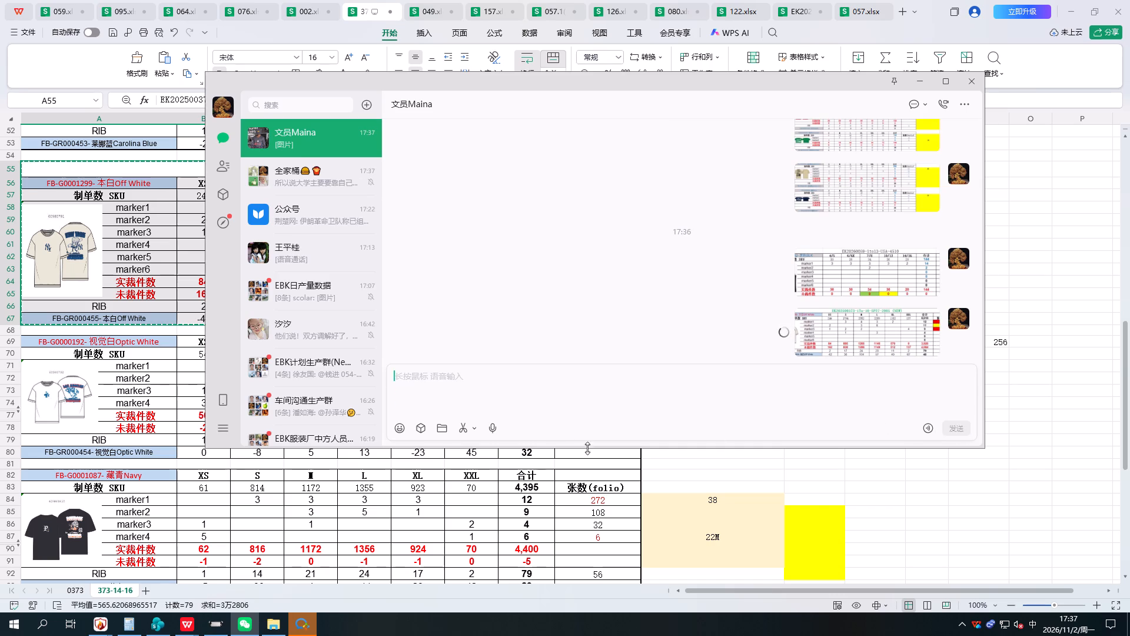
left_click(481, 564)
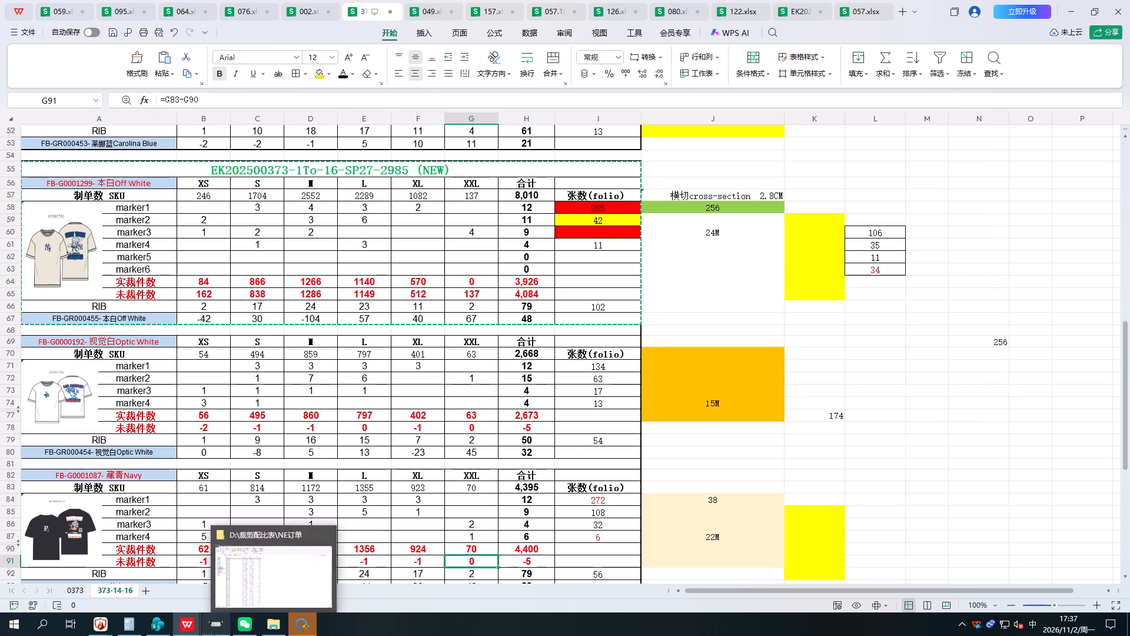
Switch to 095.xlsx and examine the marker tables on sheets 4752, 4915, 4917 and 5227.
left_click(105, 5)
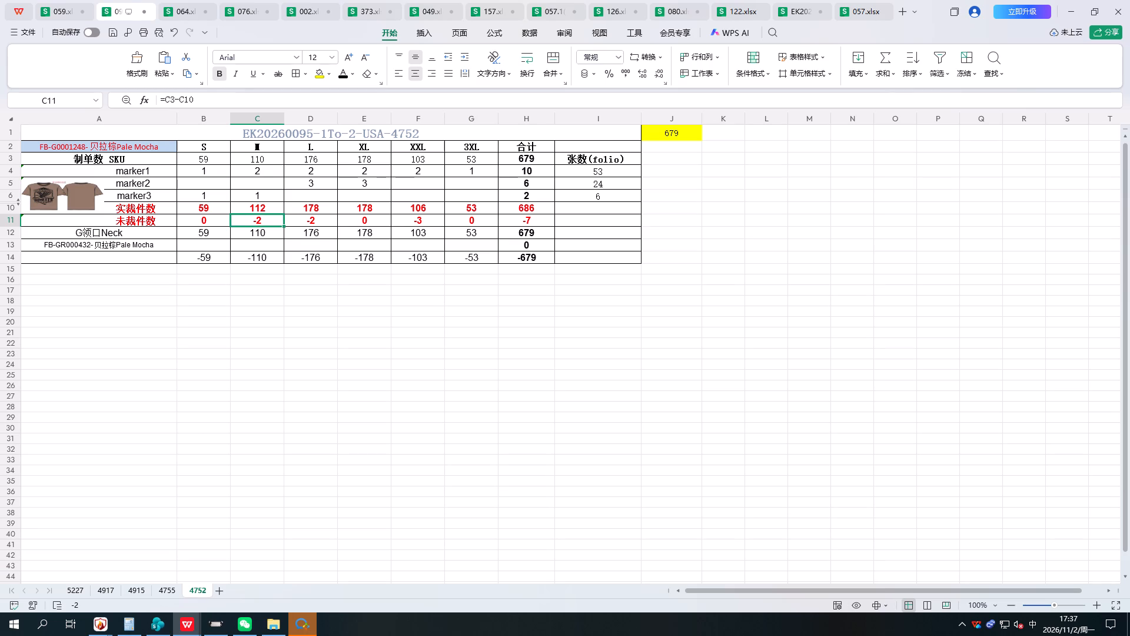
scroll(448, 335, "down", 1)
scroll(444, 360, "up", 5)
left_click(162, 589)
left_click(139, 587)
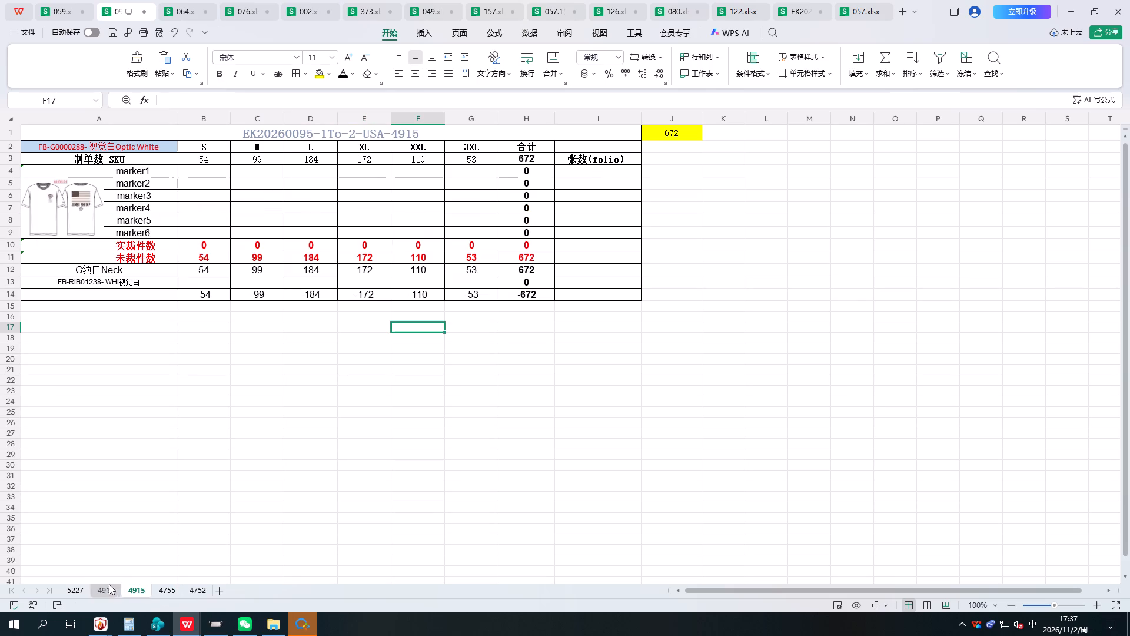
left_click(98, 593)
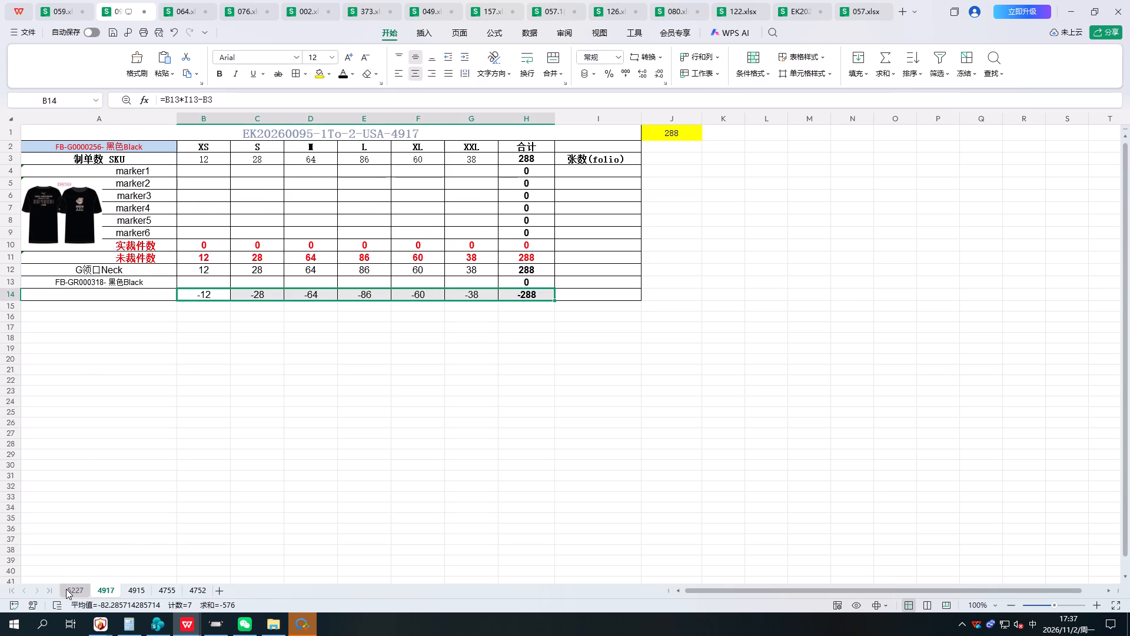
left_click(66, 589)
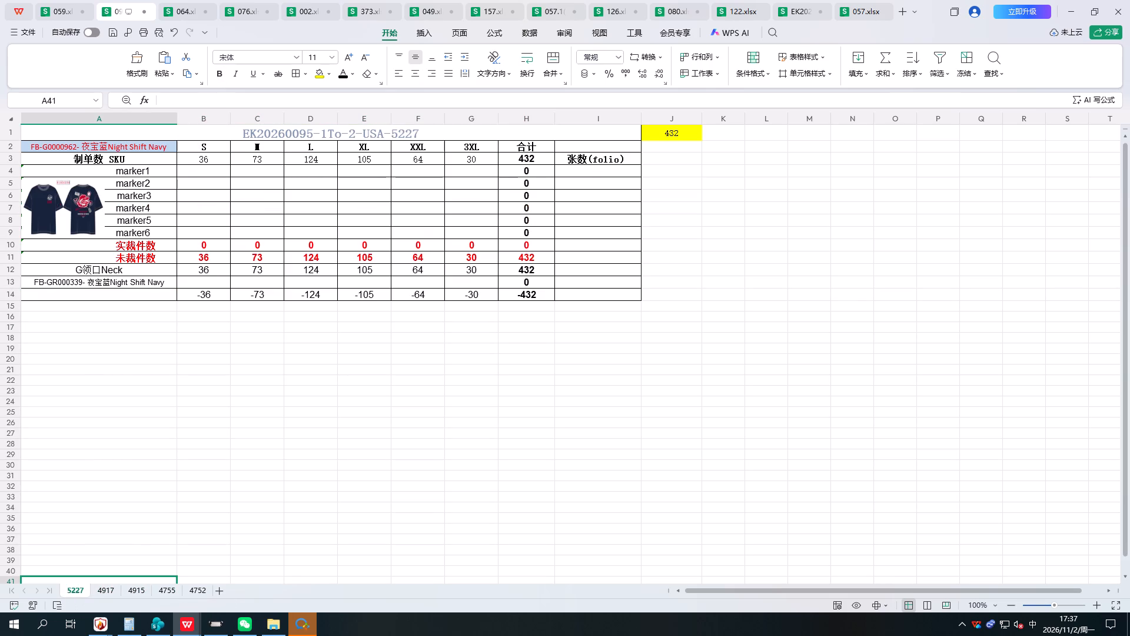
Look through the 059, 064 and 076 workbooks, and examine the lower tables on sheet 373-14-16 in 373.xlsx, keeping it open.
left_click(65, 3)
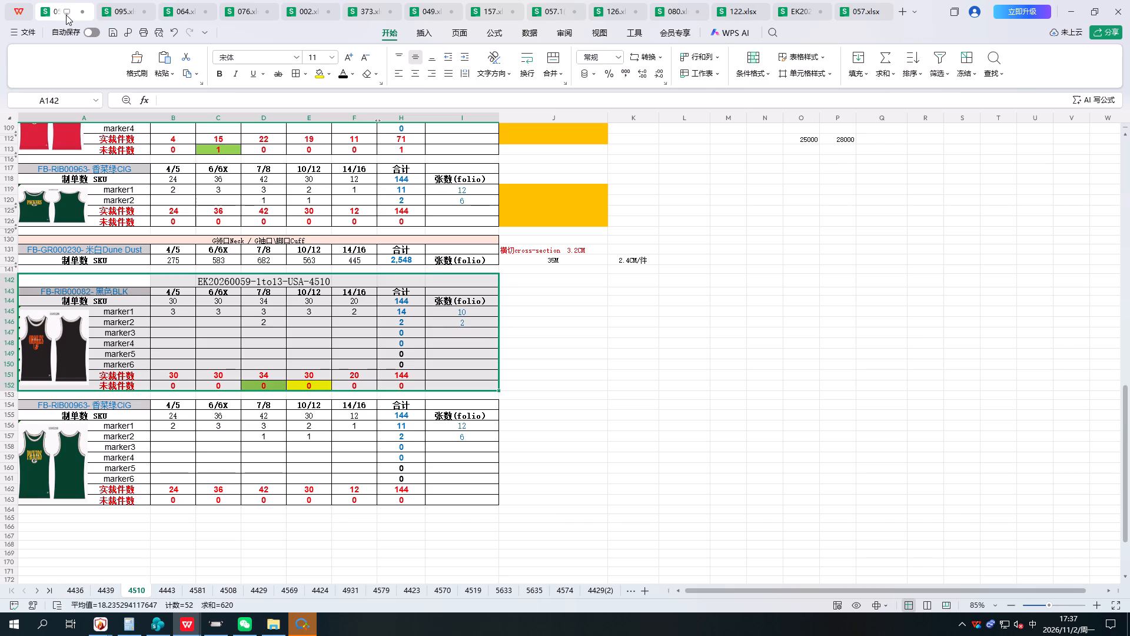
left_click(134, 2)
left_click(185, 6)
left_click(219, 5)
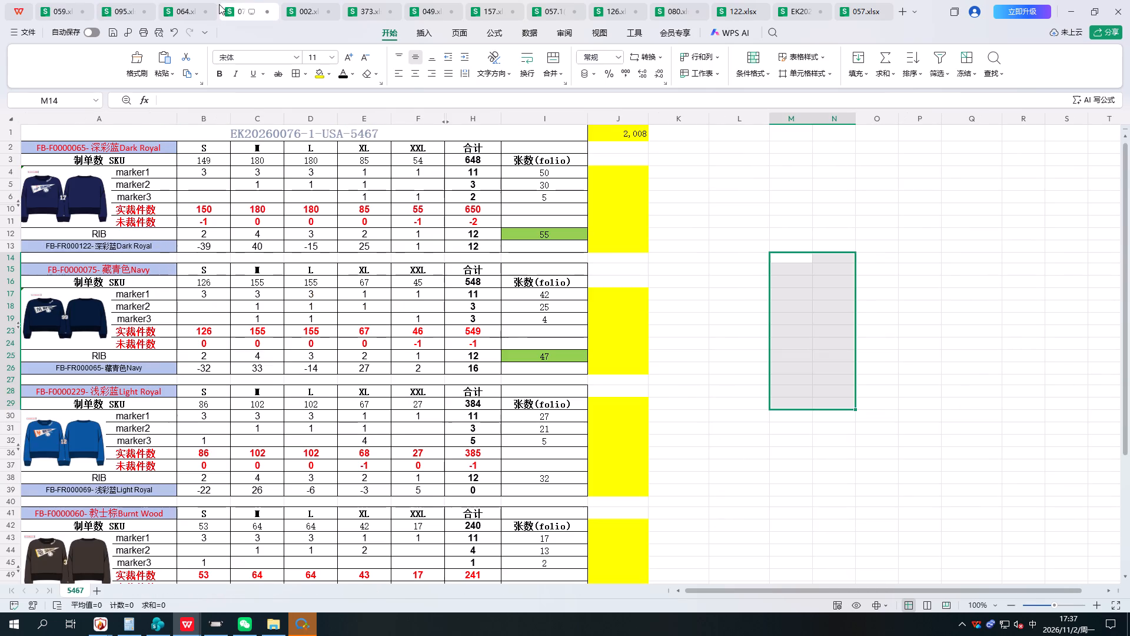
left_click(383, 8)
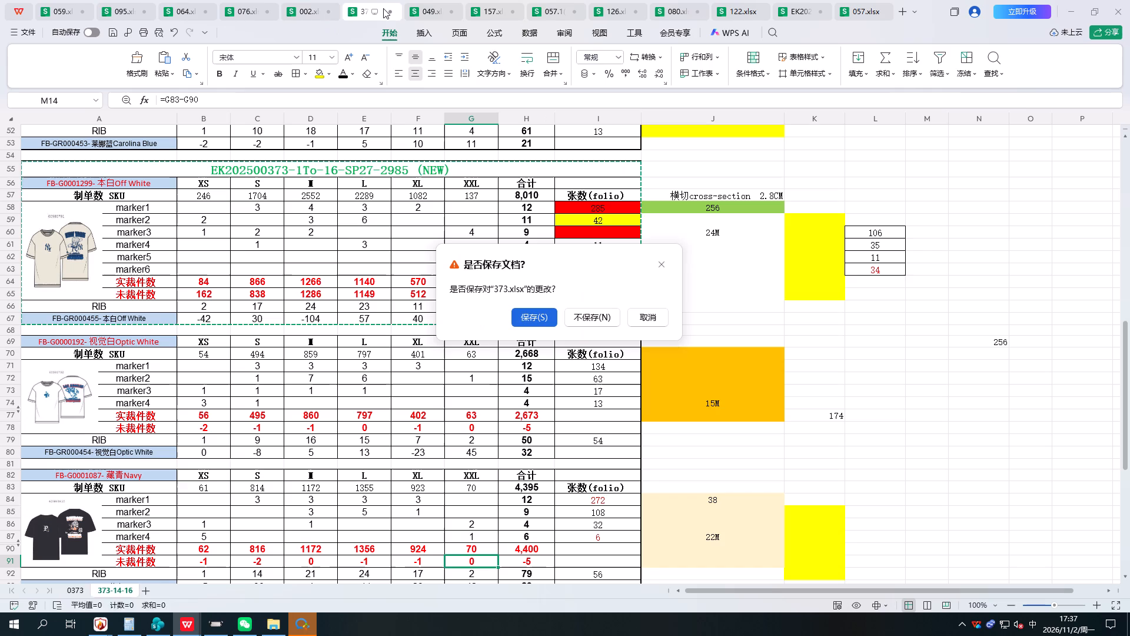
left_click(666, 257)
scroll(283, 317, "down", 3)
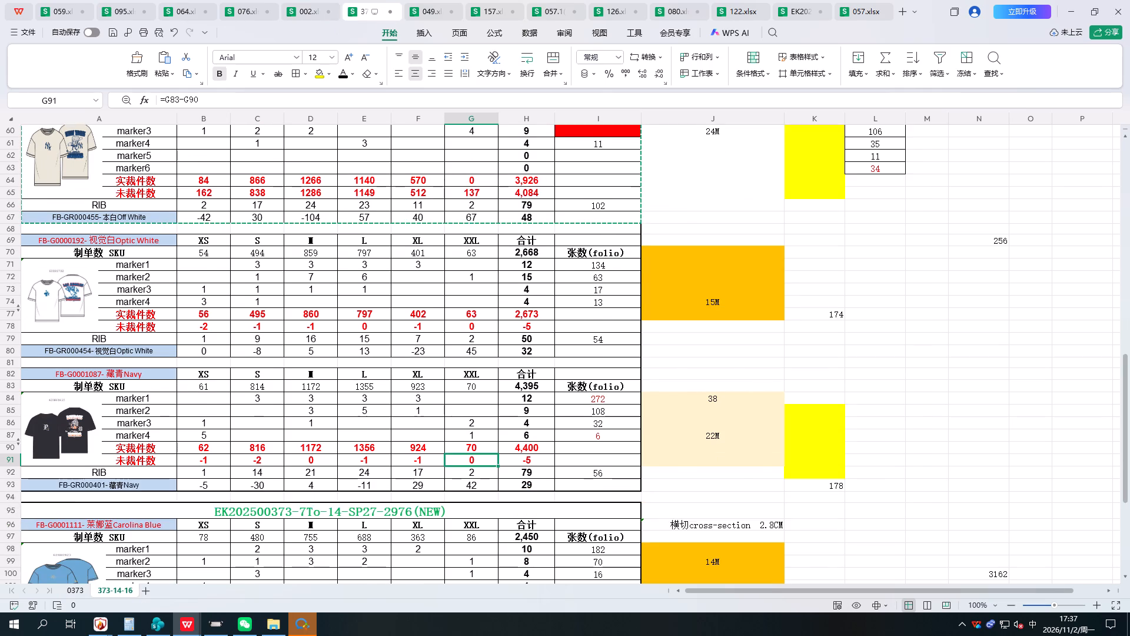
scroll(282, 322, "down", 8)
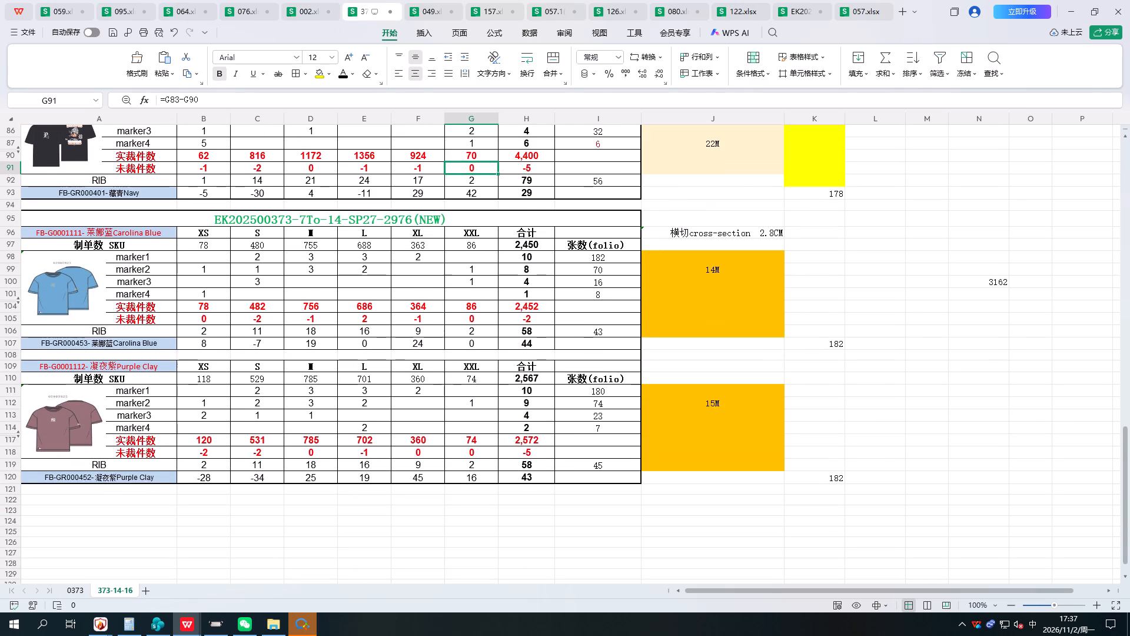
Return to 095.xlsx and compare the marker ratios and folio counts on sheets 4752, 4755, 4915, 4917 and 5227.
left_click(177, 4)
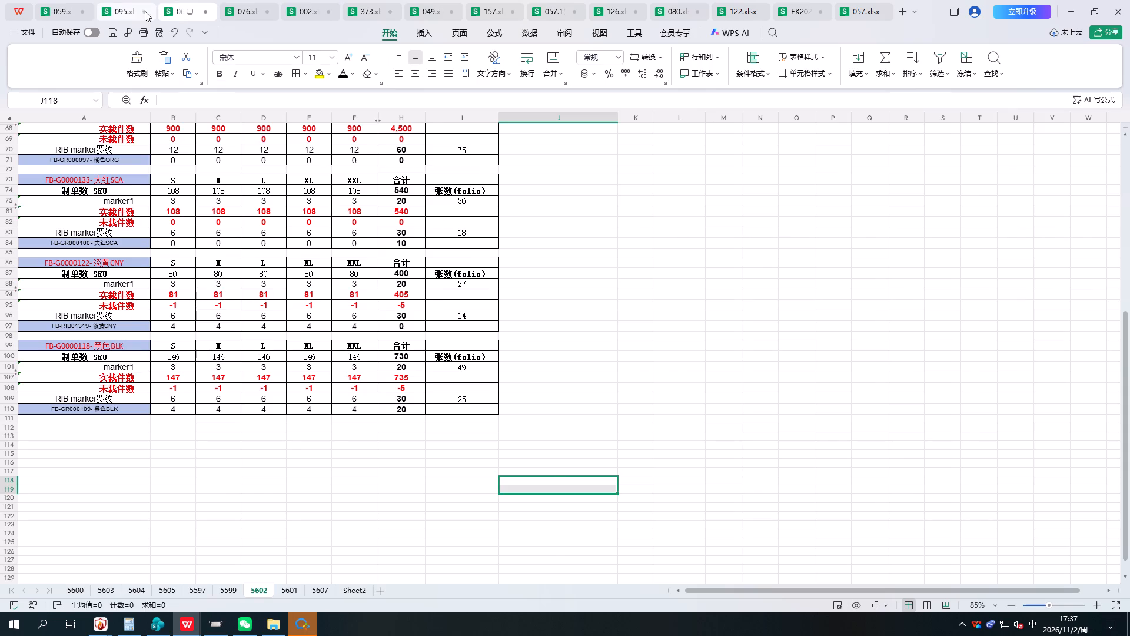
left_click(127, 8)
left_click(198, 586)
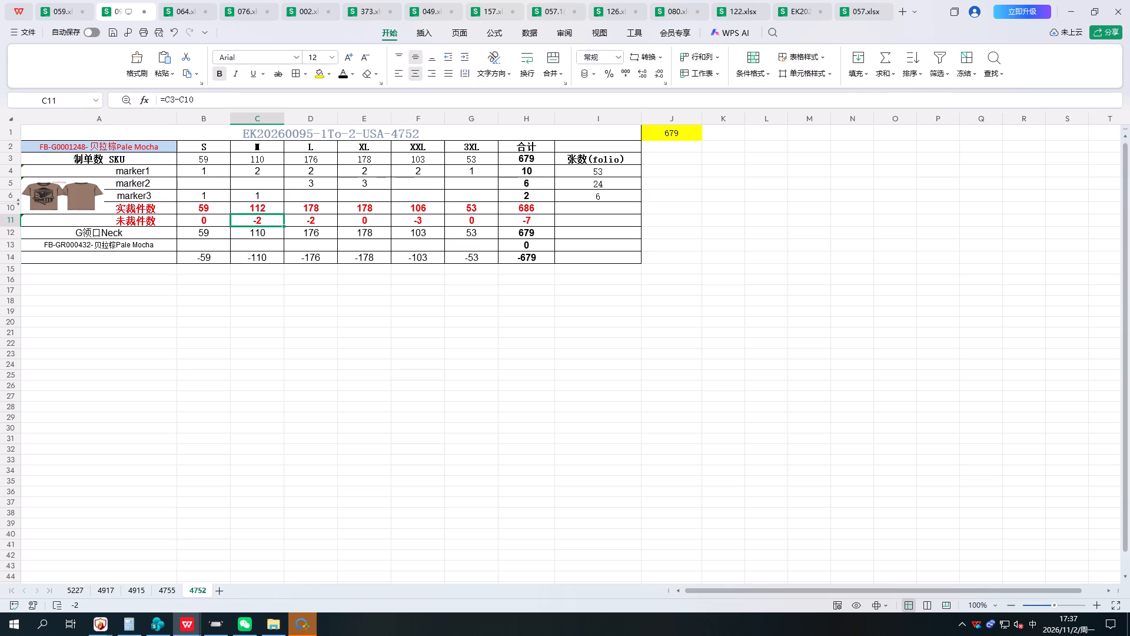
left_click(157, 589)
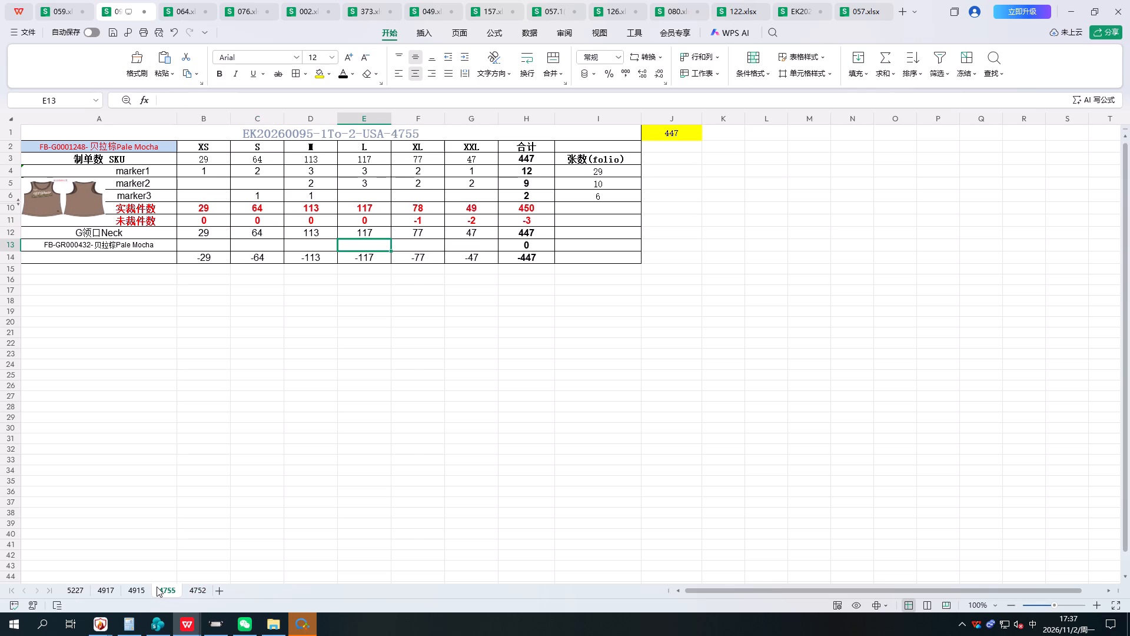
left_click(139, 588)
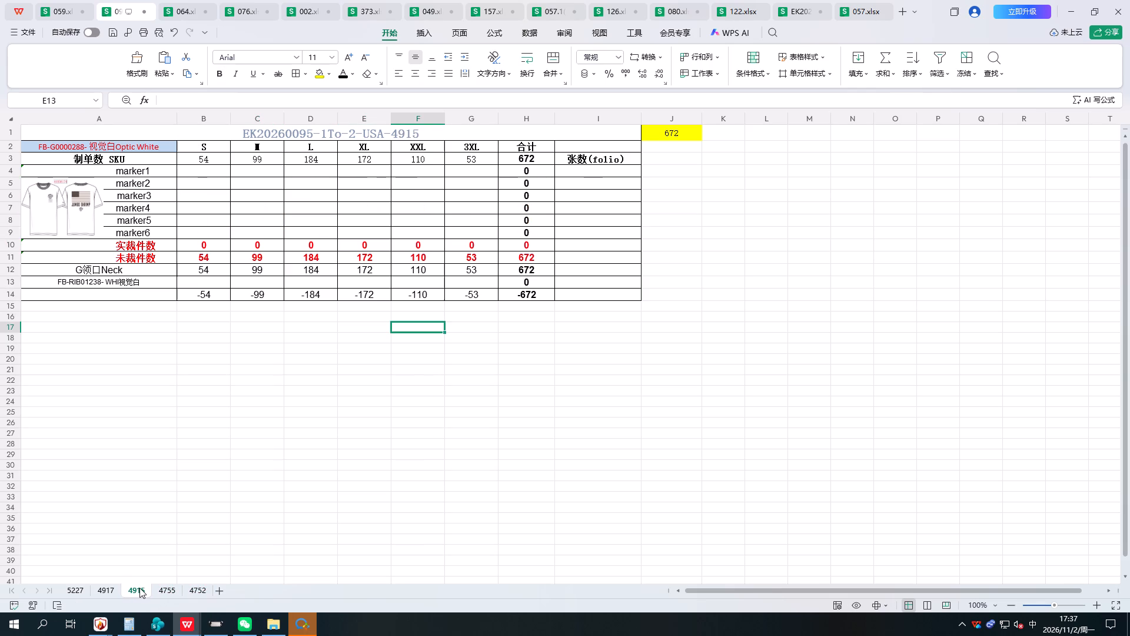
left_click(120, 587)
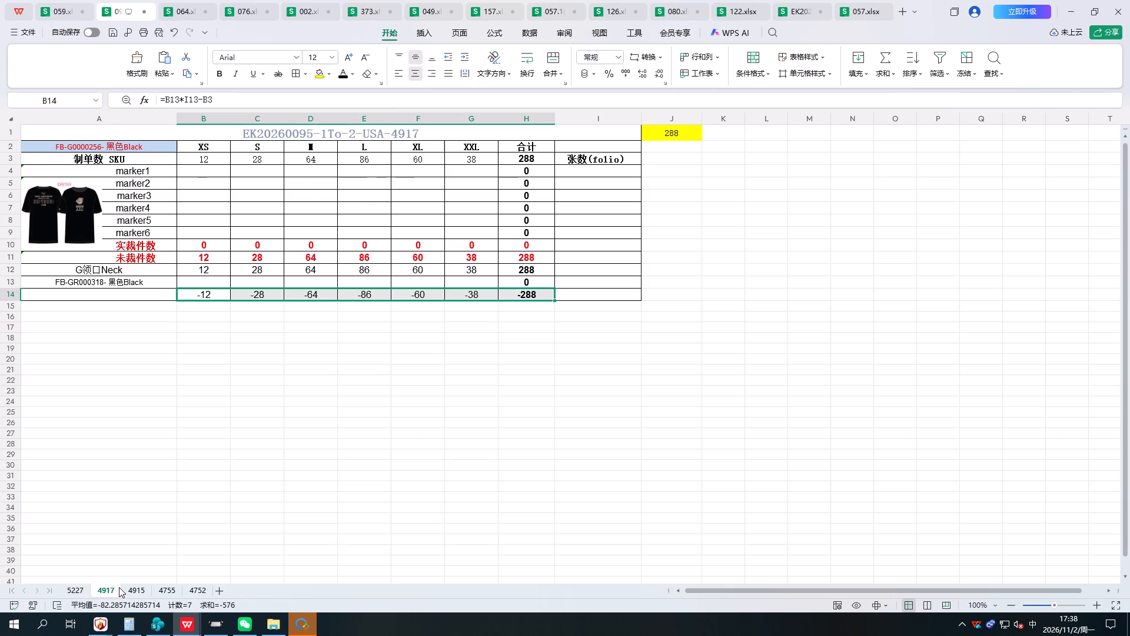
left_click(81, 593)
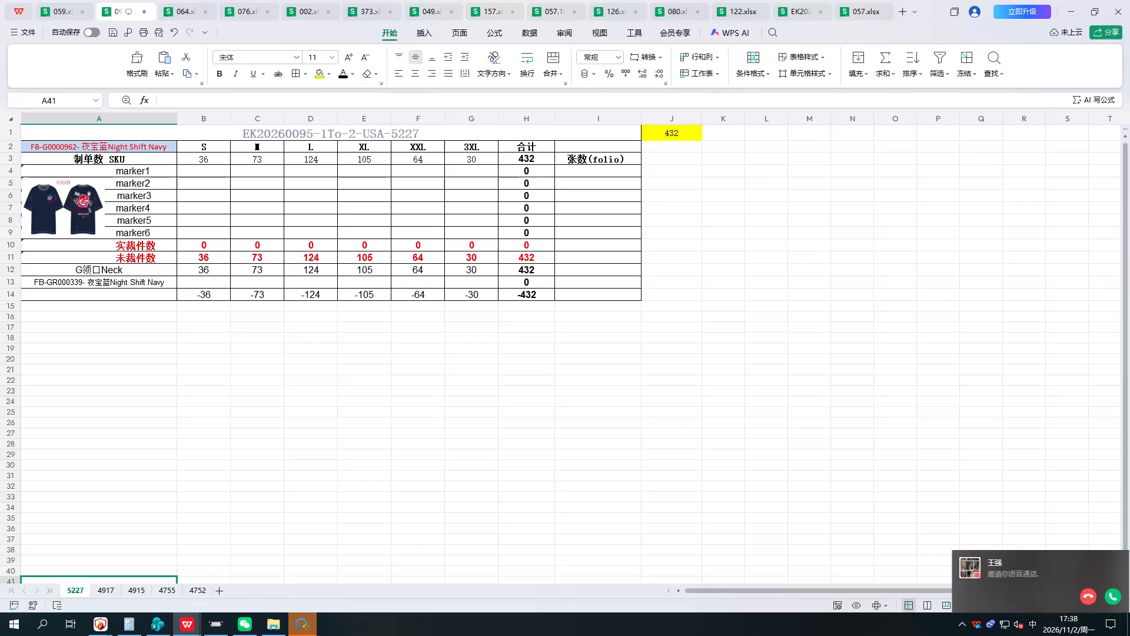
On sheet 4752, enter a 3XL ratio of 3 in the FB-GR000432 Pale Mocha neck row.
left_click(159, 595)
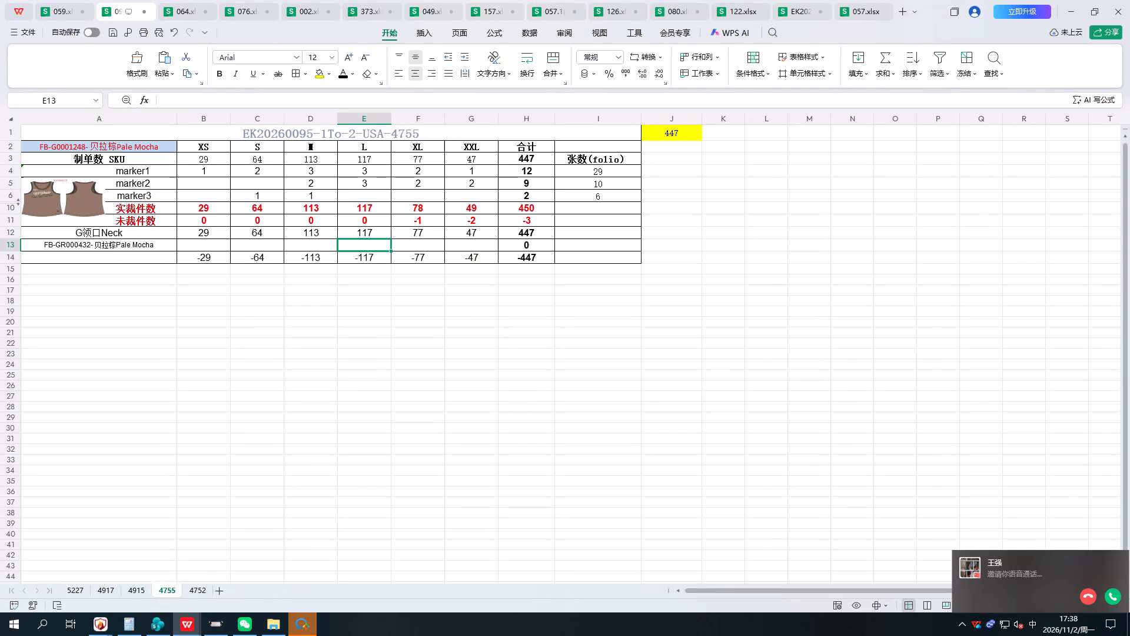
left_click(200, 592)
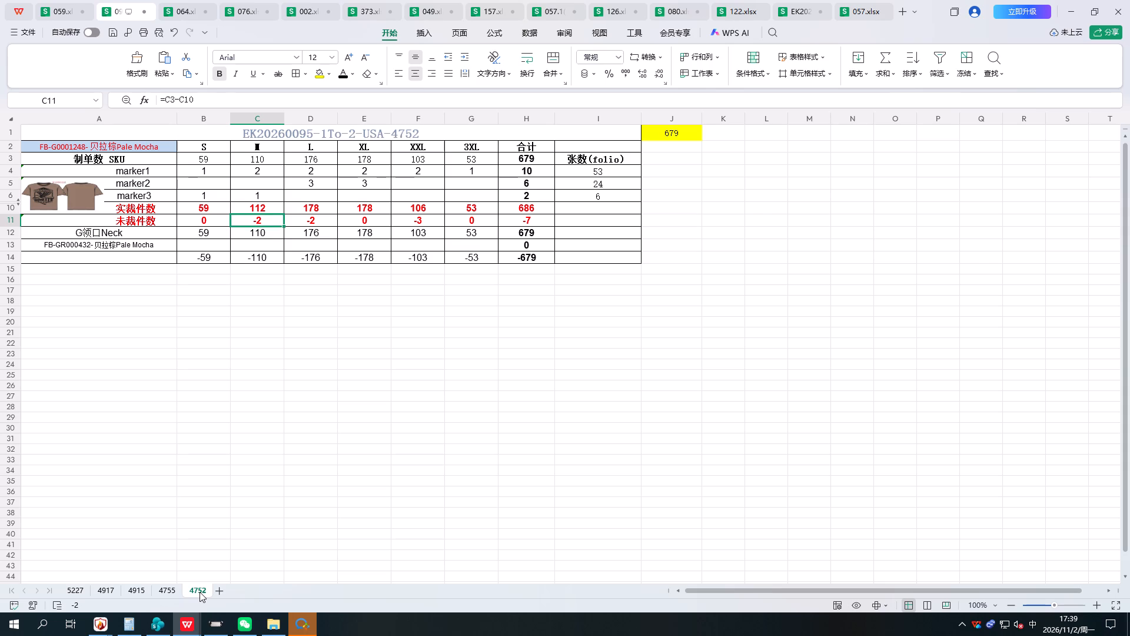
left_click(141, 413)
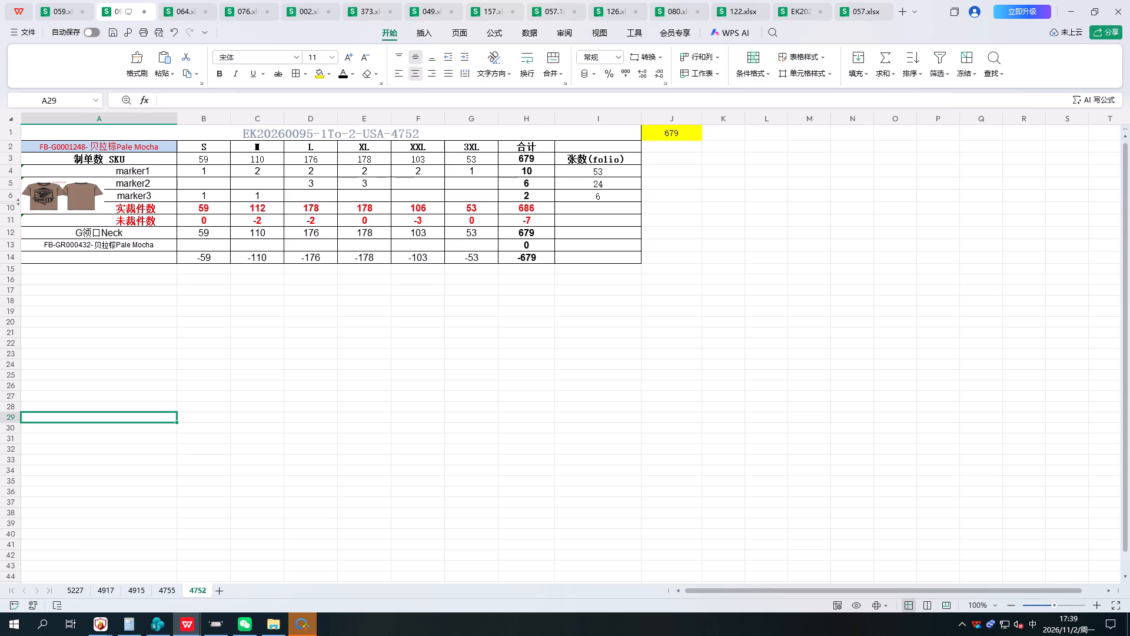
left_click(470, 245)
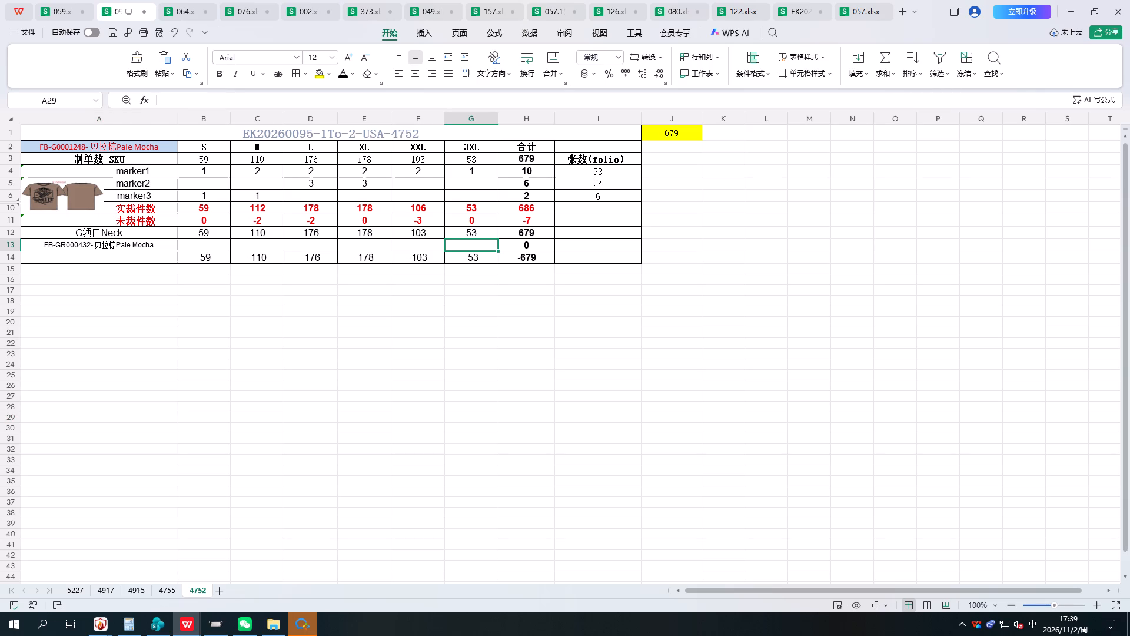
key("3")
key("Right")
key("Right")
key("Right")
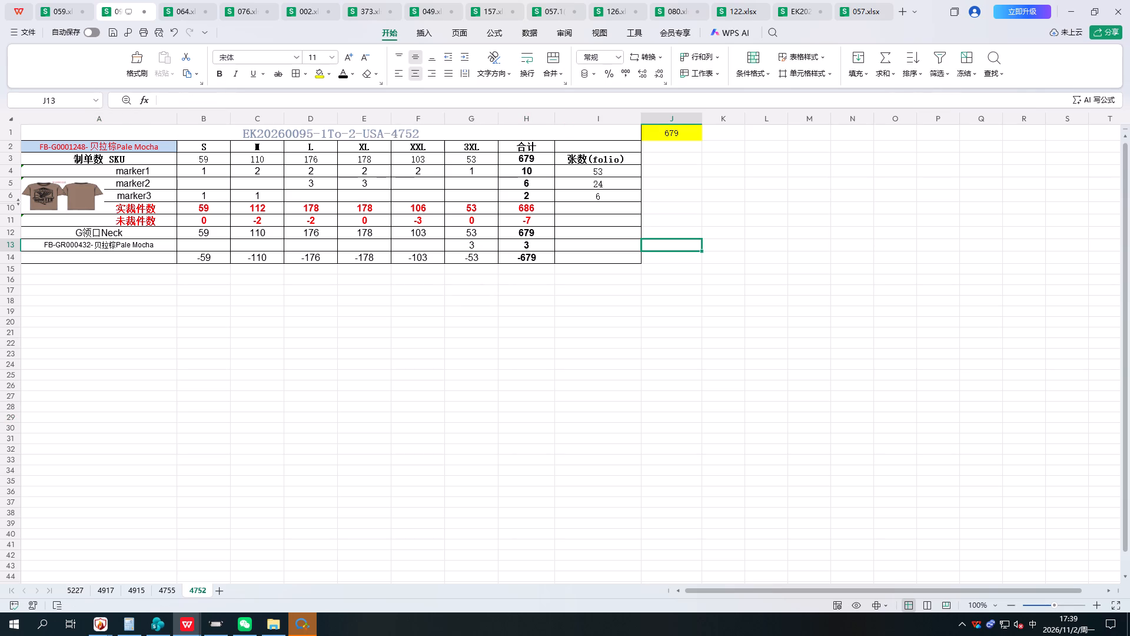
key("Left")
key("Left")
key("Left")
key("Down")
key("Down")
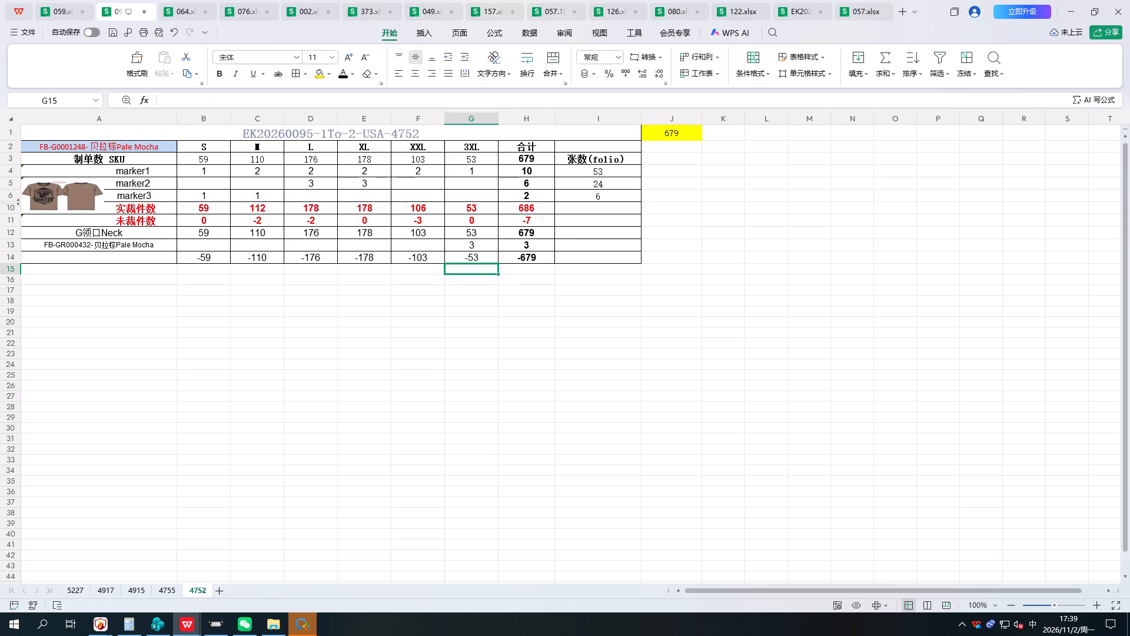
Try a folio count of 60 for the FB-GR000432 neck row on sheet 4752, and set it to 20.
key("Up")
key("Up")
key("Right")
key("Right")
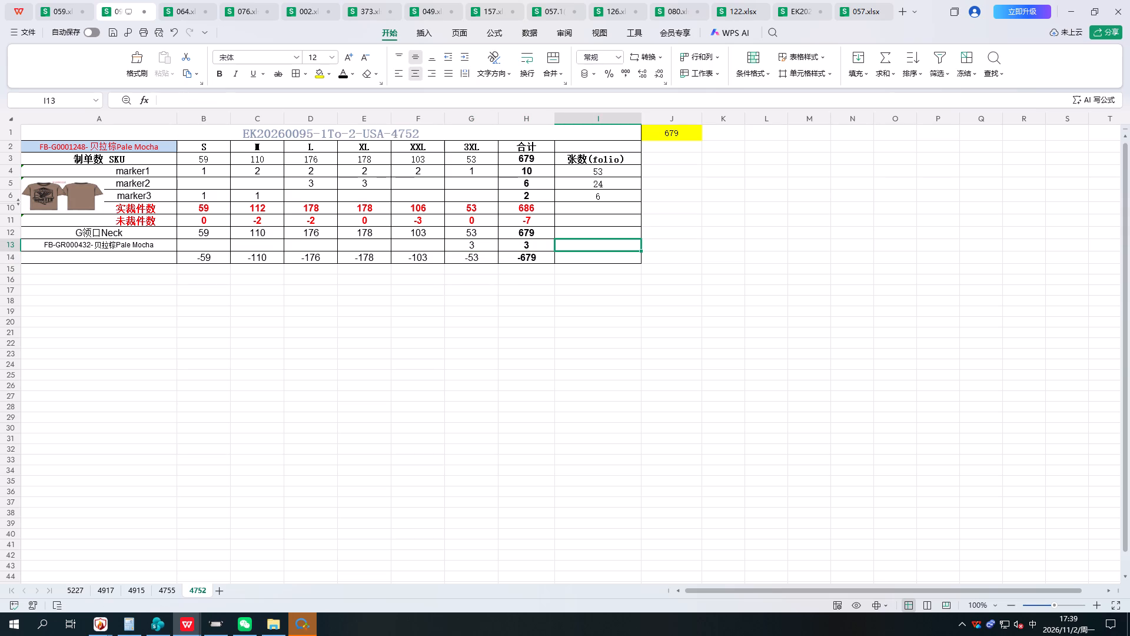
type("60")
key("Left")
key("Right")
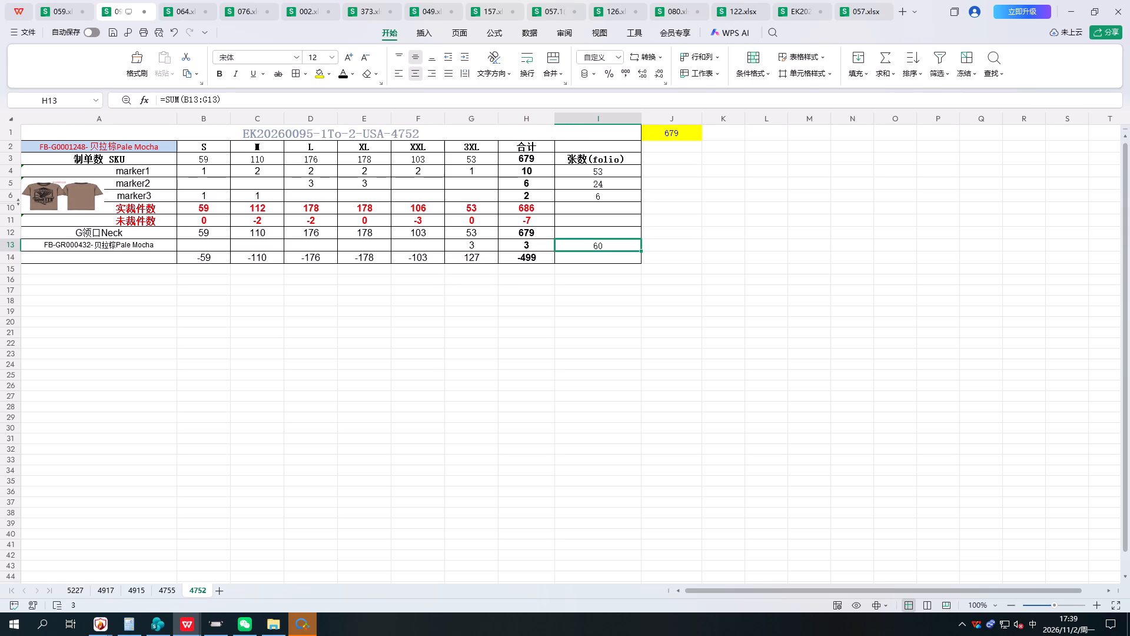
type("20")
key("Left")
key("Left")
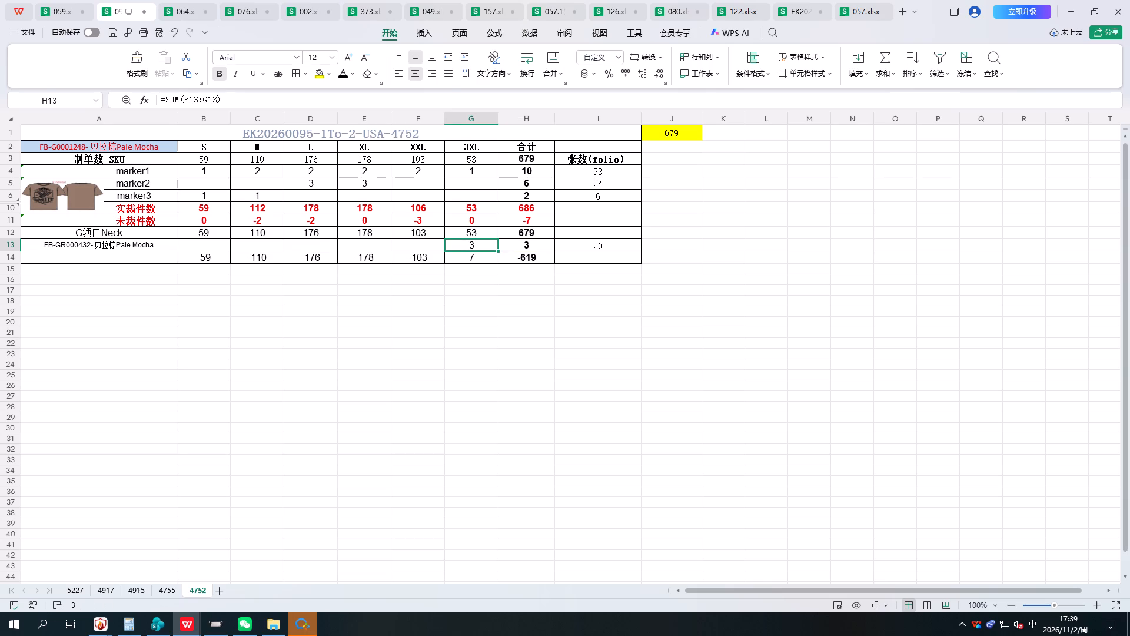
Set the FB-GR000432 neck row's ratios to 5 for XXL and 9 for XL.
key("Left")
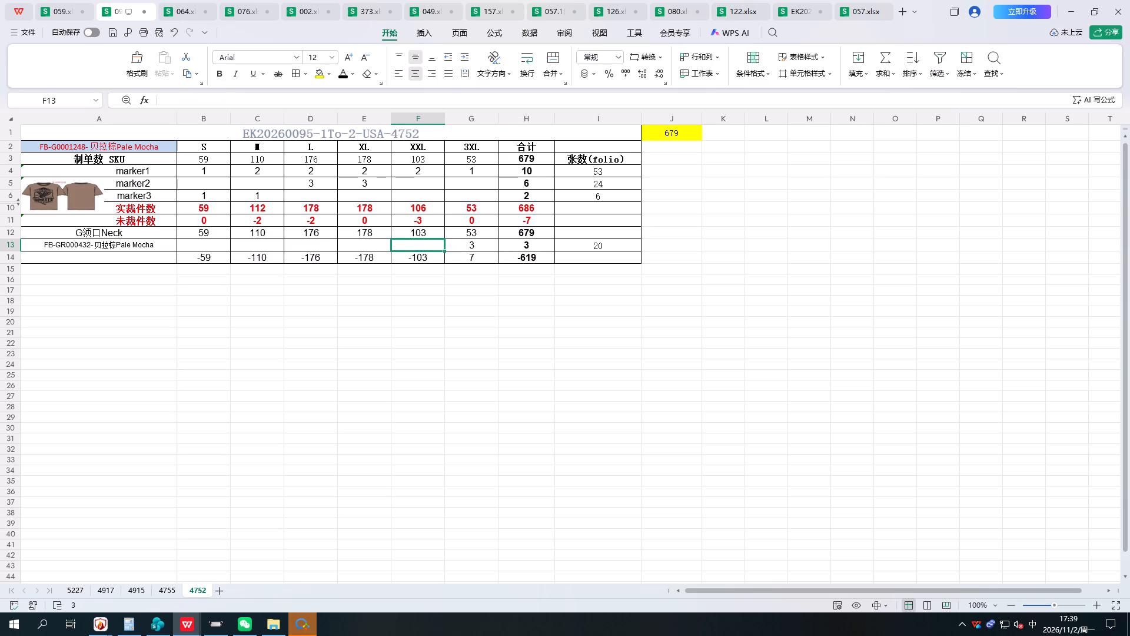
key("4")
key("Right")
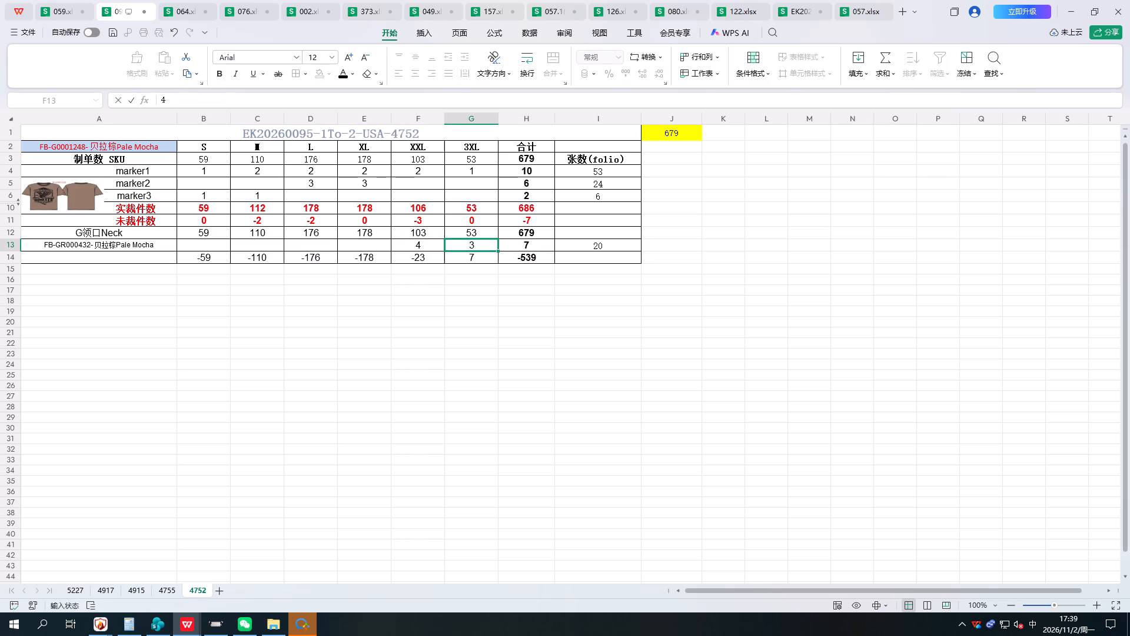
key("Left")
key("Right")
key("Left")
key("5")
key("Left")
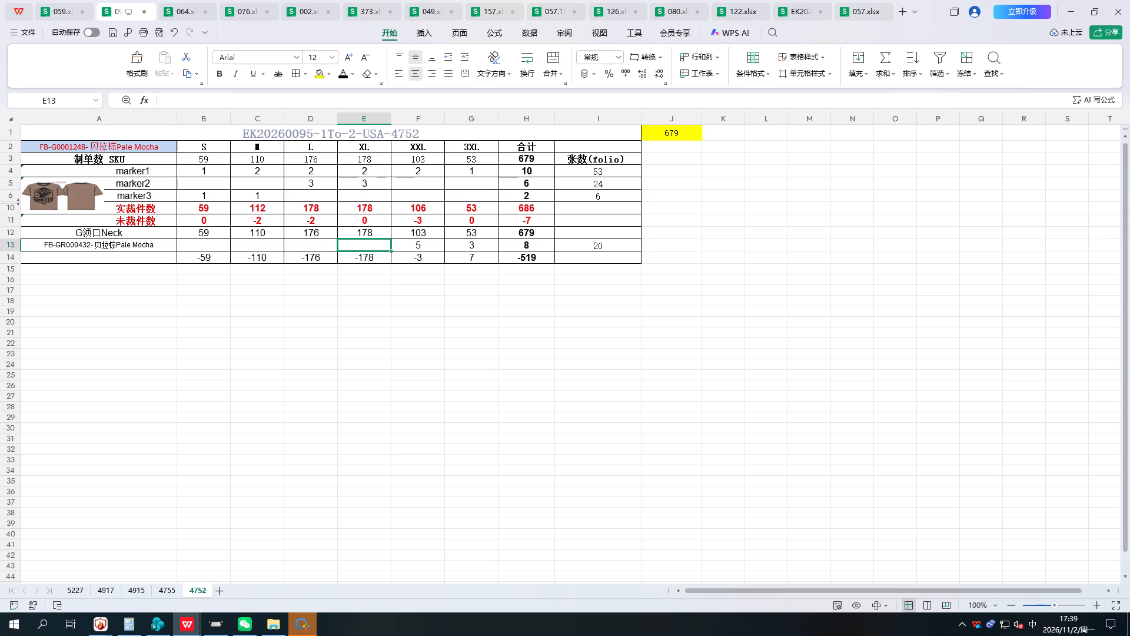
key("8")
key("Right")
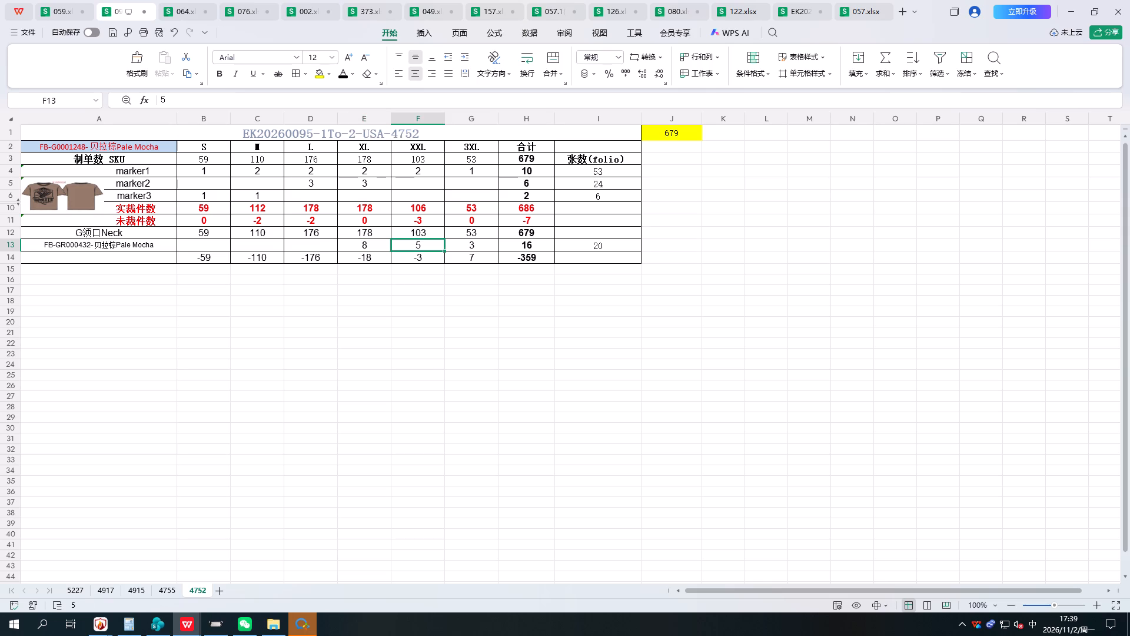
key("Left")
key("9")
key("Right")
key("Left")
key("Left")
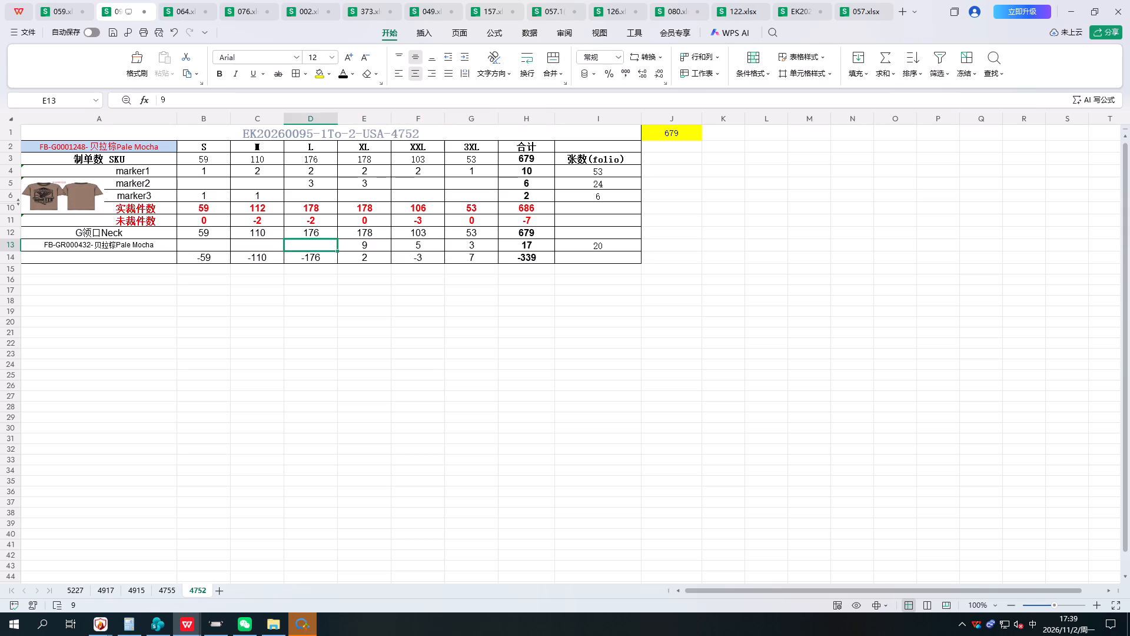
Set the neck row's remaining ratios on sheet 4752 to 9 for L, 5 for M and 3 for S.
key("9")
key("Right")
key("Left")
key("Left")
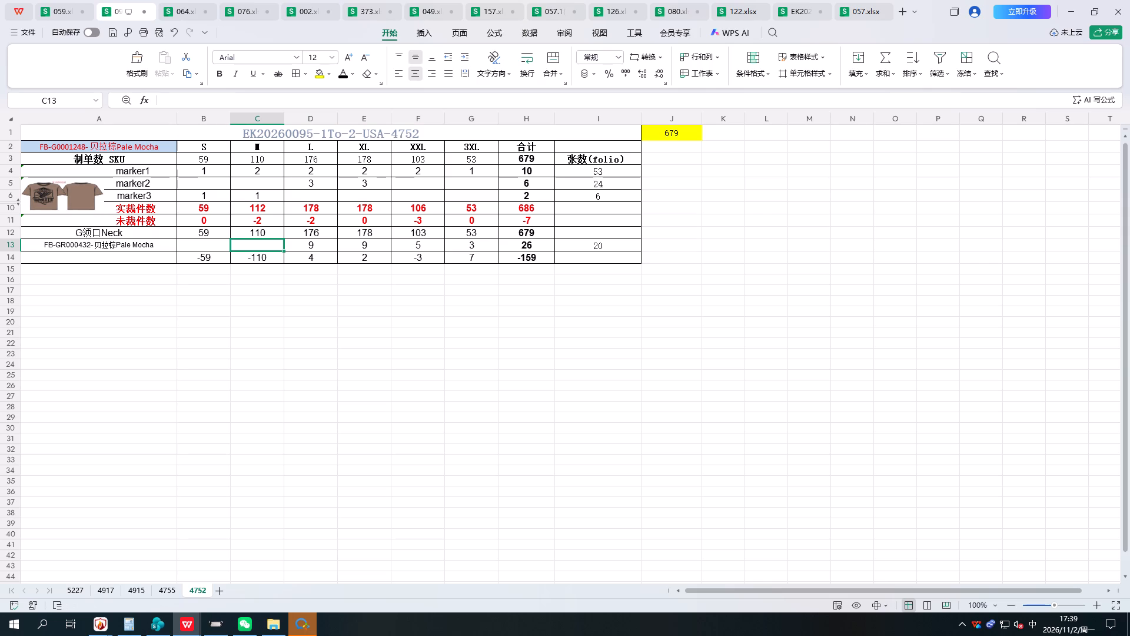
key("5")
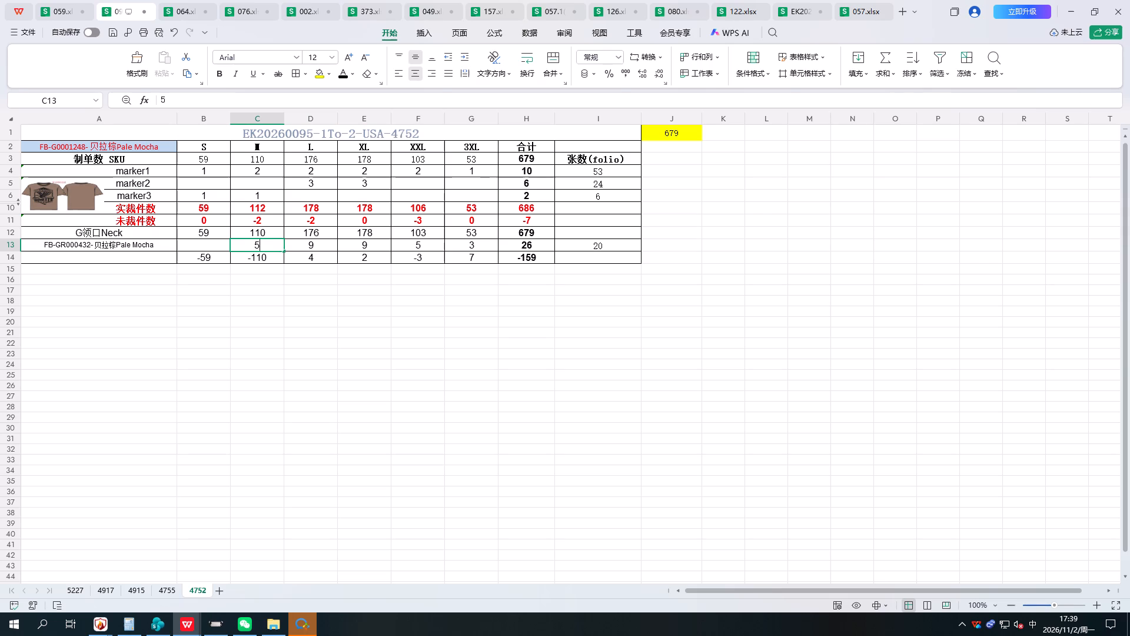
key("Right")
key("Left")
key("Left")
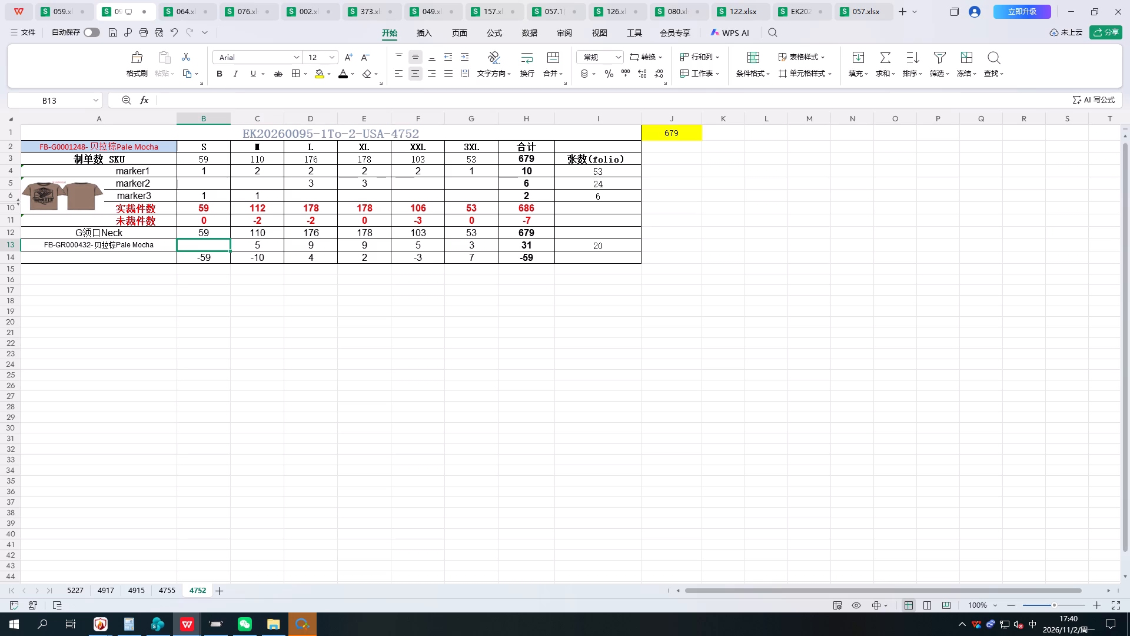
key("2")
key("Right")
key("Left")
key("3")
key("Right")
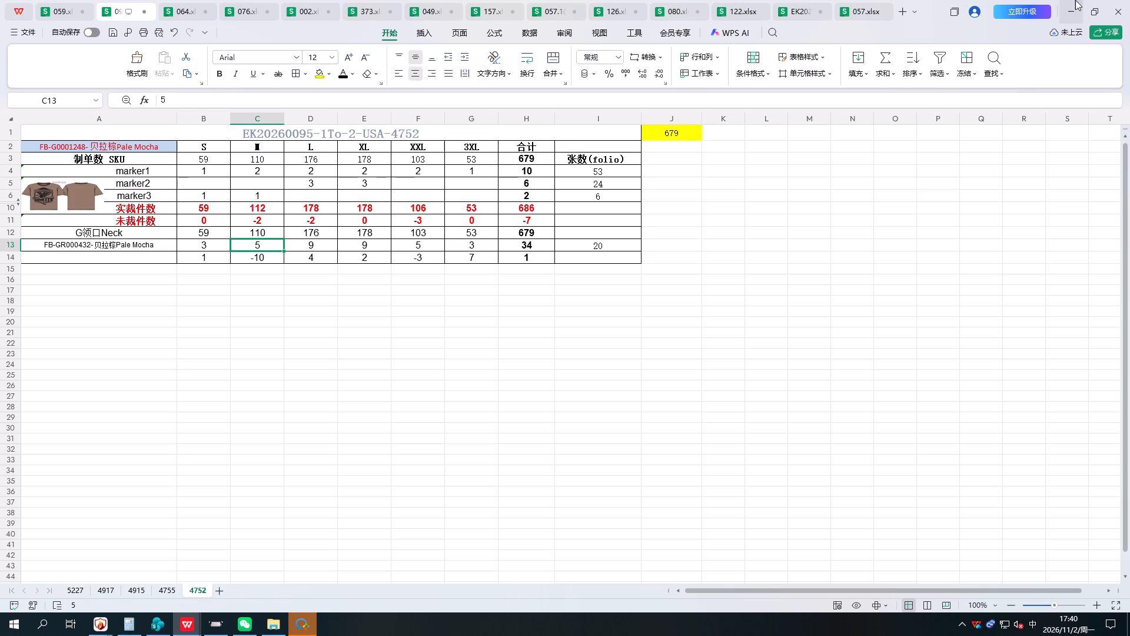
Save the 095 workbook.
left_click(351, 338)
double_click(110, 34)
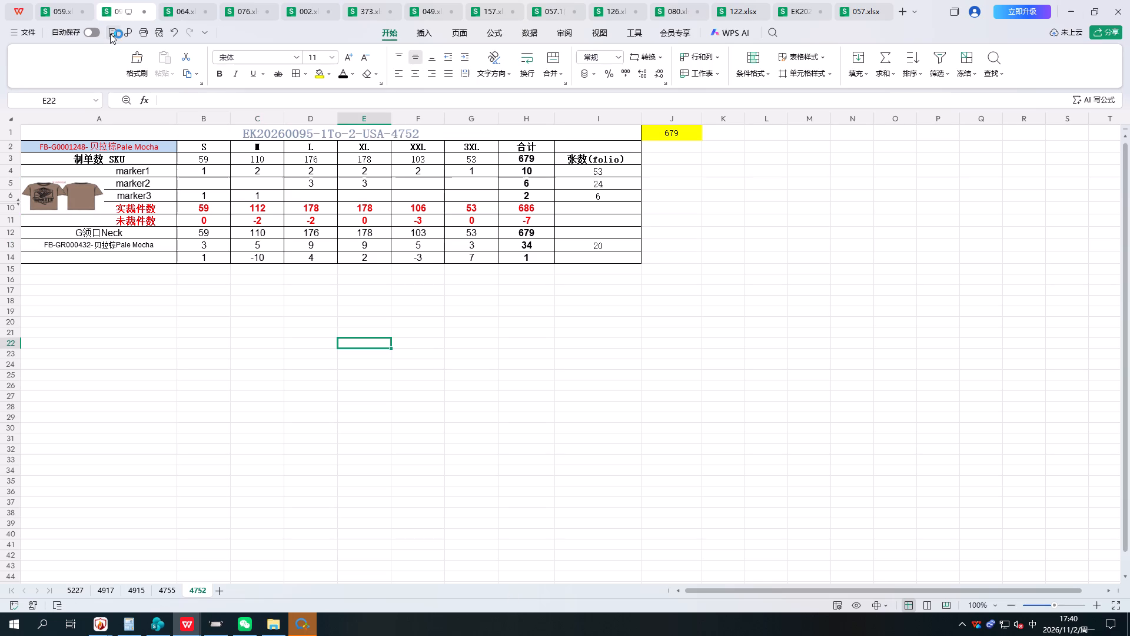
left_click(446, 278)
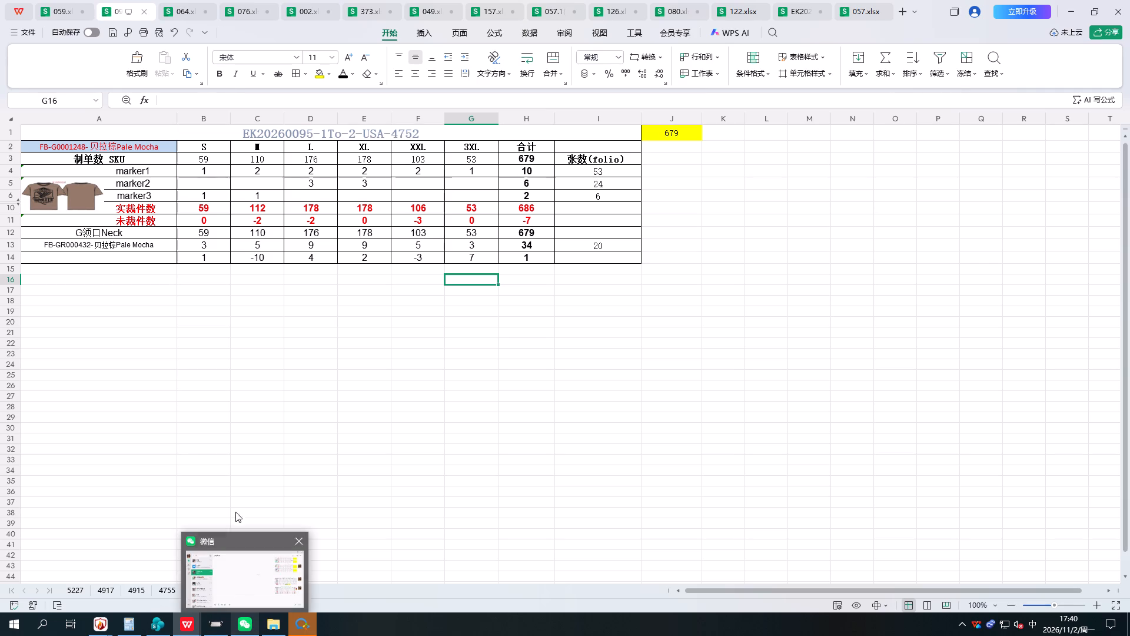
On sheet 4915, enter marker1 ratios of 1 for S, 1 for M, 3 for L and 3 for XL.
left_click(166, 589)
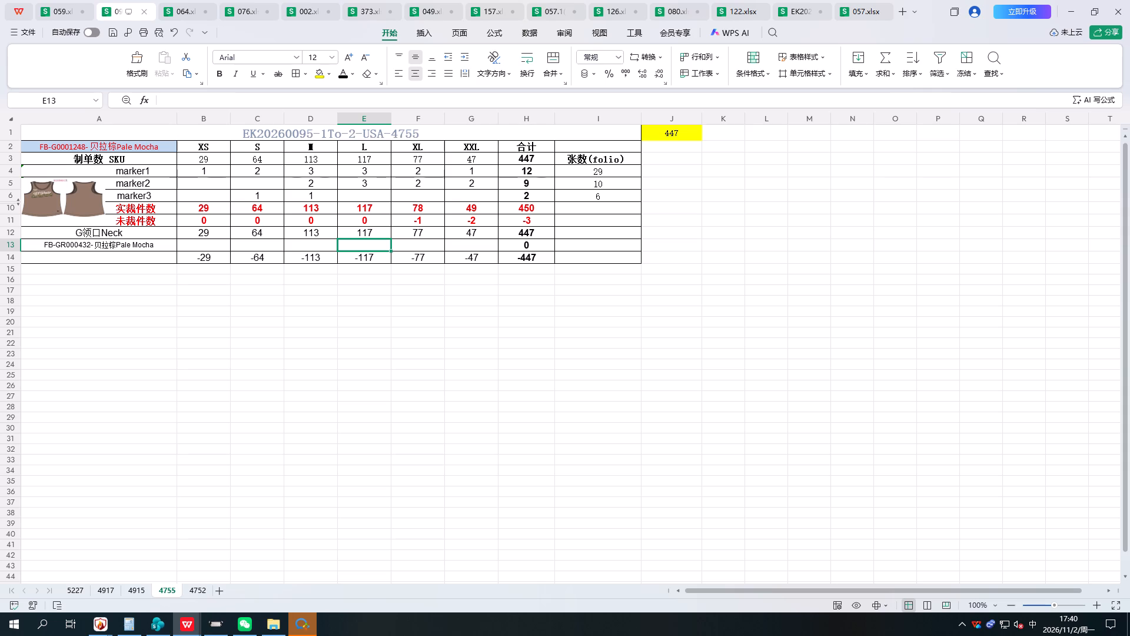
left_click(139, 591)
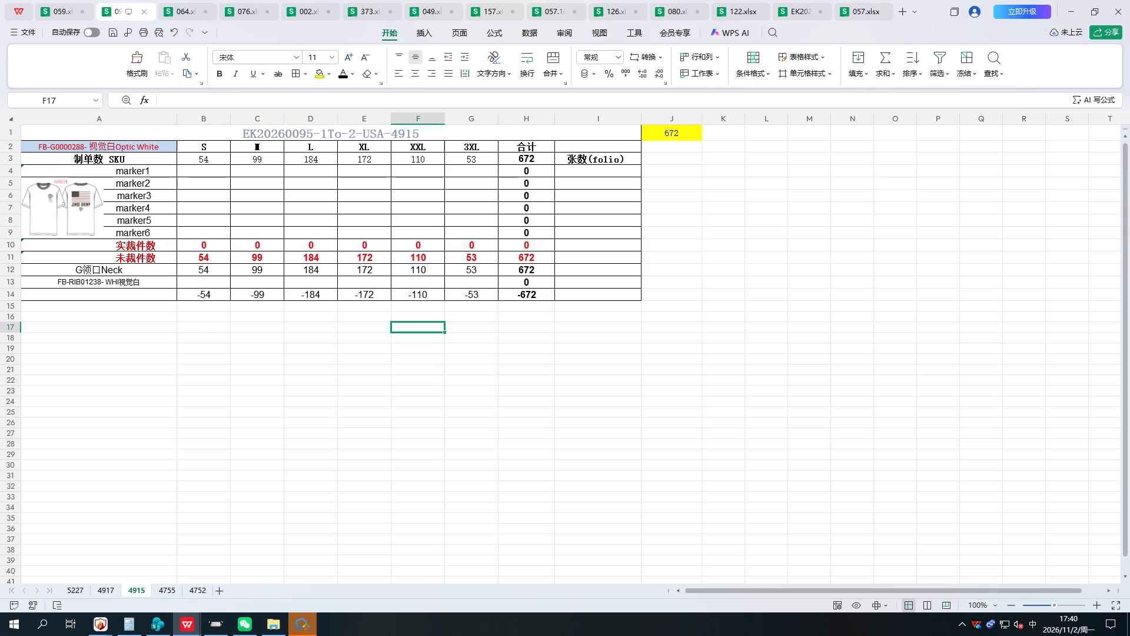
left_click(202, 172)
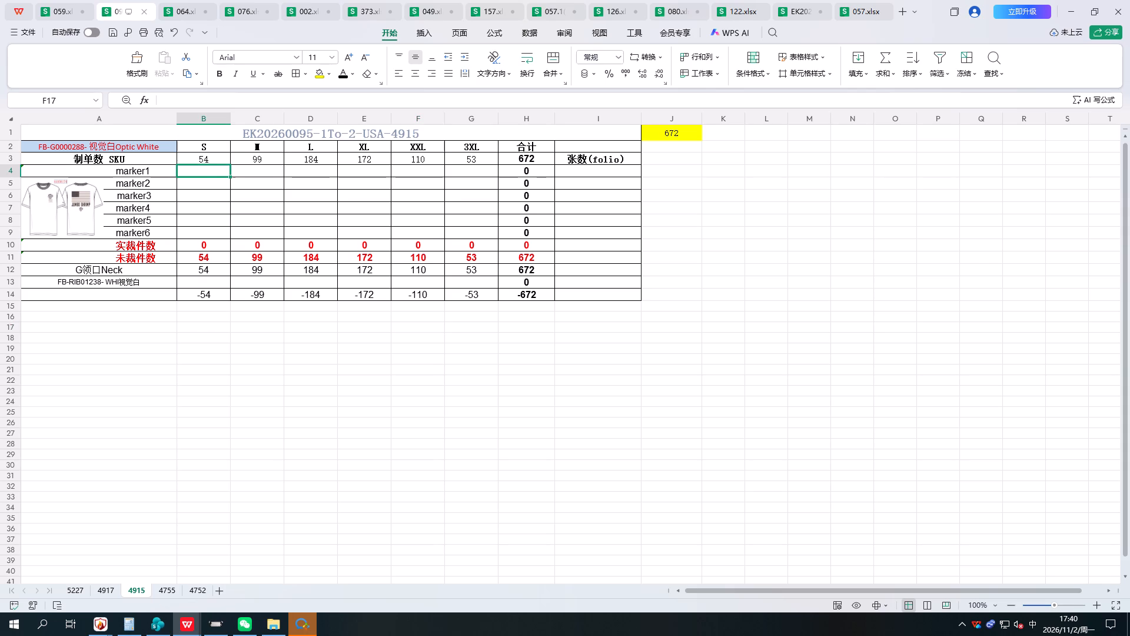
key("1")
key("Right")
key("1")
key("Right")
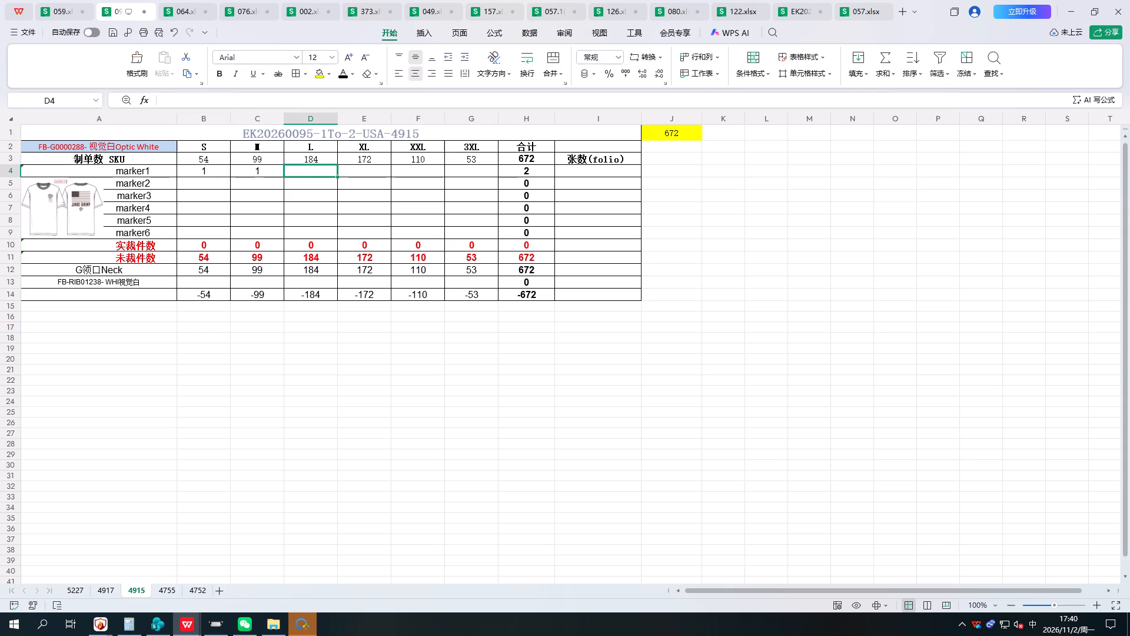
key("2")
key("Right")
key("2")
key("Right")
key("Left")
key("Left")
key("3")
key("Right")
key("3")
key("Right")
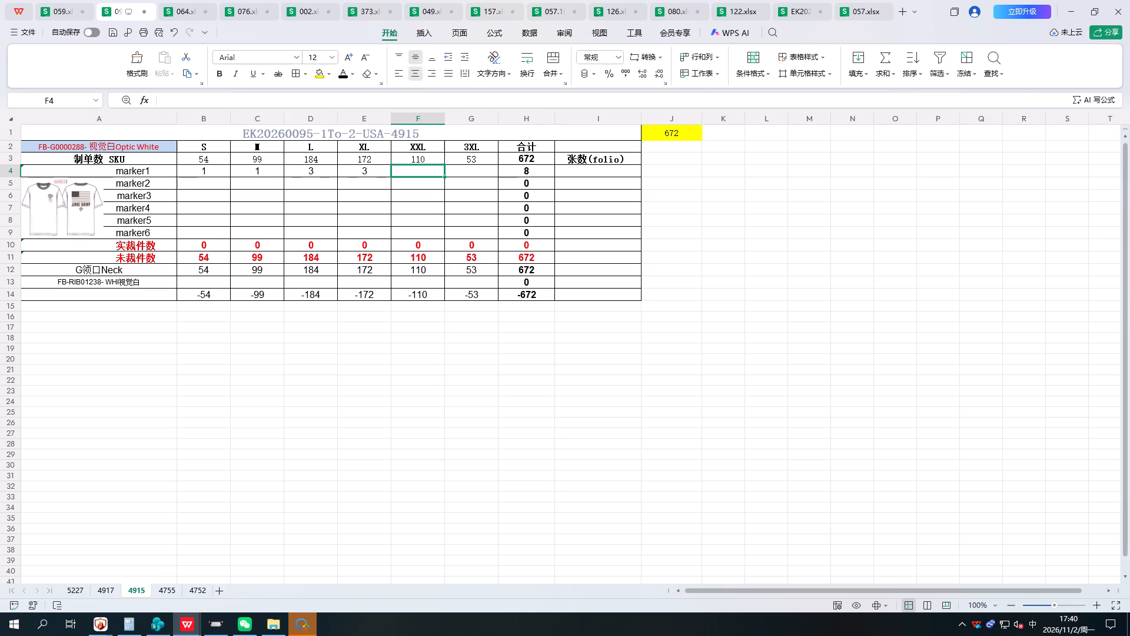
Complete marker1 on sheet 4915 with ratios of 2 for XXL and 1 for 3XL and a folio count of 54.
key("2")
key("Right")
key("1")
key("Right")
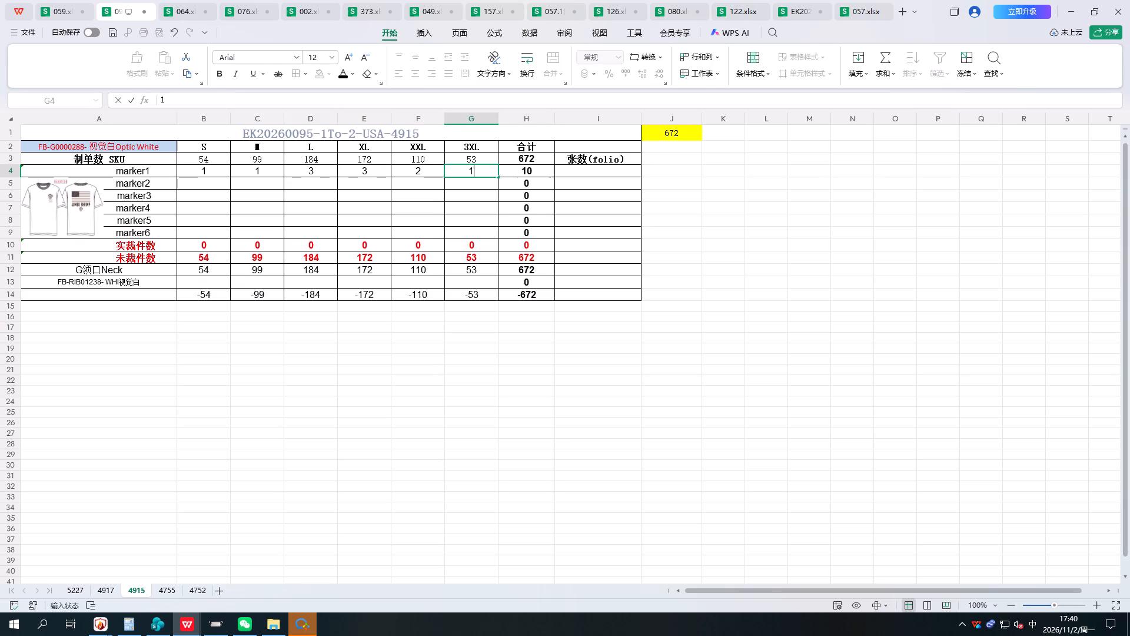
key("Right")
type("54")
key("Right")
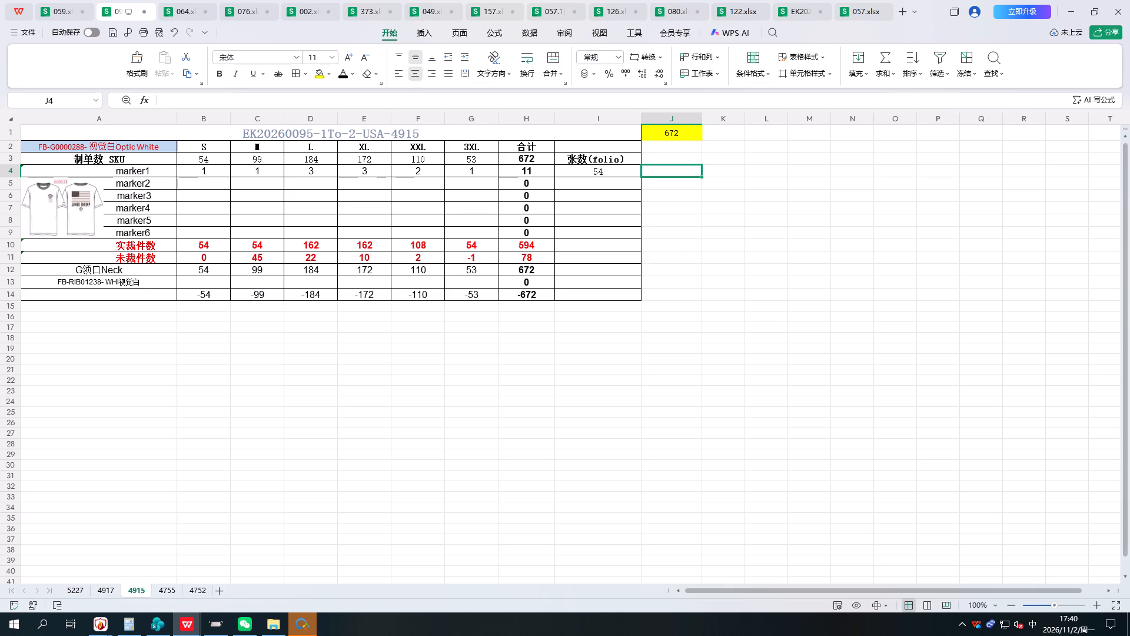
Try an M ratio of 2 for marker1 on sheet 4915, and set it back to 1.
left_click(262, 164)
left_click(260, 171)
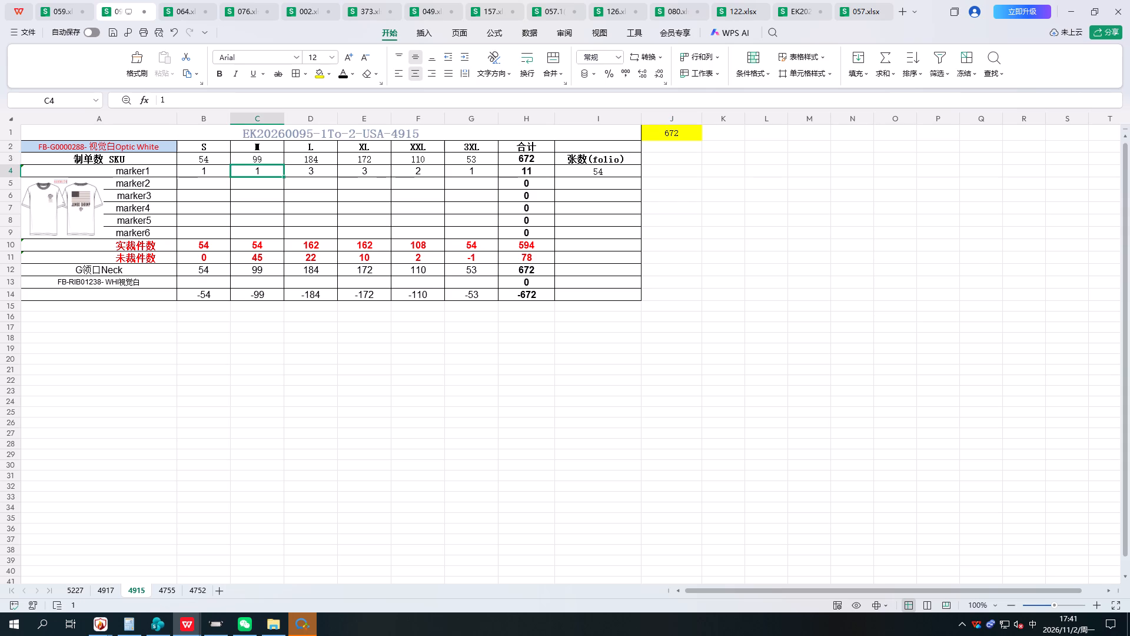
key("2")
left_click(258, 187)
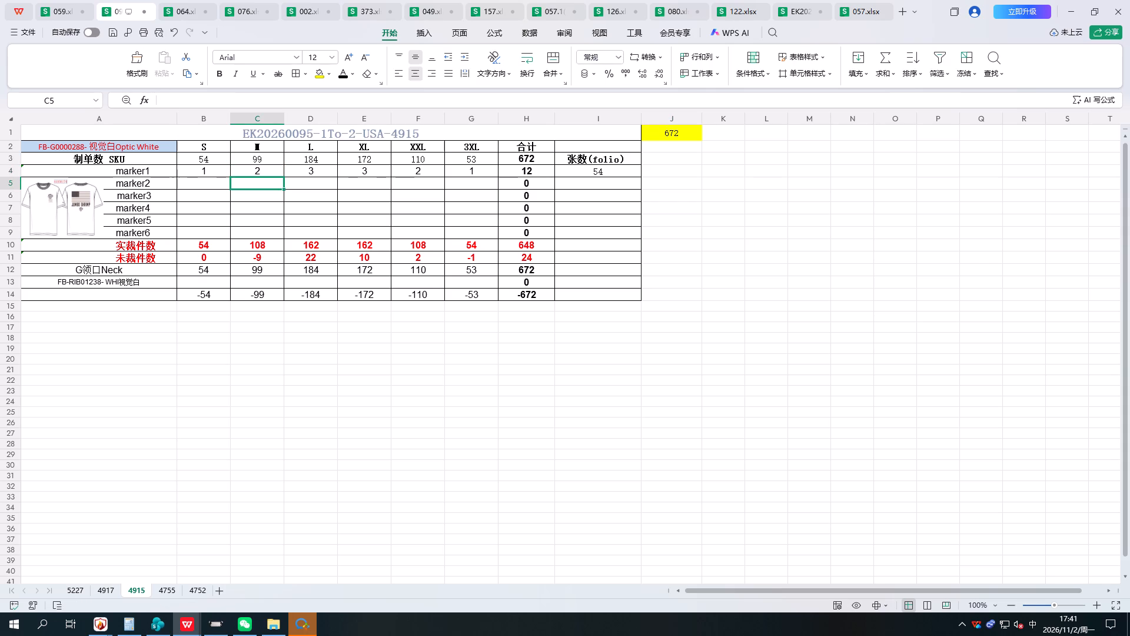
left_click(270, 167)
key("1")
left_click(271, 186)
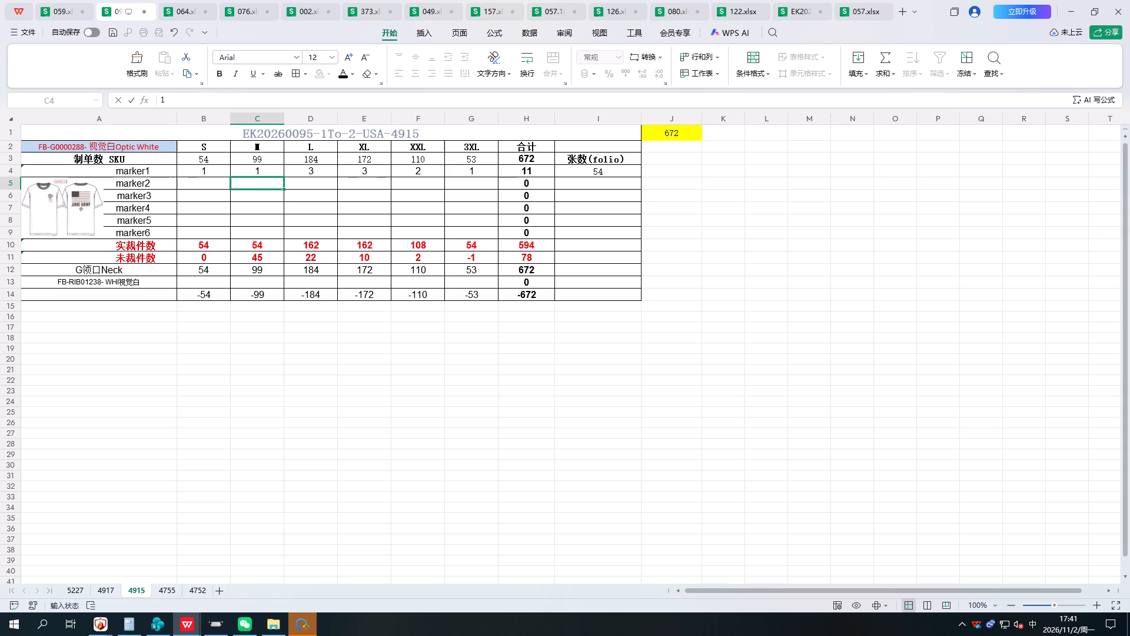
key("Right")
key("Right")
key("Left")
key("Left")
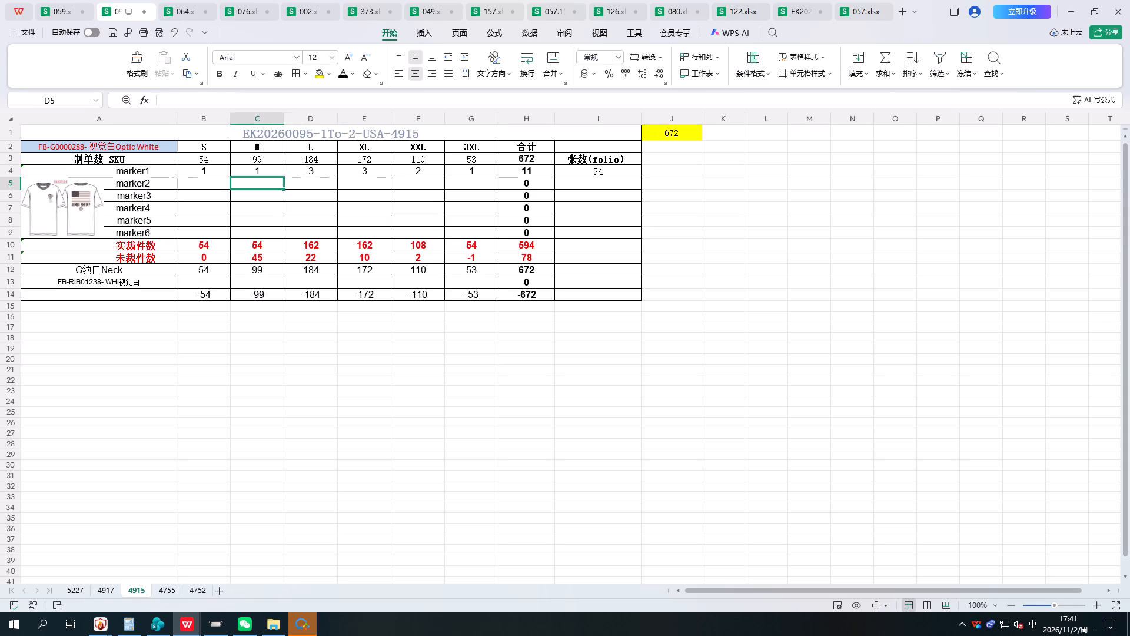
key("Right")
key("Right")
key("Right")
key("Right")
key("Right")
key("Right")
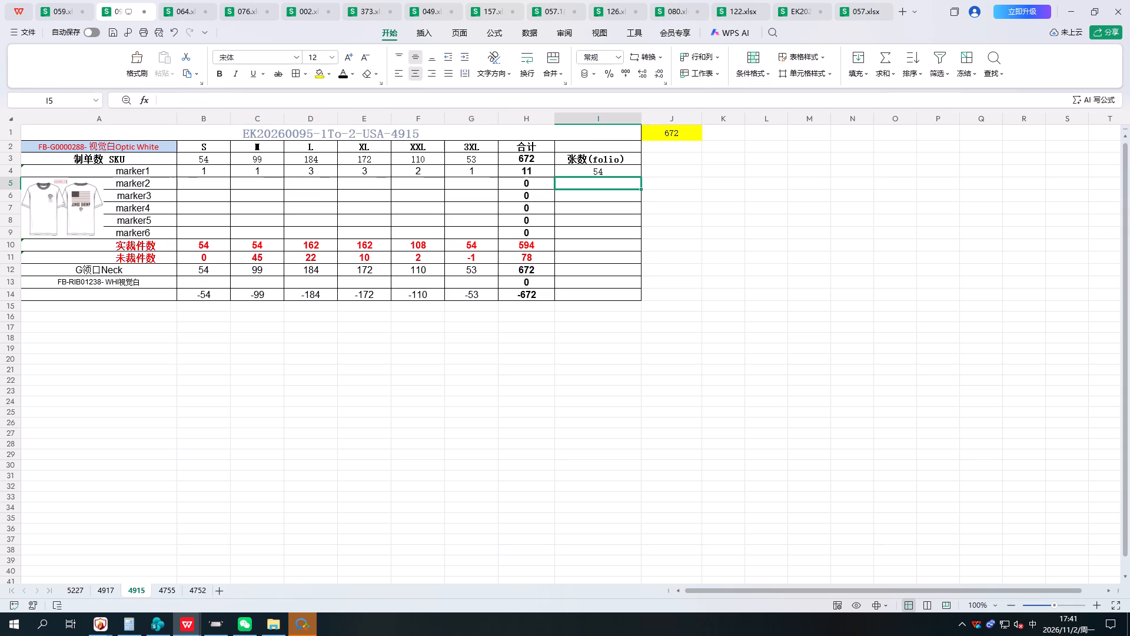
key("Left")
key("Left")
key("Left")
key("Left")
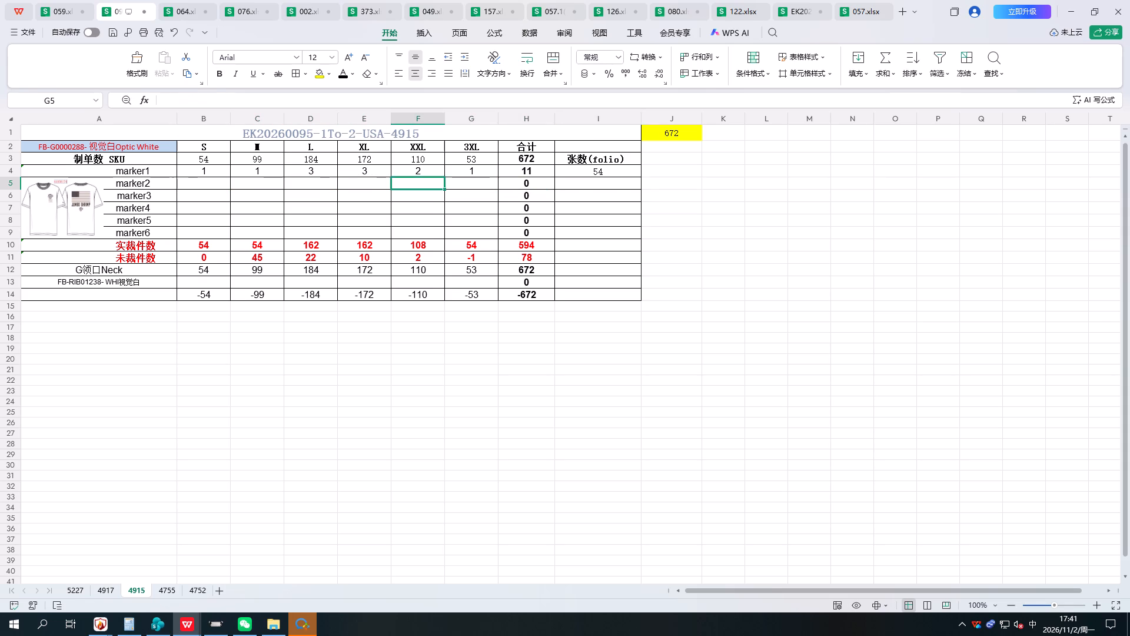
Set the marker1 folio count on sheet 4915 to 55.
key("Left")
key("Left")
key("Left")
key("Right")
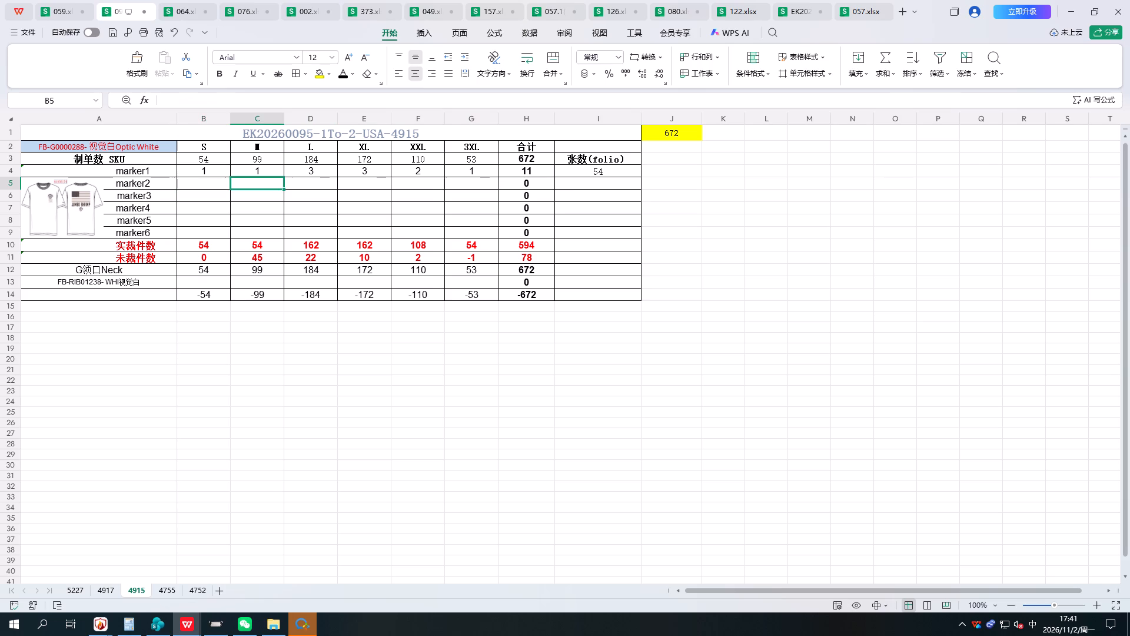
key("Right")
key("Left")
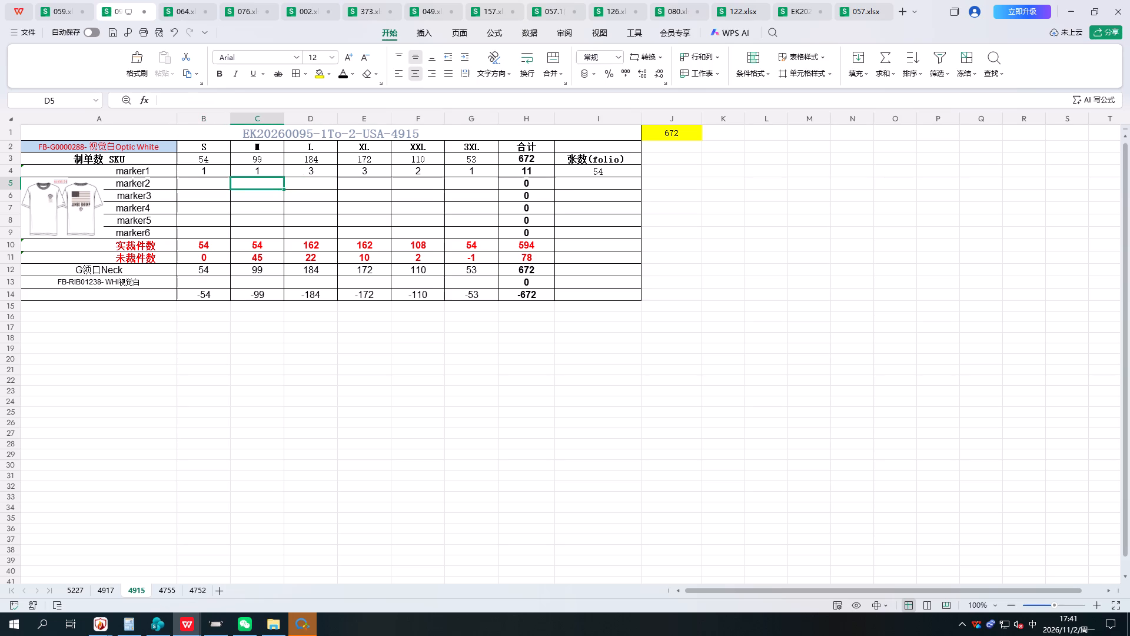
key("Right")
key("Right")
key("Right")
key("Right")
key("Right")
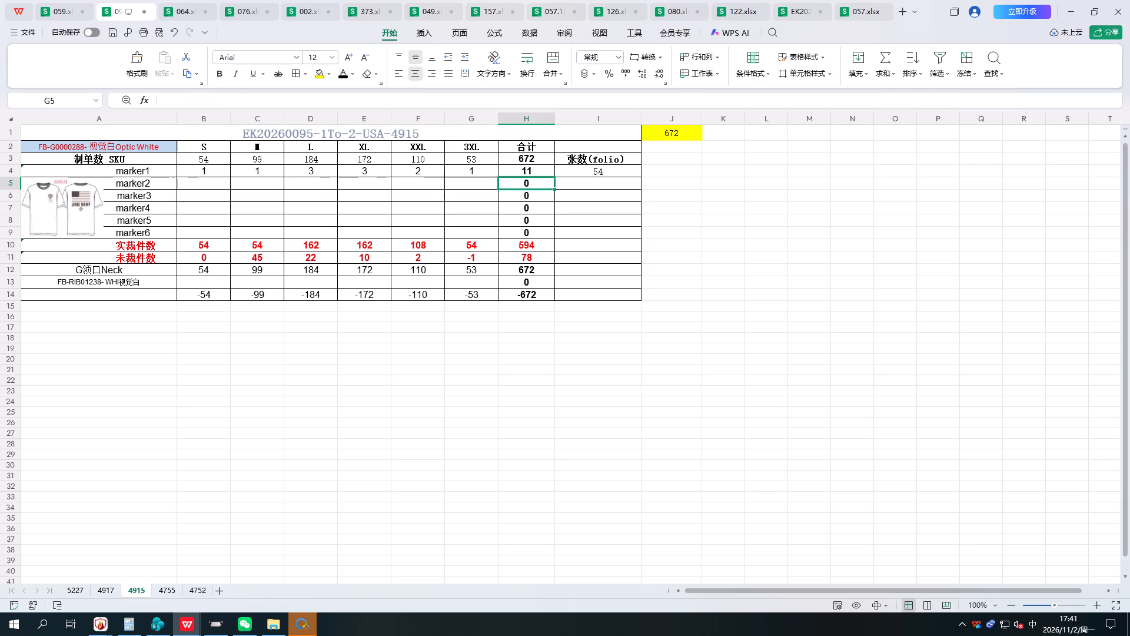
key("Up")
key("Right")
type("55")
key("Right")
On sheet 4915, enter marker2 ratios of 2 for M and 1 for L.
key("Left")
key("Left")
key("Left")
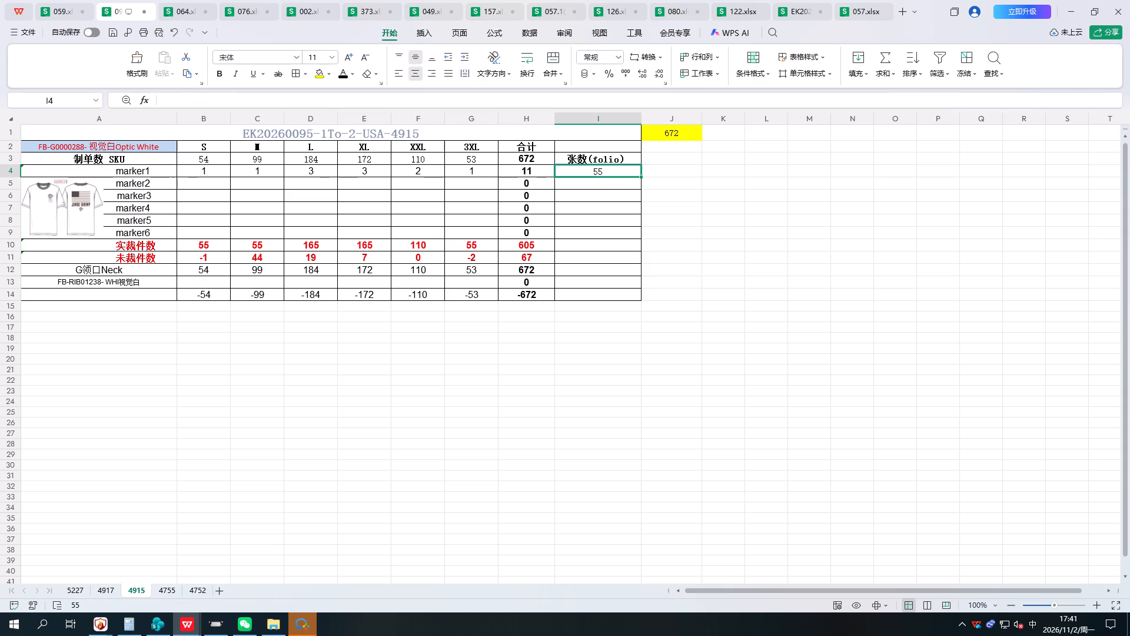
key("Left")
key("Left")
key("Left")
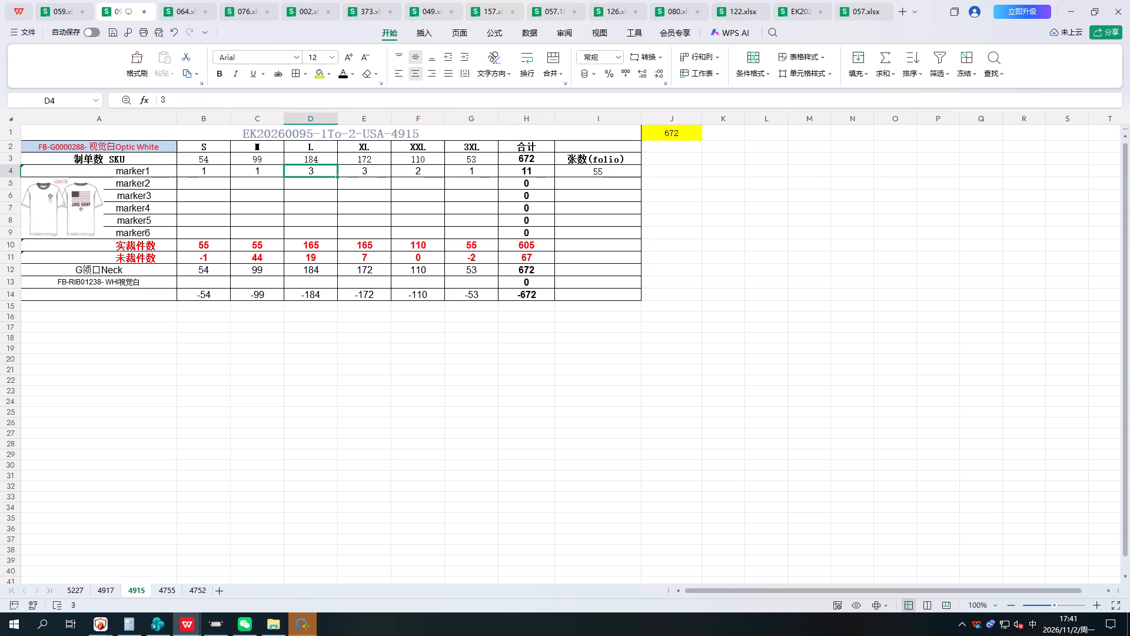
key("Down")
key("Down")
key("Left")
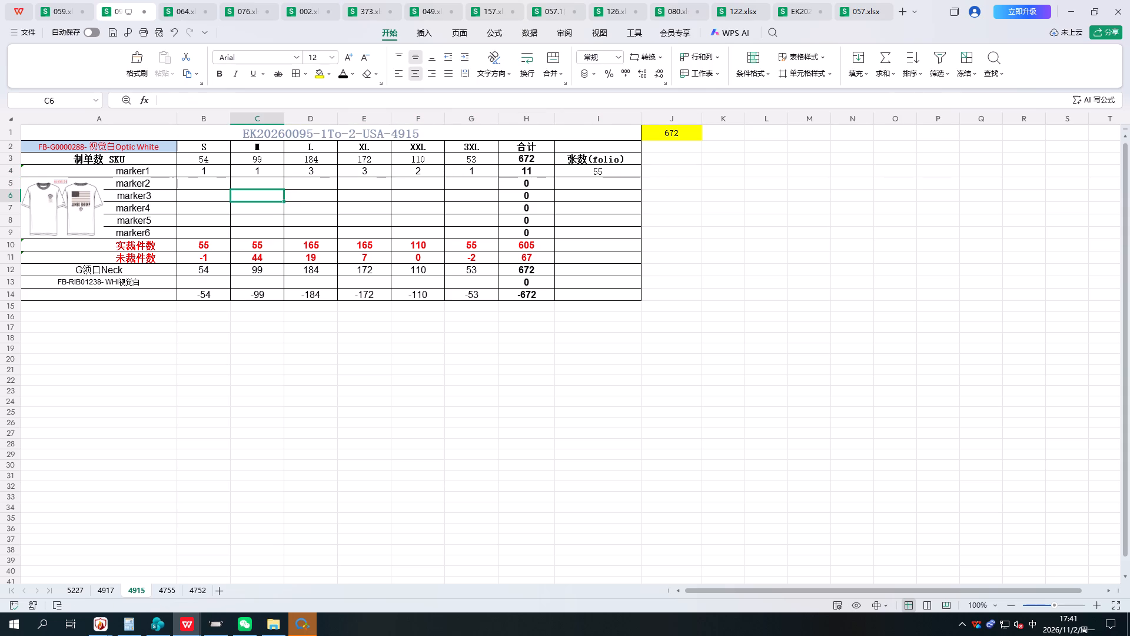
key("Up")
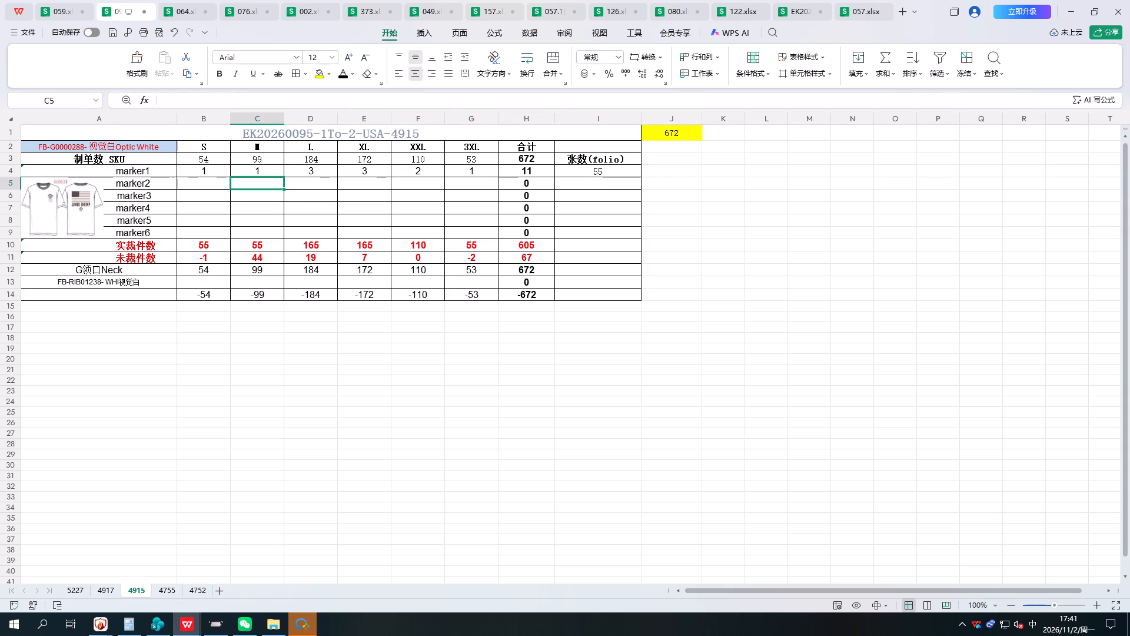
key("2")
key("Right")
key("1")
key("Right")
Enter a folio count of 19 for marker2 on sheet 4915.
key("Right")
key("Right")
key("Right")
key("Right")
key("Right")
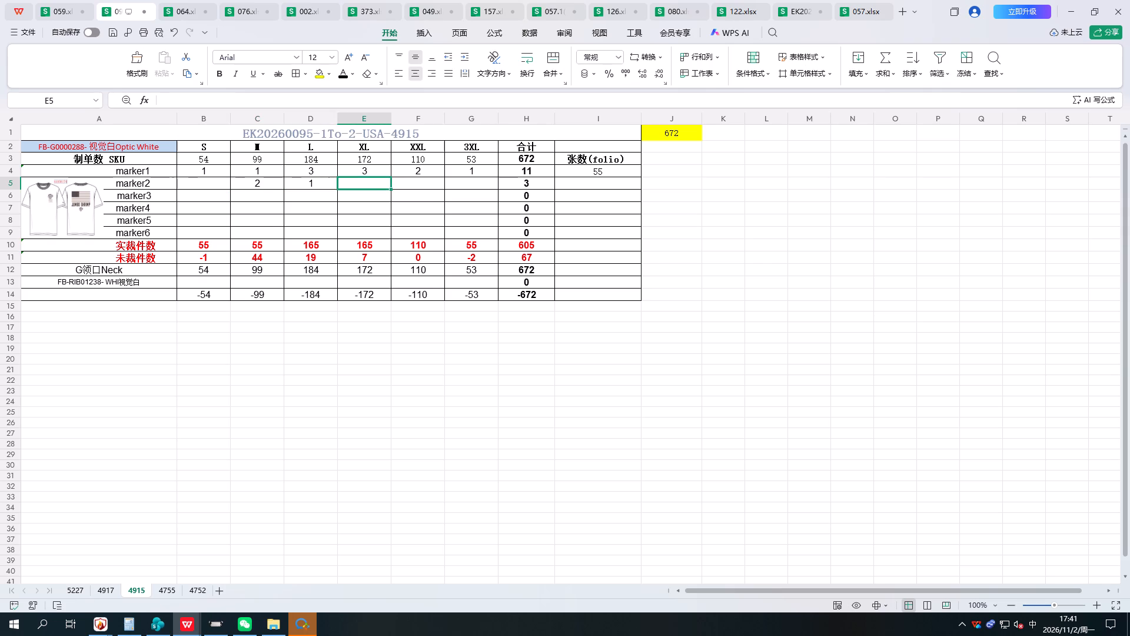
key("Right")
key("Left")
key("Left")
key("Left")
key("Right")
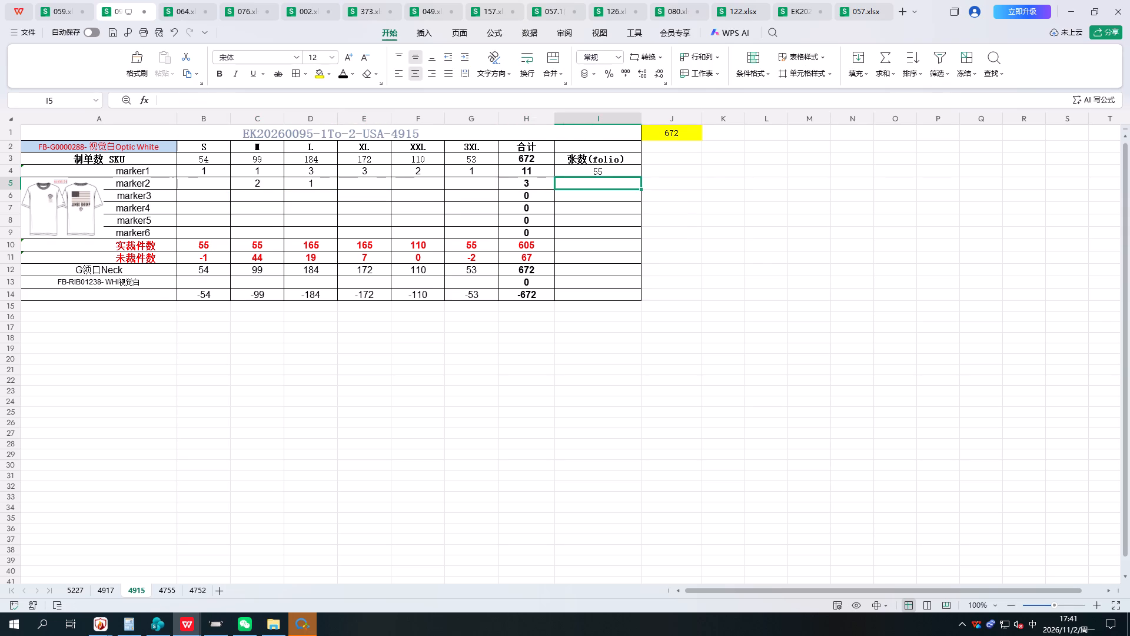
type("19")
key("Right")
key("Left")
Fill in marker3 on sheet 4915 with a folio count of 7 and ratios of 1 for XL and 1 for M.
key("Down")
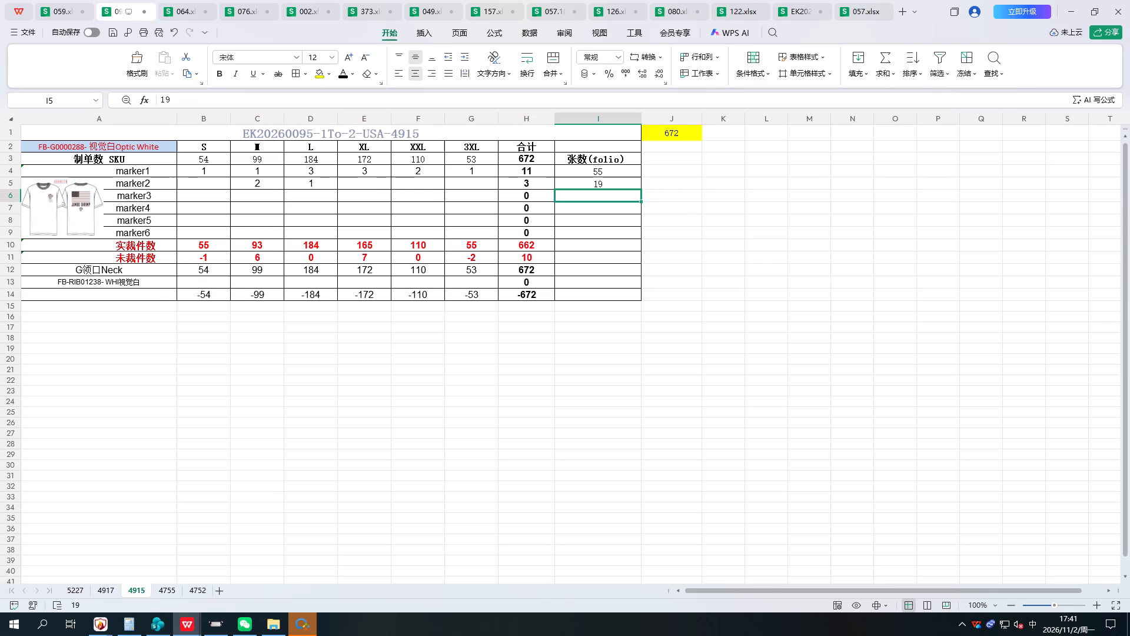
key("7")
key("Left")
key("Left")
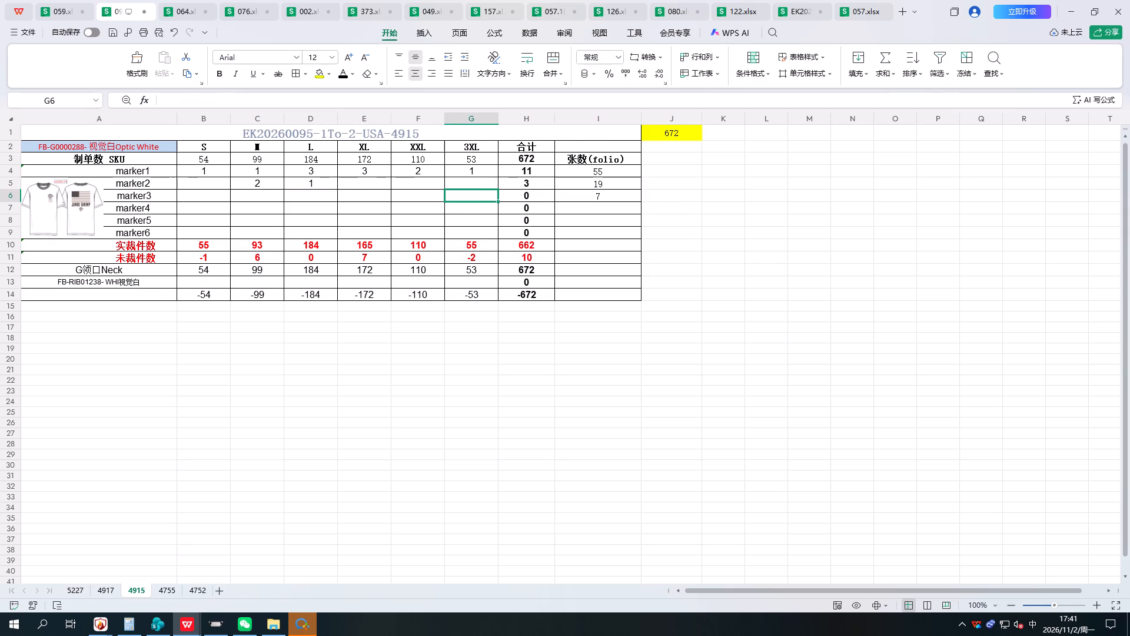
key("Left")
key("Left")
key("1")
key("Left")
key("Left")
key("1")
key("Left")
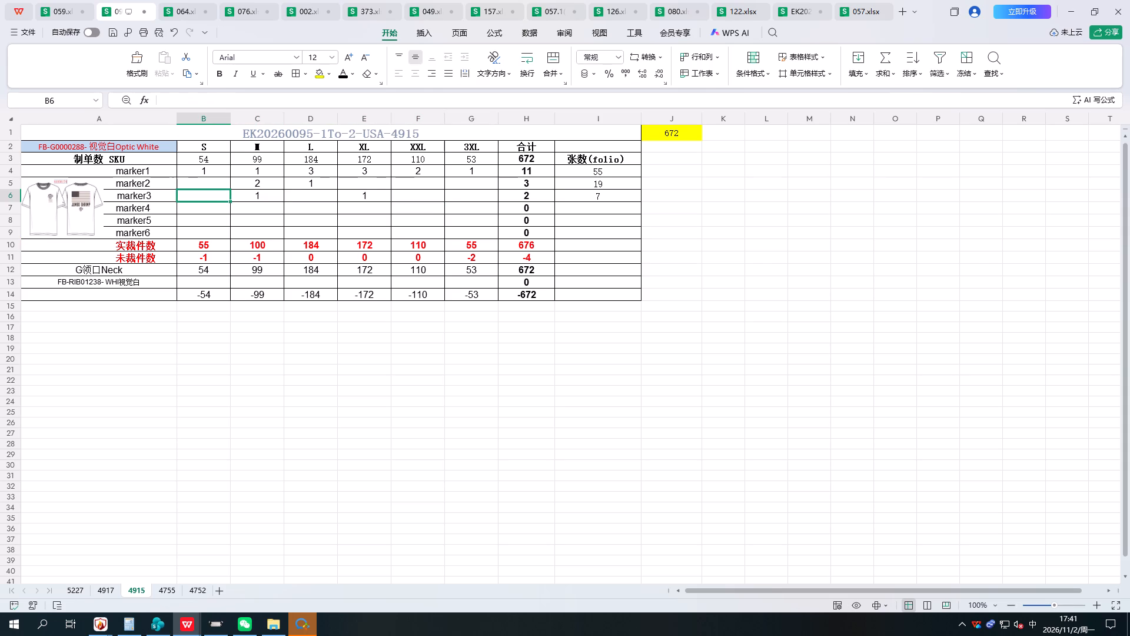
Hide the unused marker4 to marker6 rows on sheet 4915.
left_click_drag(2, 232, 5, 211)
right_click(5, 211)
left_click(50, 269)
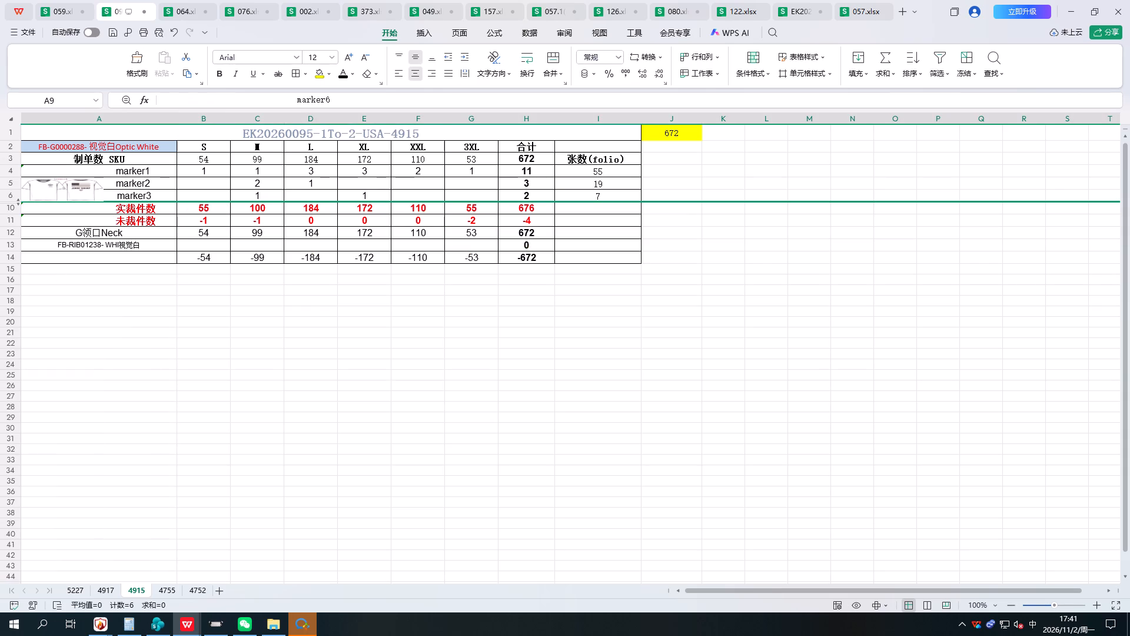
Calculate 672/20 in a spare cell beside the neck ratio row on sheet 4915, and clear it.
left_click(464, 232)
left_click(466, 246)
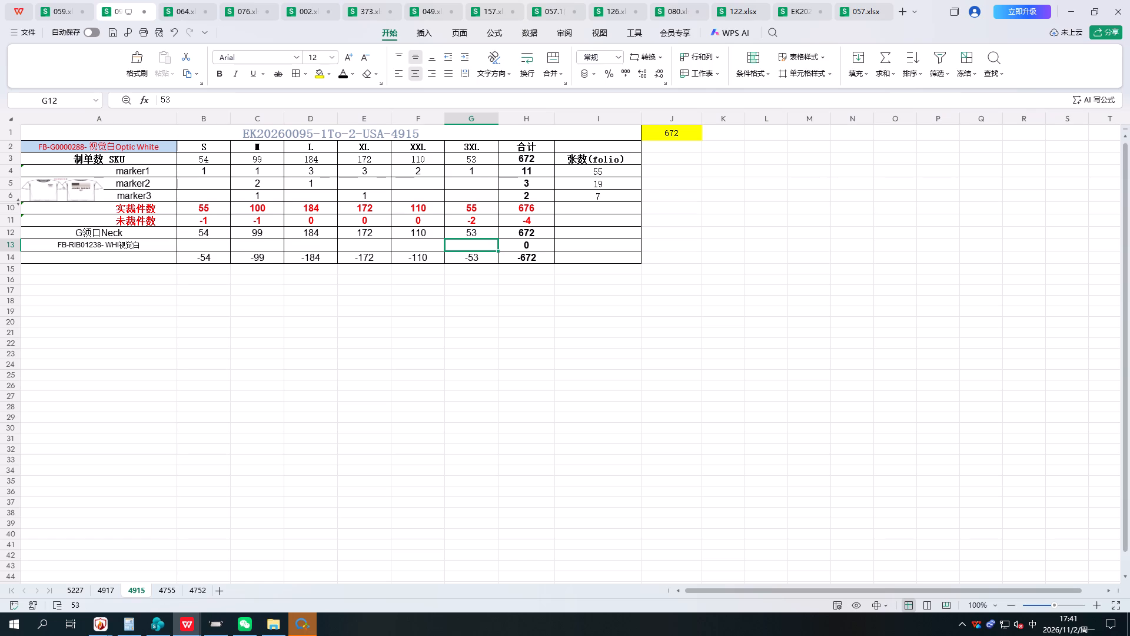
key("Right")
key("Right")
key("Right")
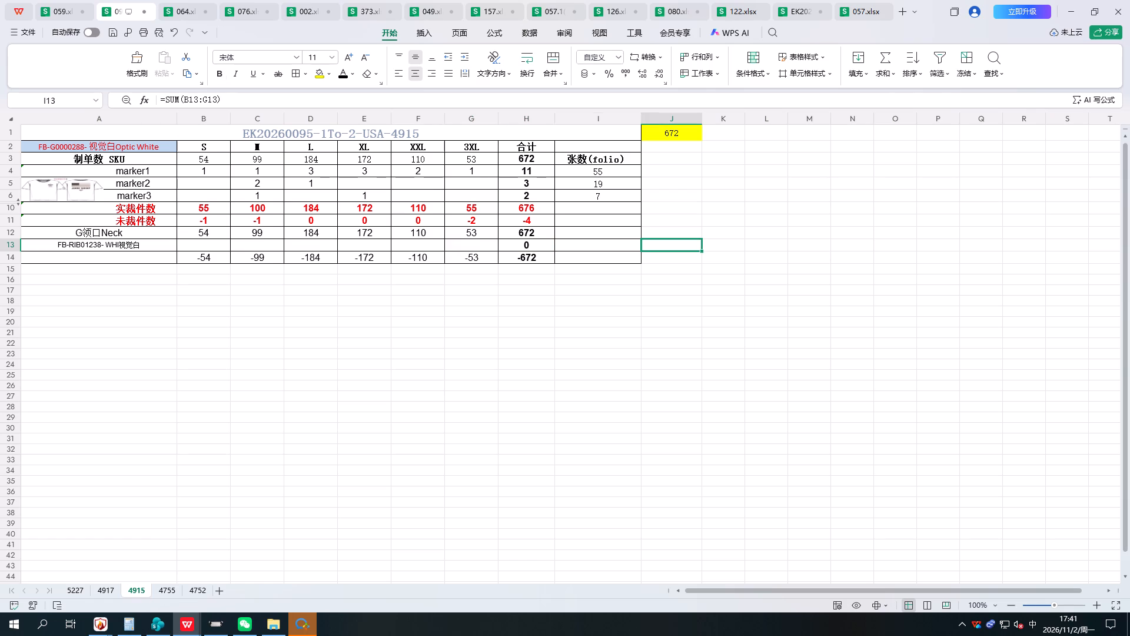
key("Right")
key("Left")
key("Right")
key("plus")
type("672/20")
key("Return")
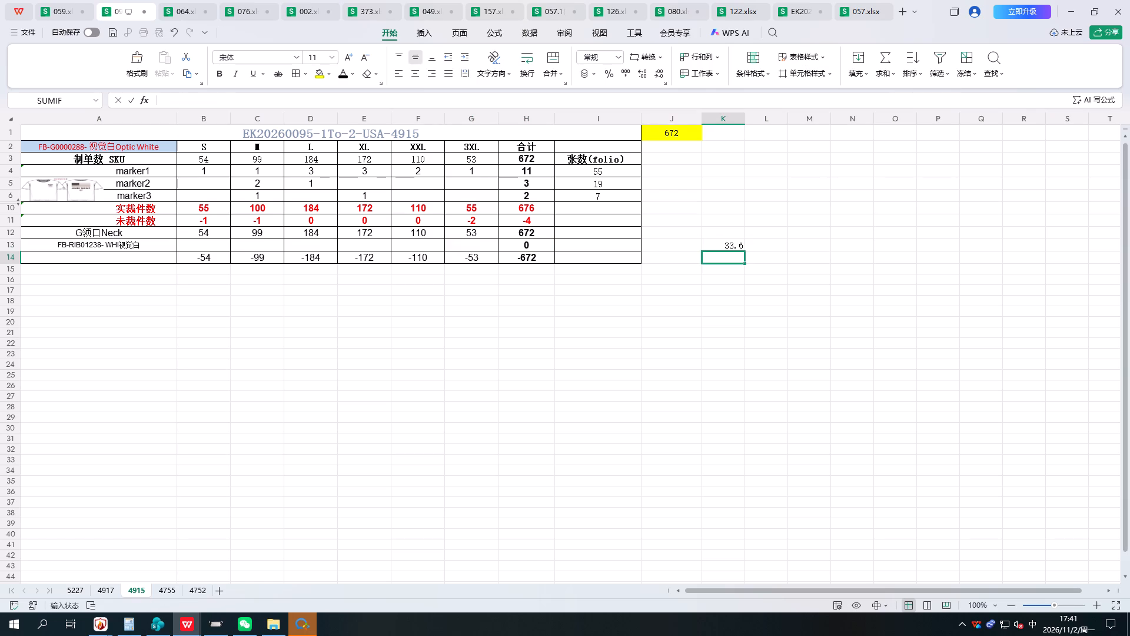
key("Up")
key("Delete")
In the FB-RIB01238 neck row on sheet 4915, enter a folio count of 30 and ratios of 2 for 3XL and 4 for XXL.
key("Left")
key("Left")
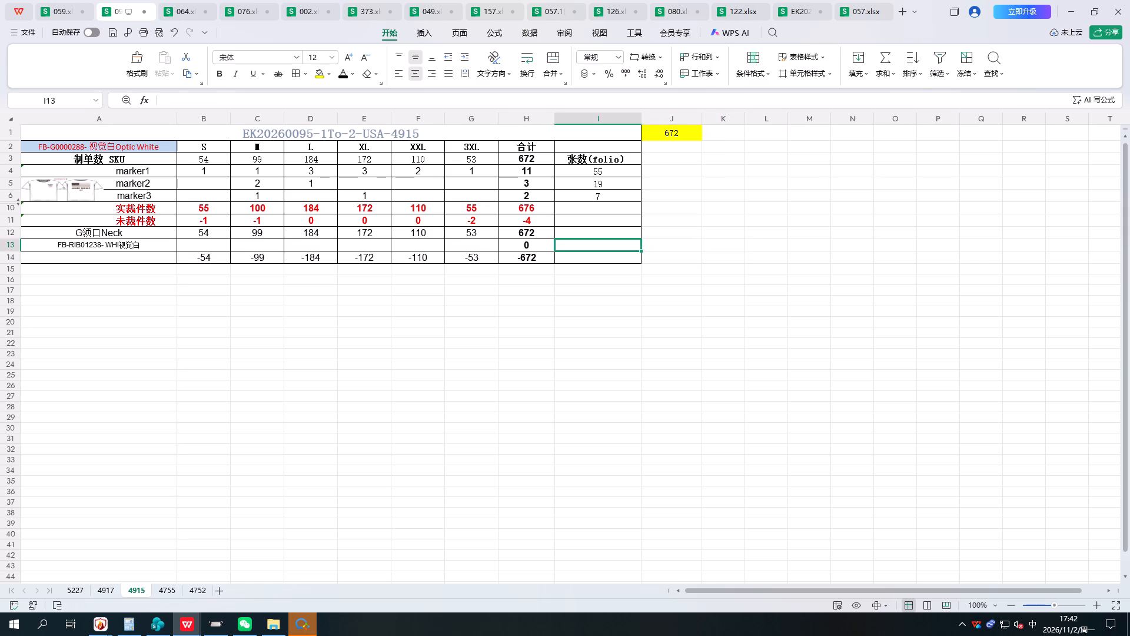
key("3")
key("0")
key("Left")
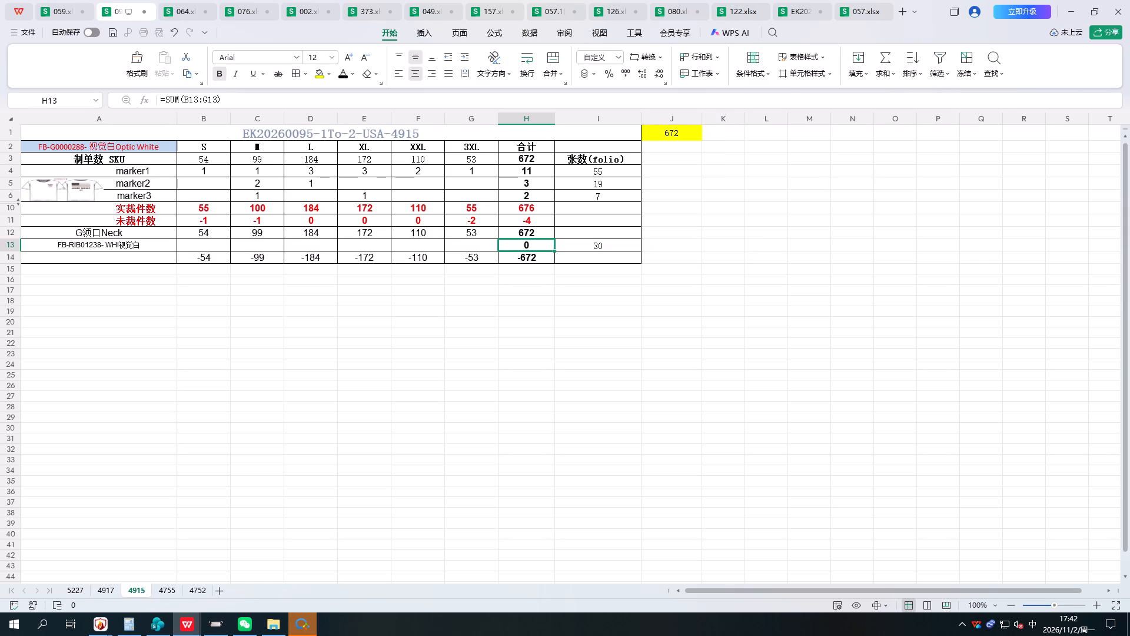
key("Left")
key("2")
key("Left")
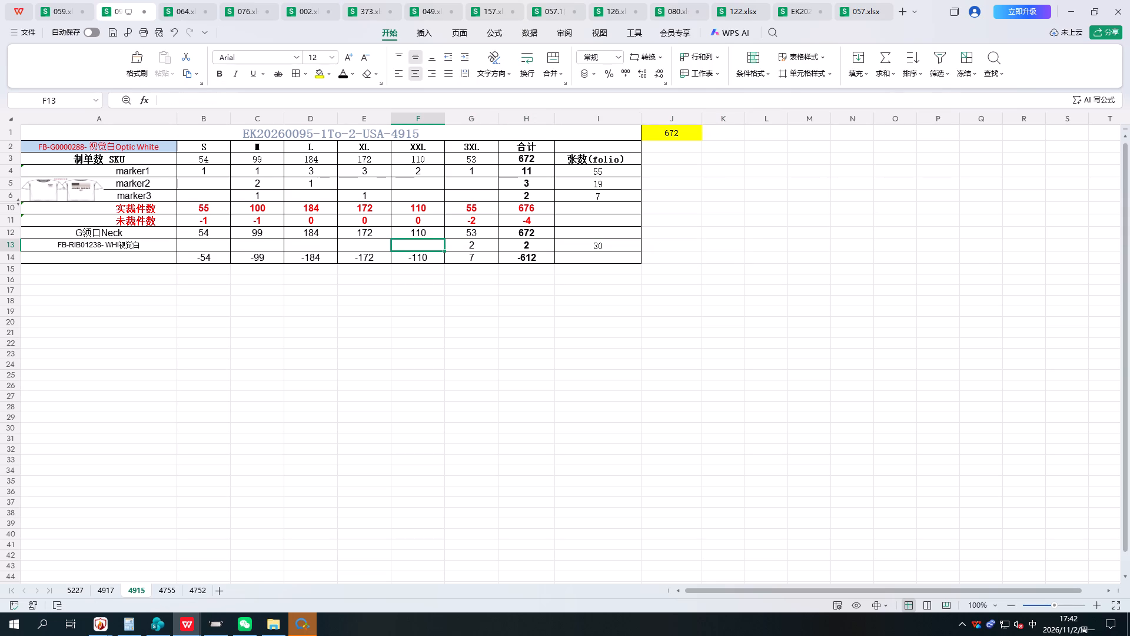
key("4")
key("Right")
key("Left")
key("Left")
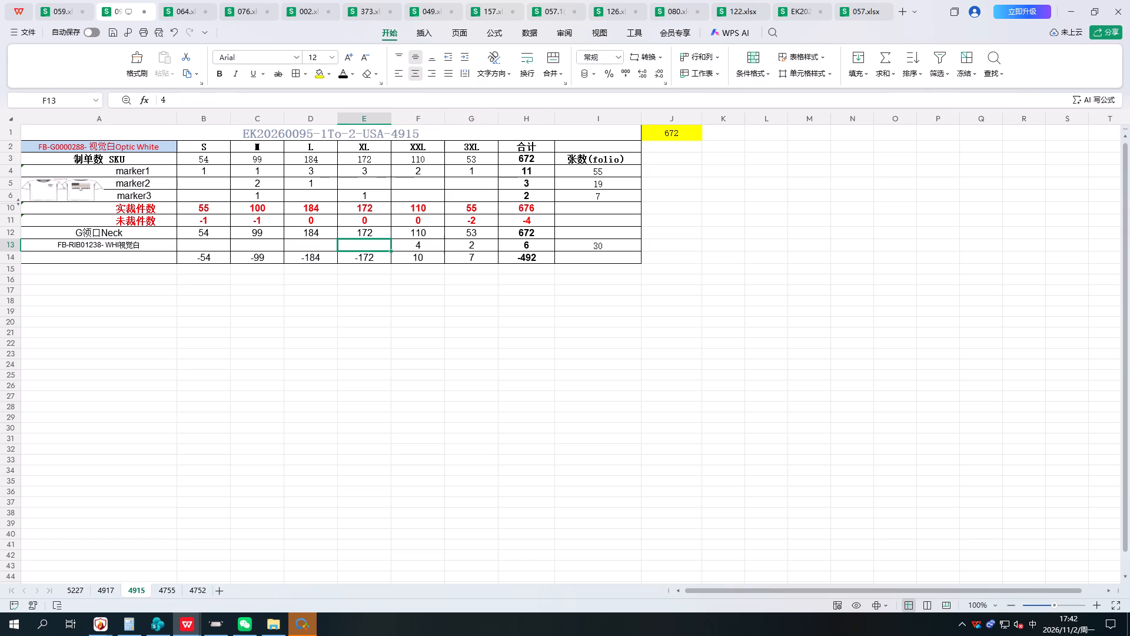
Complete the neck row on sheet 4915 with ratios of 6 for XL, 6 for L, 3 for M and 2 for S.
key("6")
key("Right")
key("Left")
key("Left")
key("6")
key("Right")
key("Left")
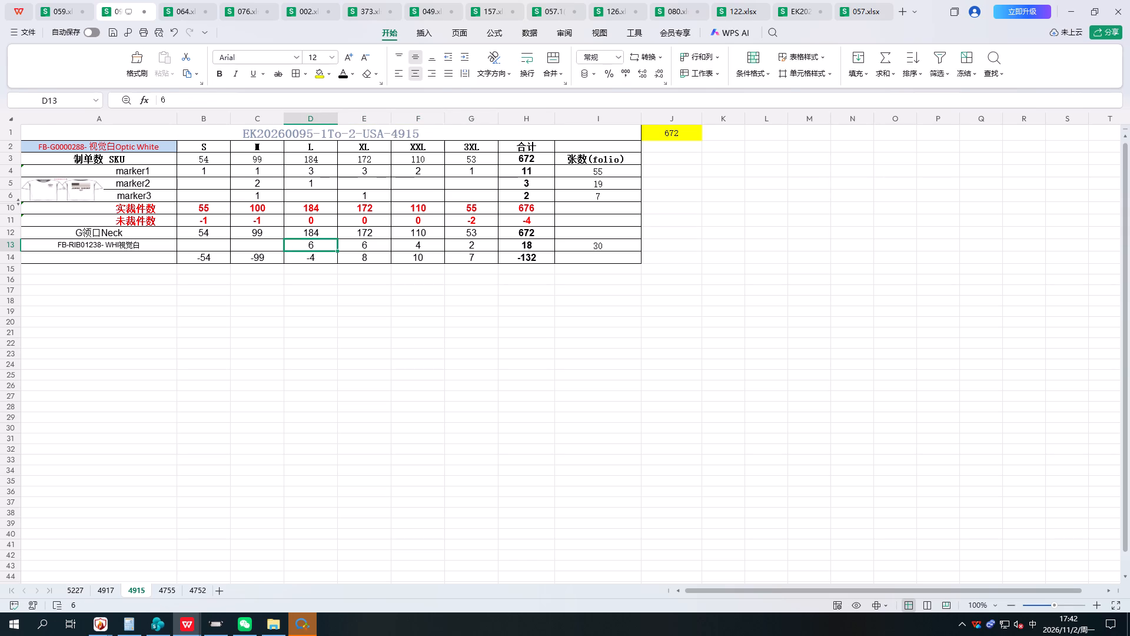
key("Left")
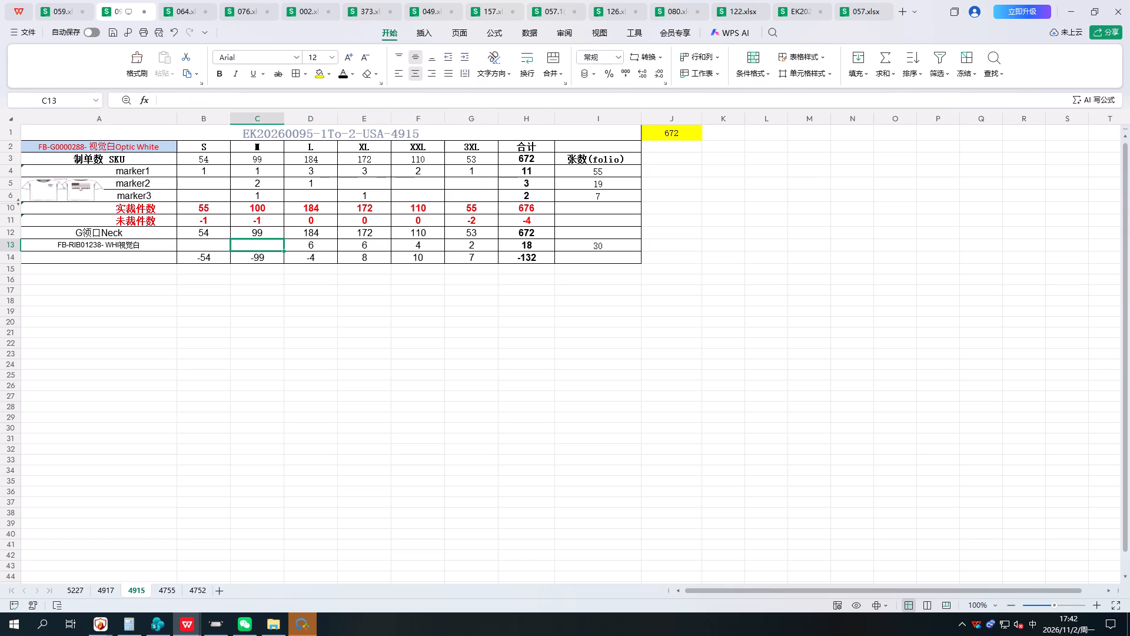
key("3")
key("Right")
key("Left")
key("Left")
key("2")
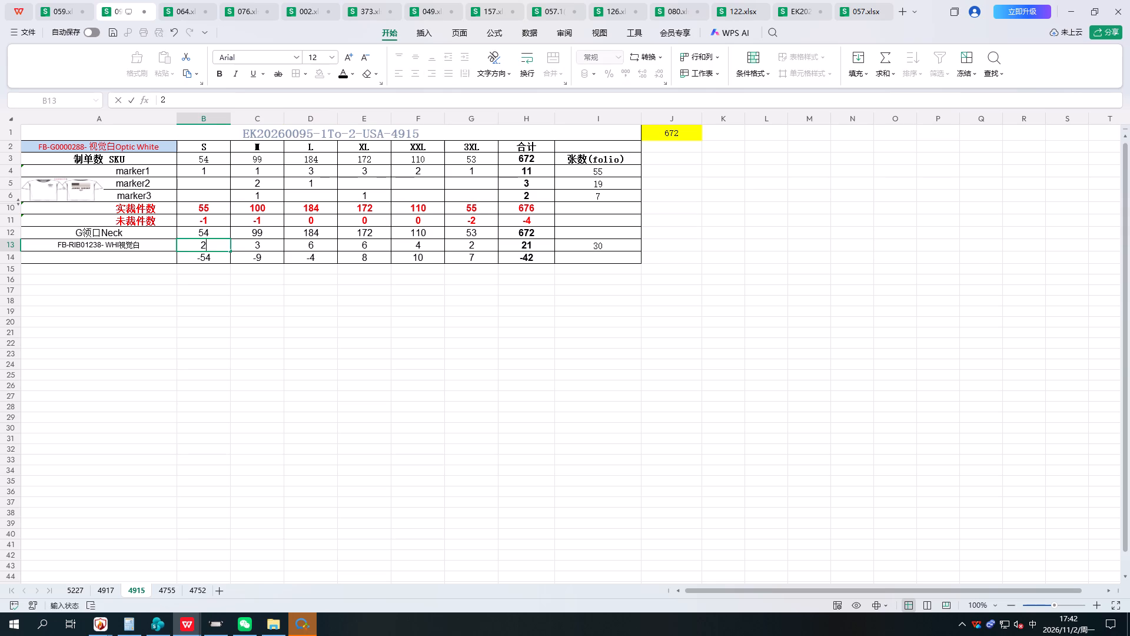
key("Right")
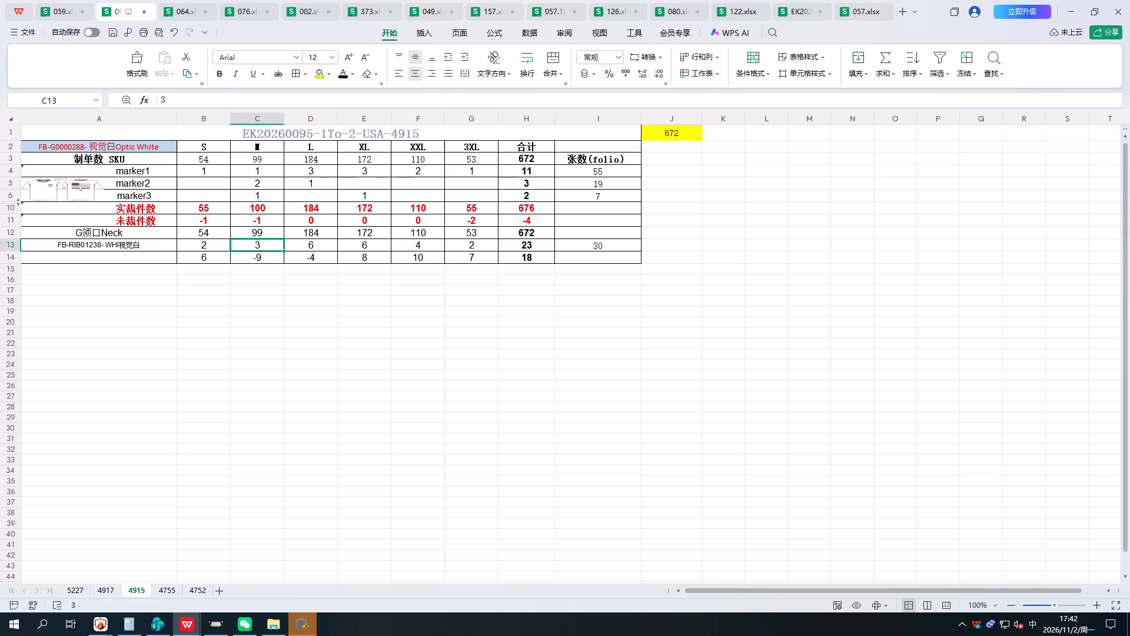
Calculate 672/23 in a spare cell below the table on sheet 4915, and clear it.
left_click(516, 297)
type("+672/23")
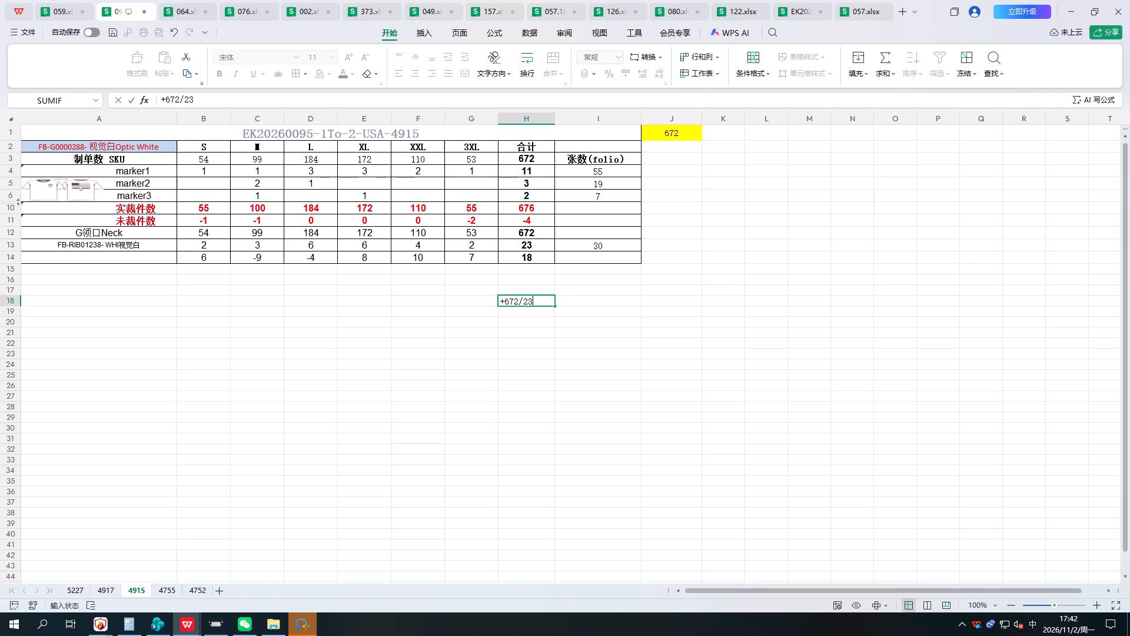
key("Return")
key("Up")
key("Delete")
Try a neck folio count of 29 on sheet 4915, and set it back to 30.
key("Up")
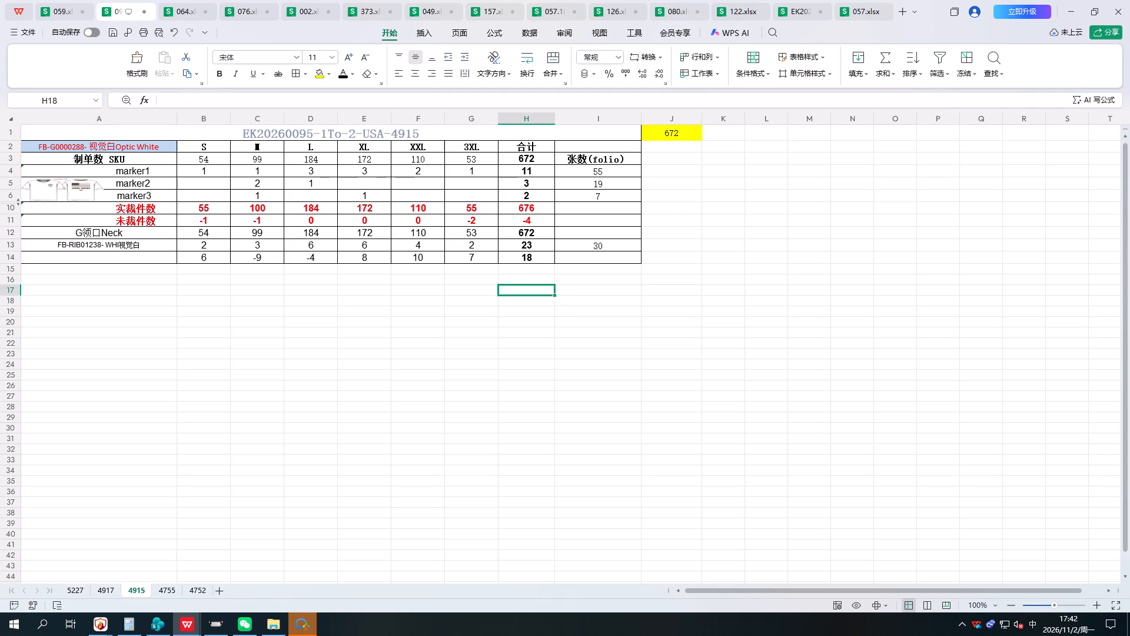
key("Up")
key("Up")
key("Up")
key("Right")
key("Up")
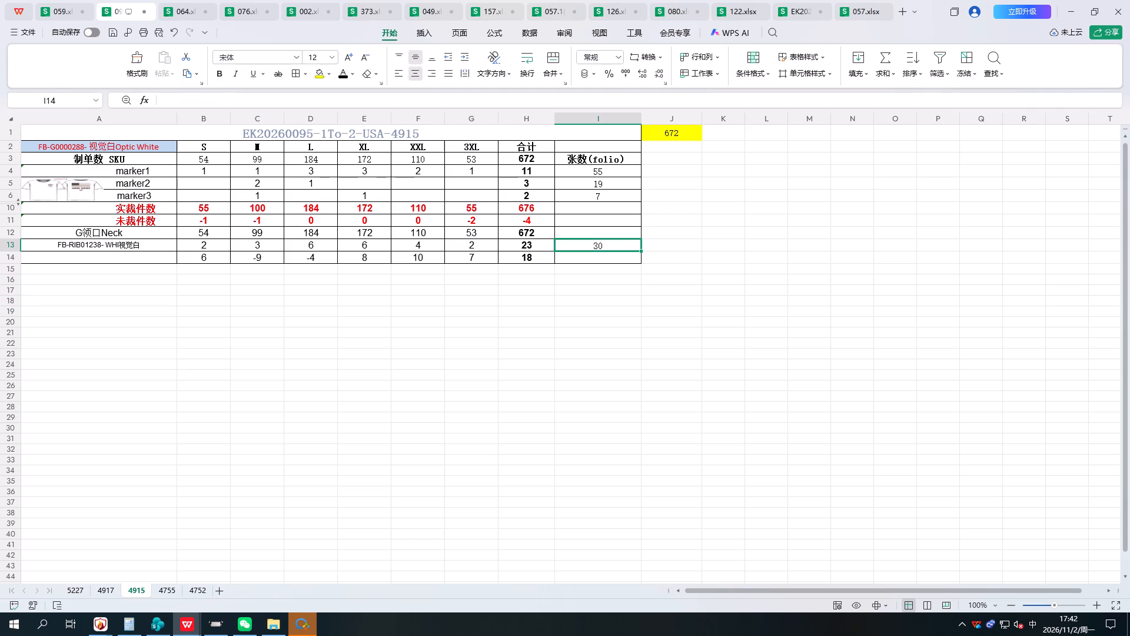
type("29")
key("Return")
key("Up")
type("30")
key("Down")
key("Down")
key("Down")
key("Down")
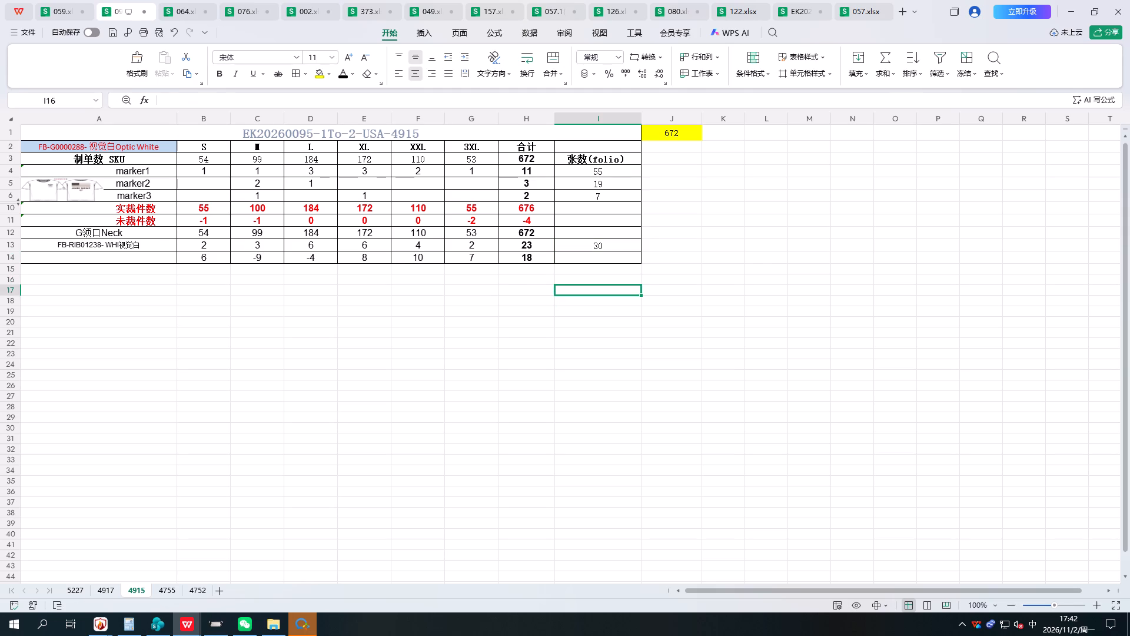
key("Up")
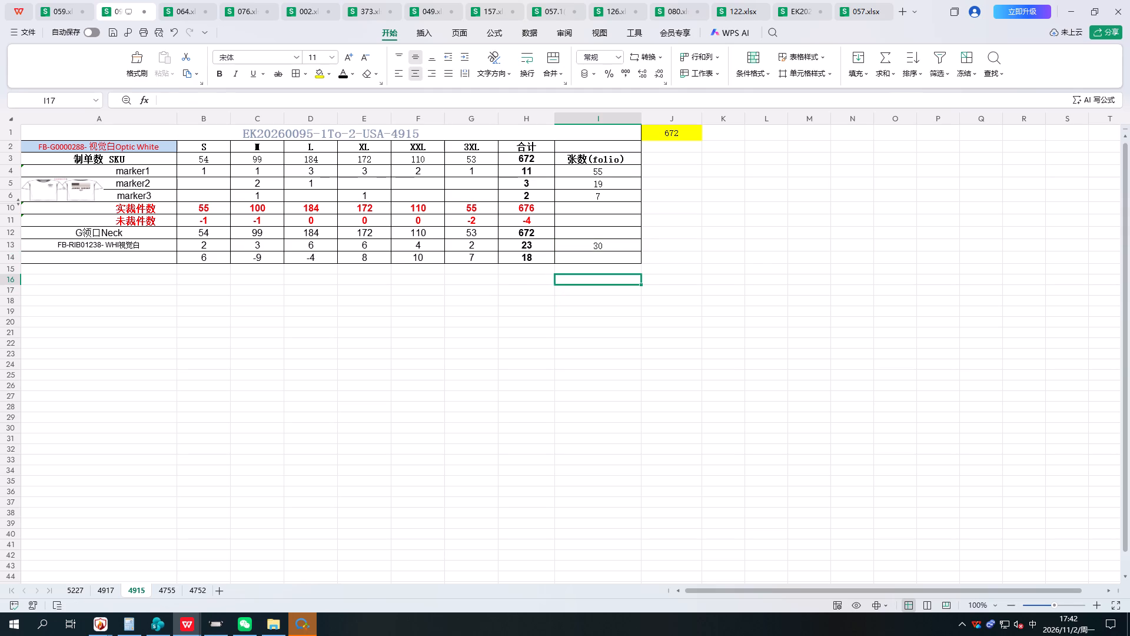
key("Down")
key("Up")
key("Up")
Check the neck ratios and differences across the sizes in the neck rows of sheet 4915.
key("Left")
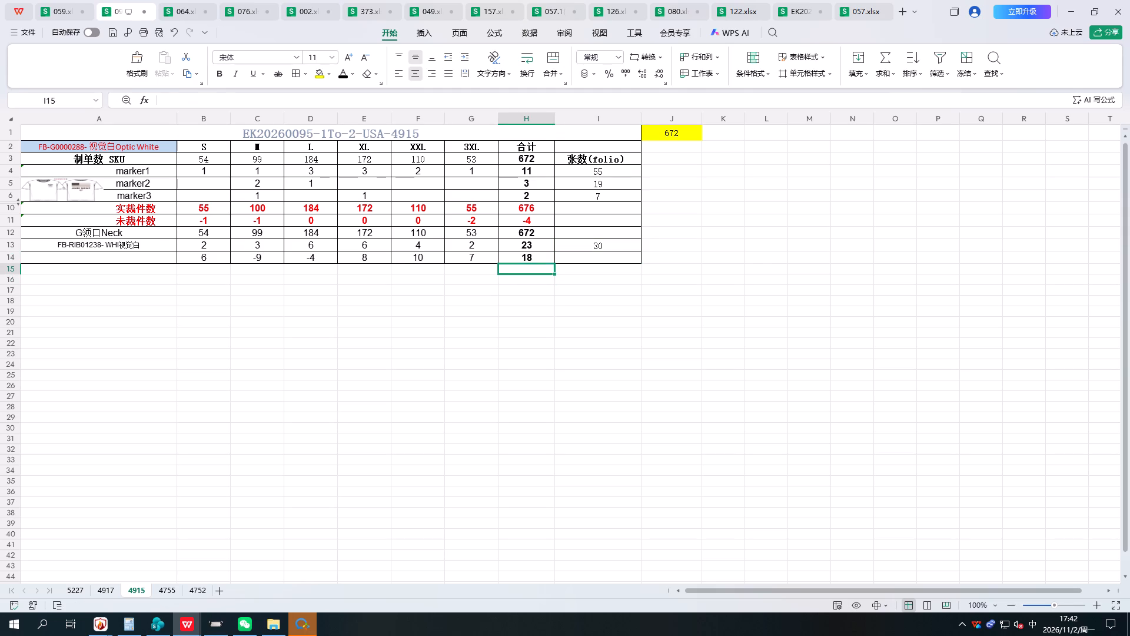
key("Left")
key("Up")
key("Up")
key("Up")
key("Left")
key("Left")
key("Down")
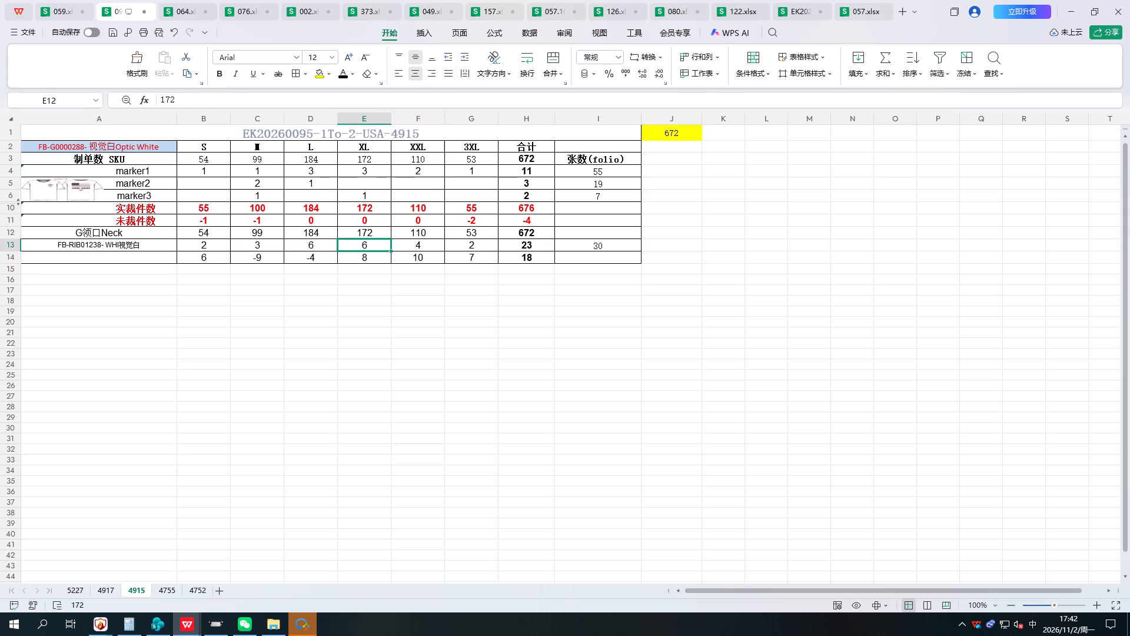
key("Left")
key("Left")
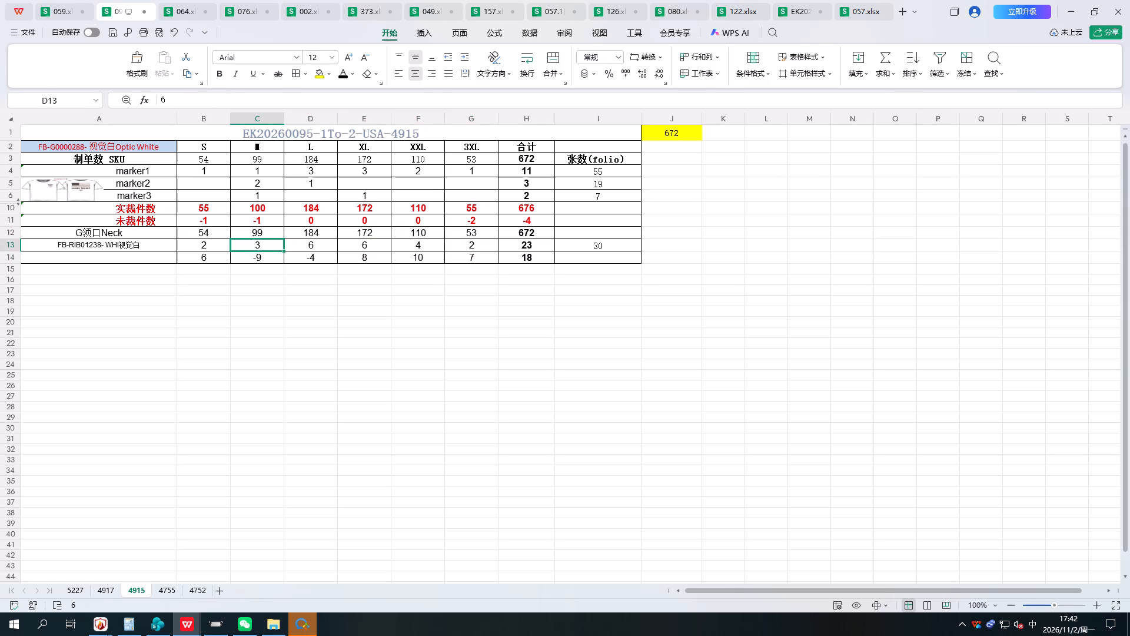
Stretch the T-shirt picture on sheet 4915 to about 2.47 cm high and slightly wider, beside the marker rows.
left_click(55, 184)
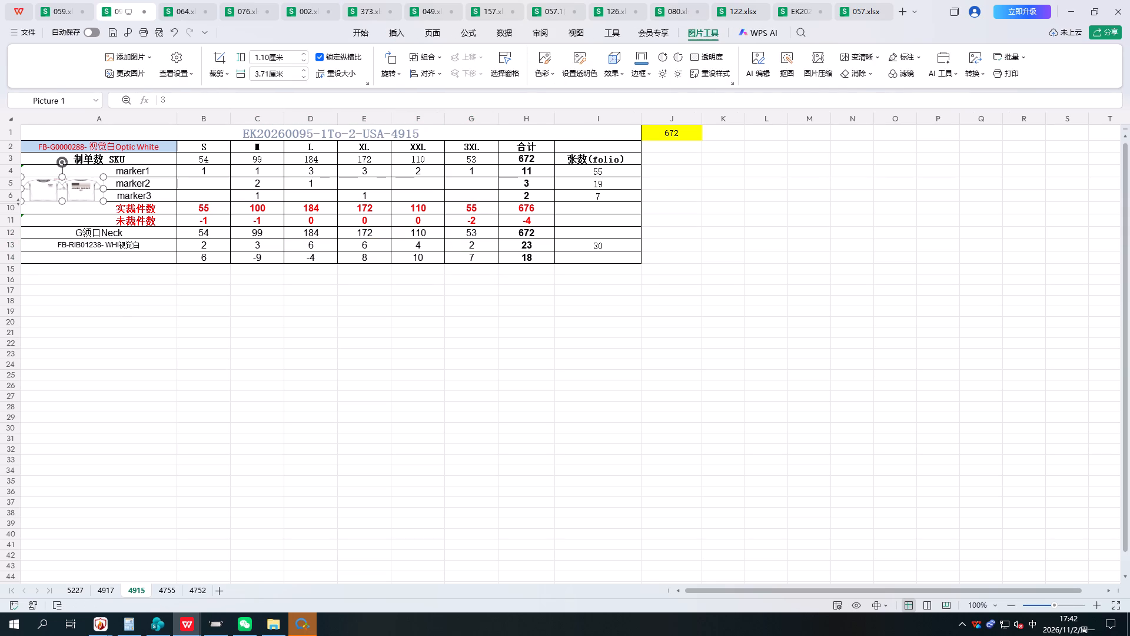
left_click_drag(60, 178, 61, 167)
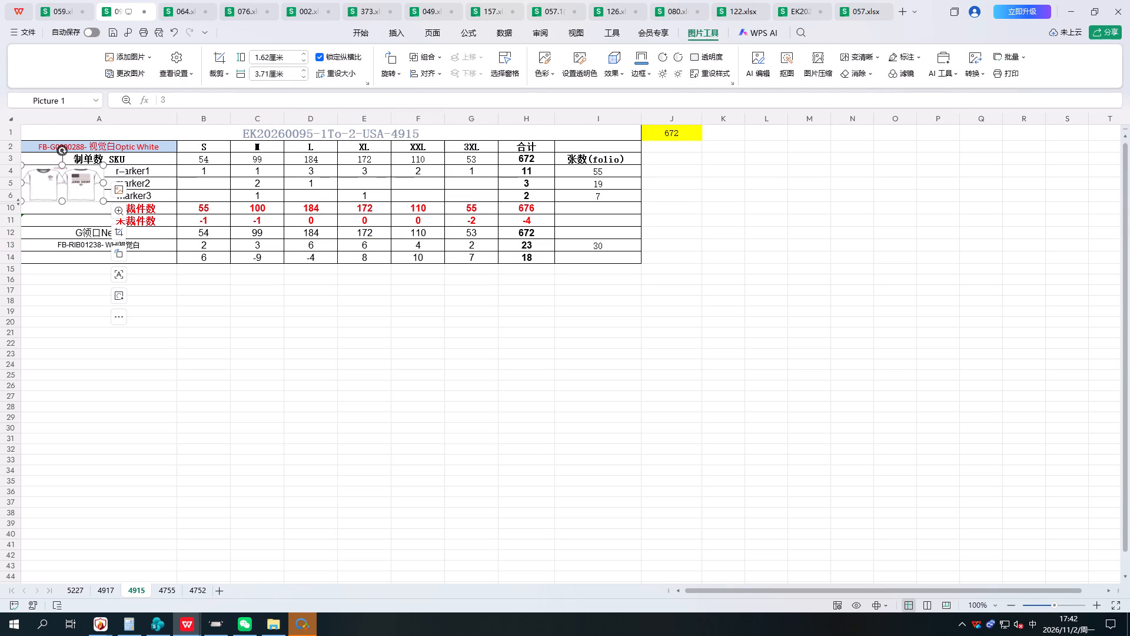
left_click_drag(61, 202, 65, 221)
left_click_drag(103, 193, 106, 194)
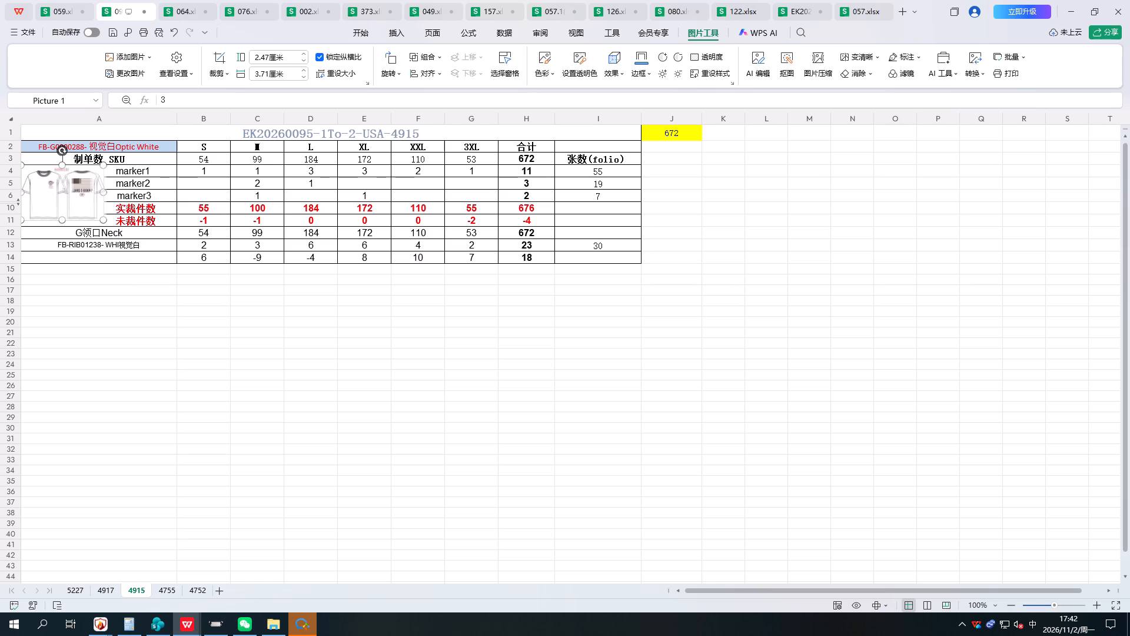
left_click_drag(106, 194, 109, 196)
left_click(66, 223)
left_click(62, 279)
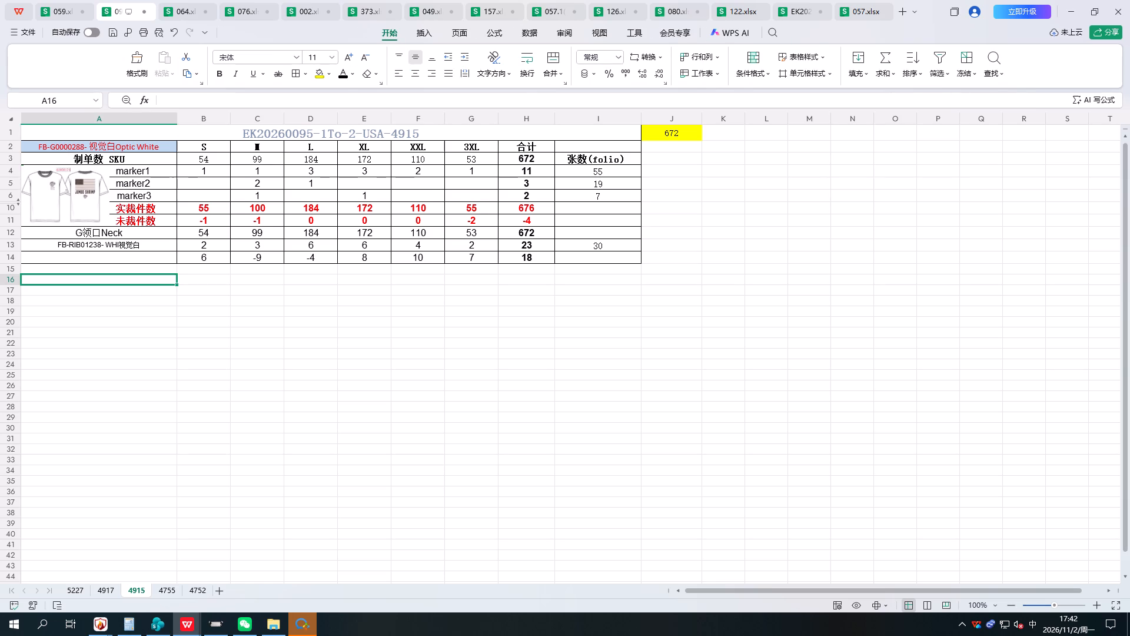
Look through sheets 4917, 4915 and 5227, and return to sheet 4917.
left_click(114, 589)
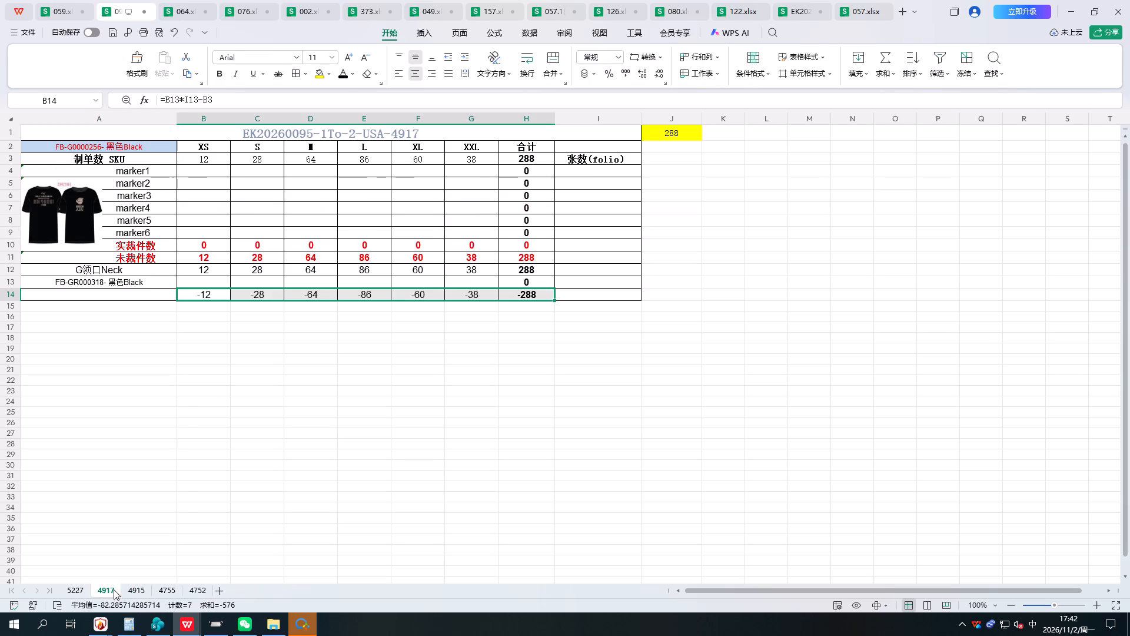
left_click(129, 587)
left_click(423, 344)
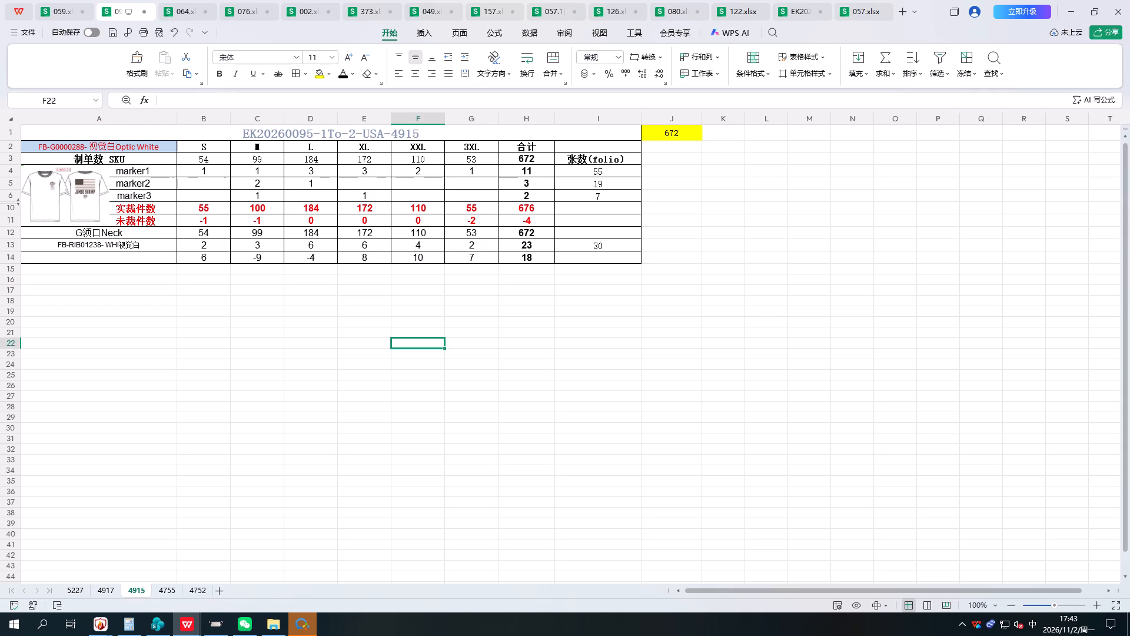
left_click(118, 588)
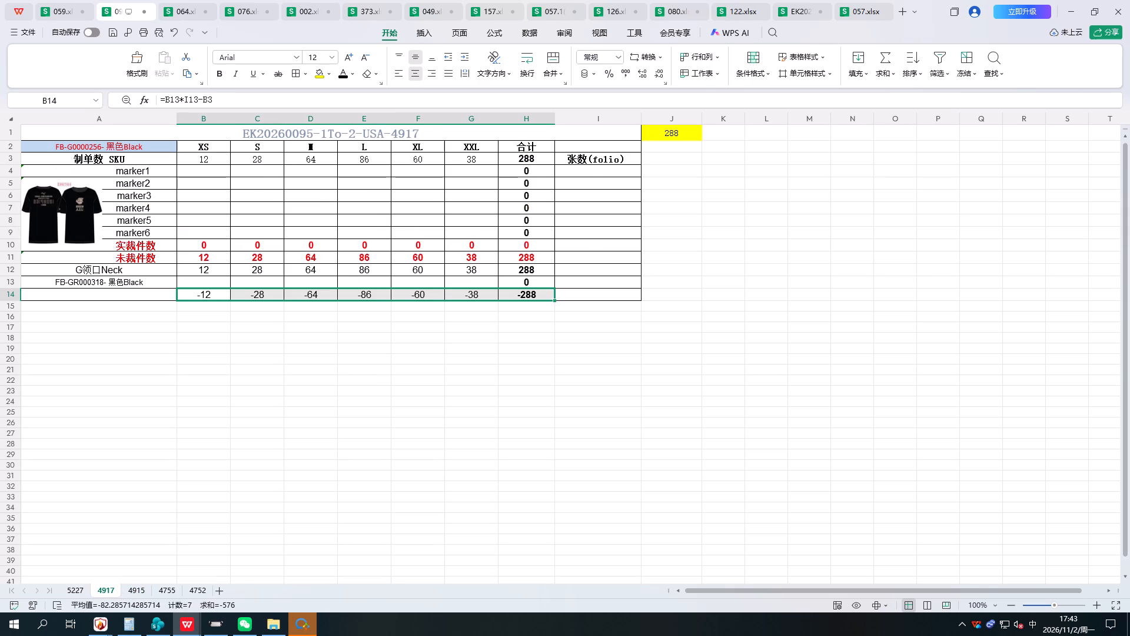
left_click(74, 592)
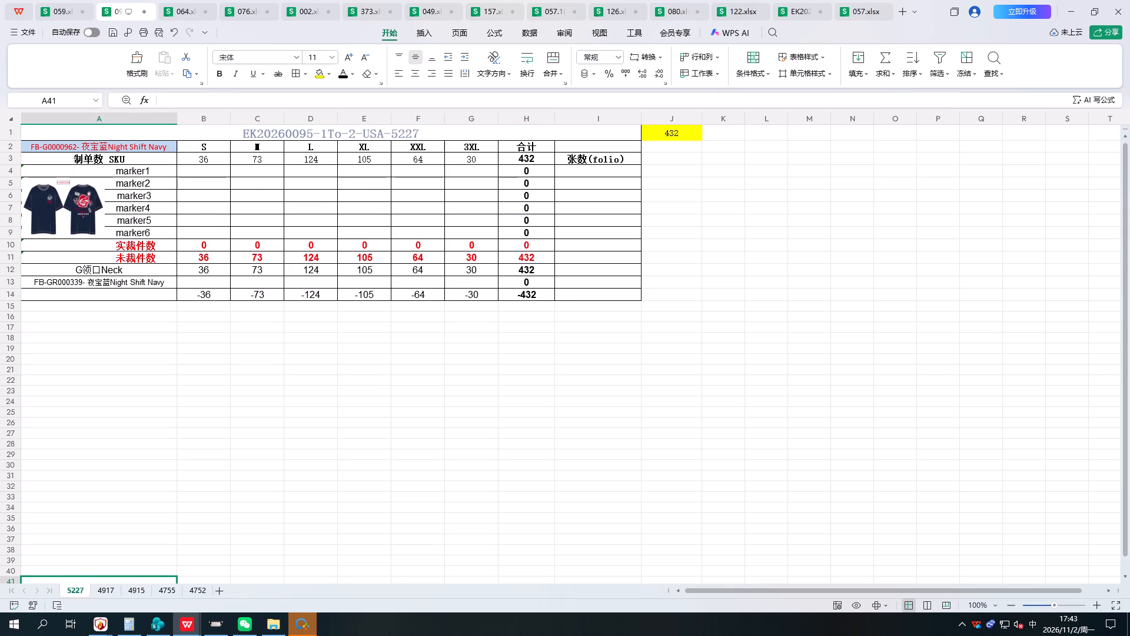
left_click(100, 590)
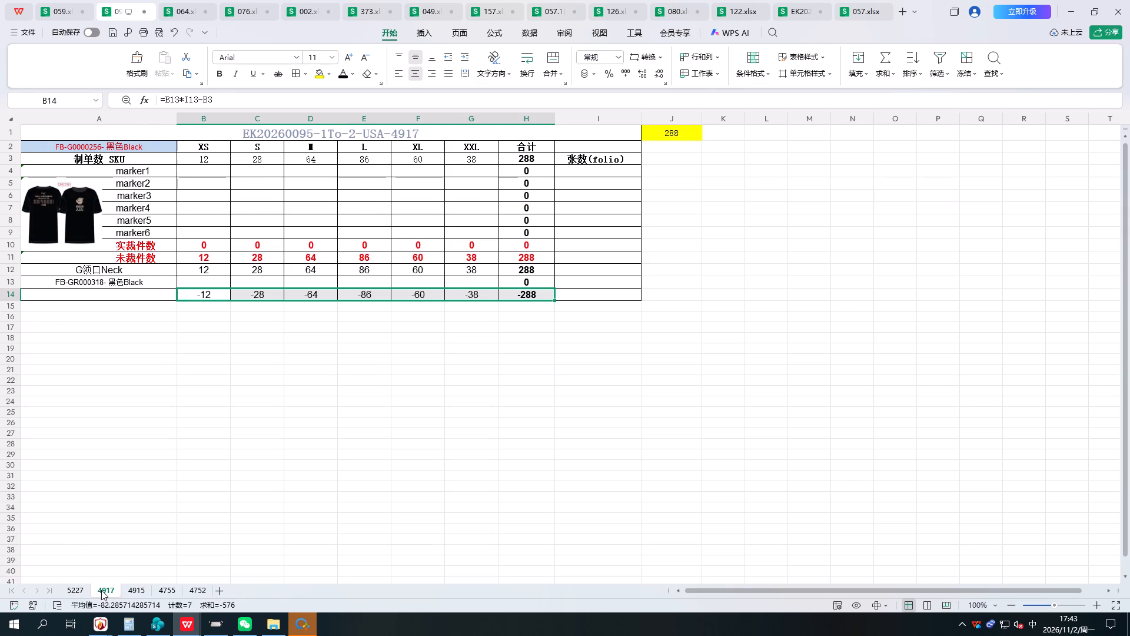
Examine the order quantities for sizes XS to XXL along the marker1 row on sheet 4917.
left_click(192, 176)
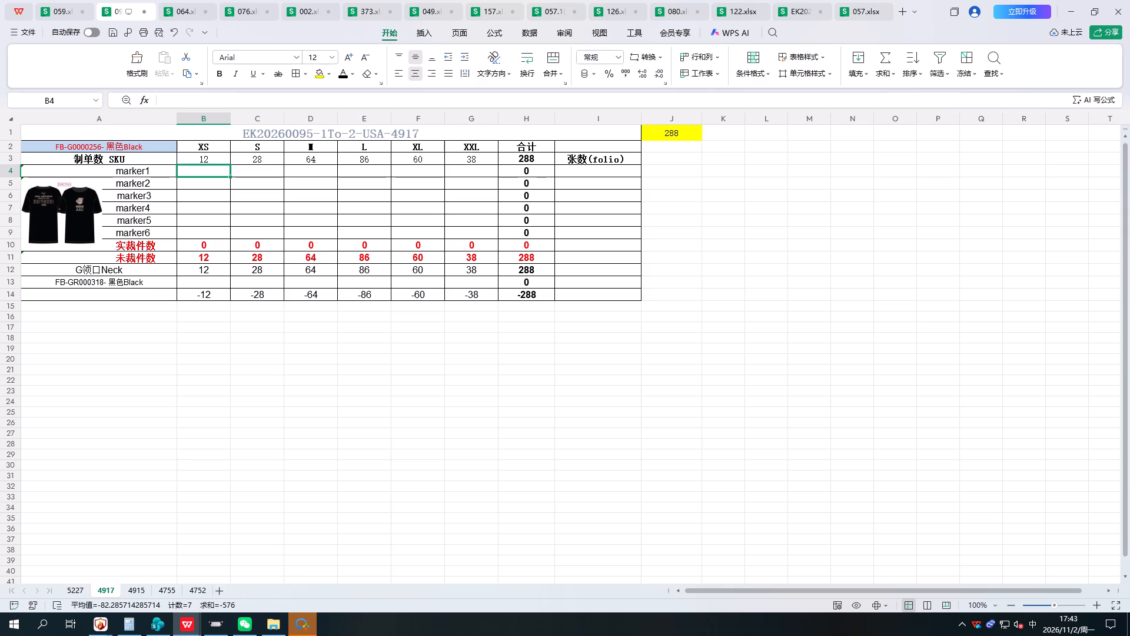
key("Right")
key("Right")
key("Left")
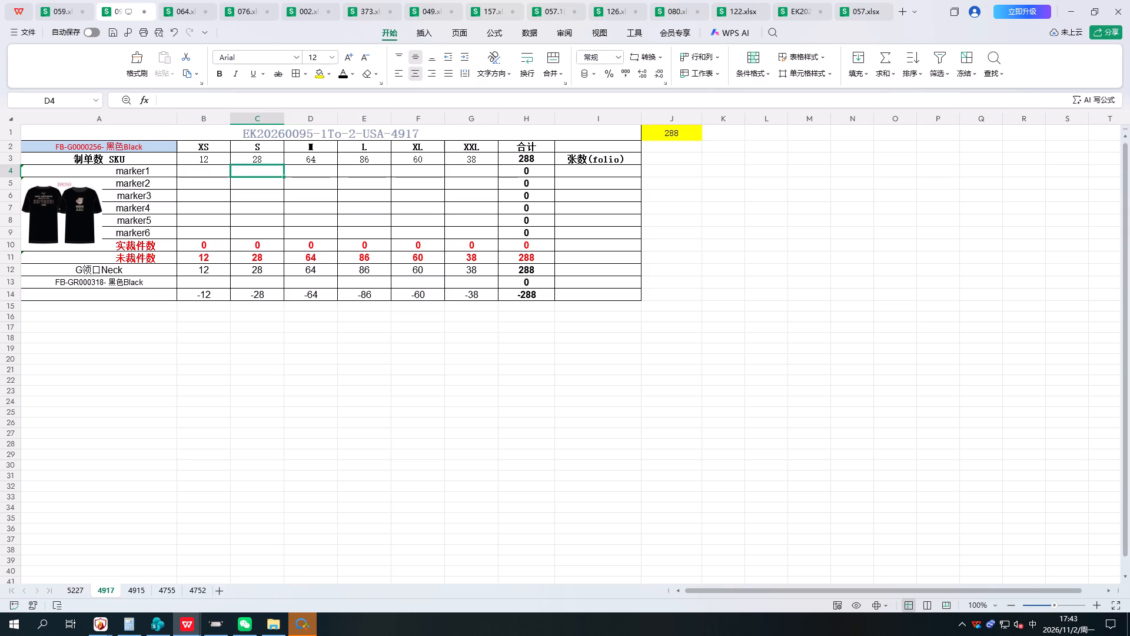
key("Left")
key("Right")
key("Right")
key("Right")
key("Left")
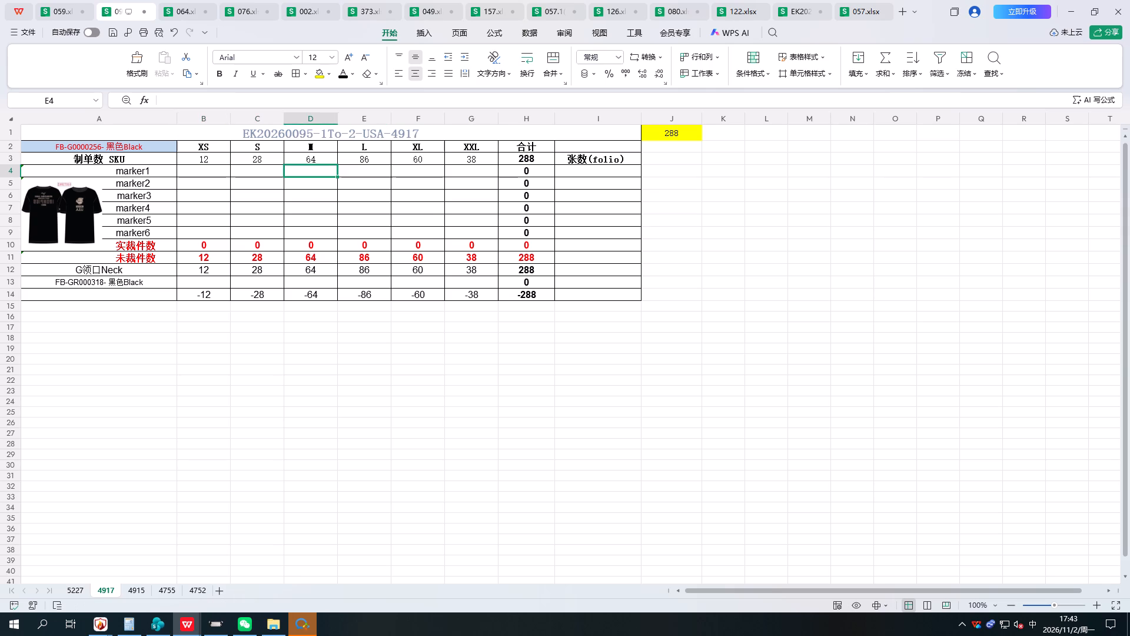
key("Right")
key("Right")
key("Right")
key("Left")
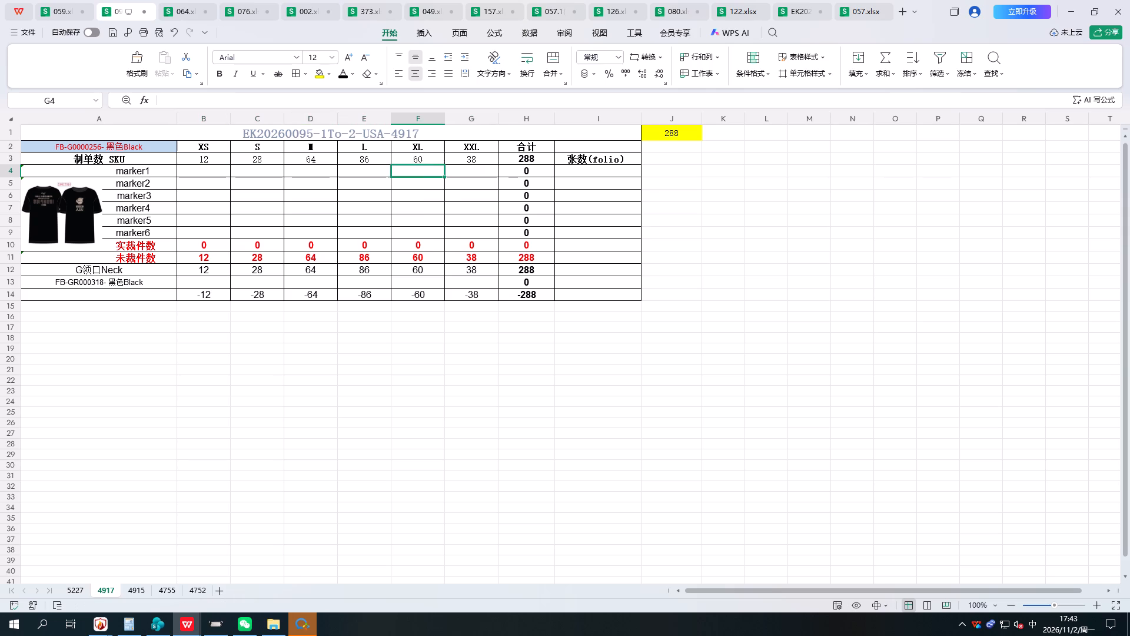
key("Left")
key("Left")
key("Left")
key("Left")
key("Left")
key("Left")
key("Left")
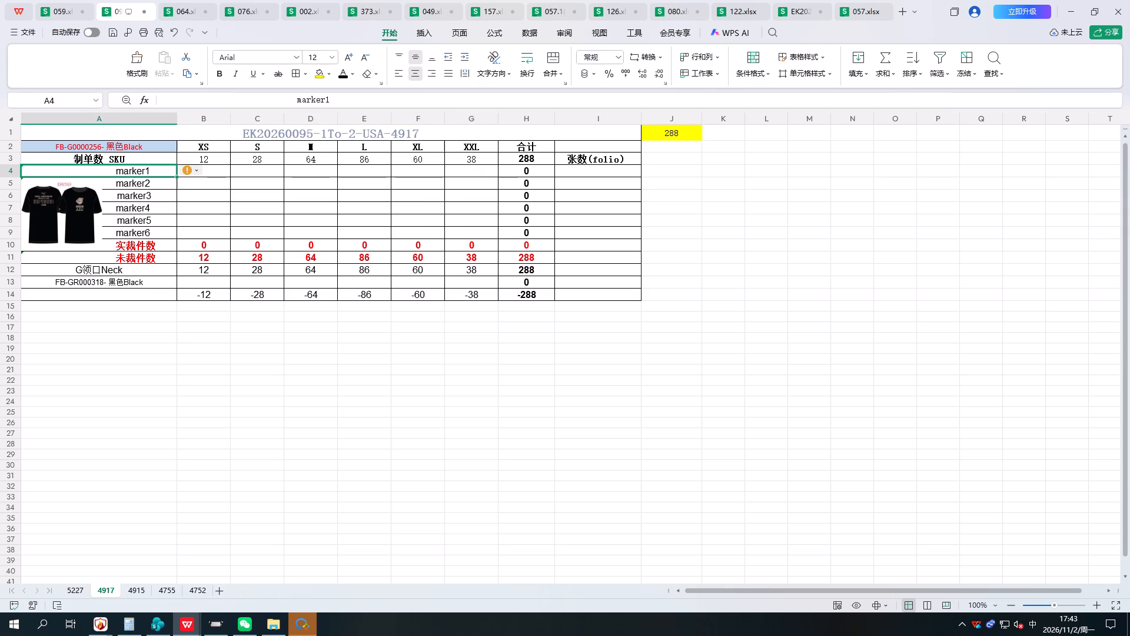
key("Right")
key("Right")
key("Right")
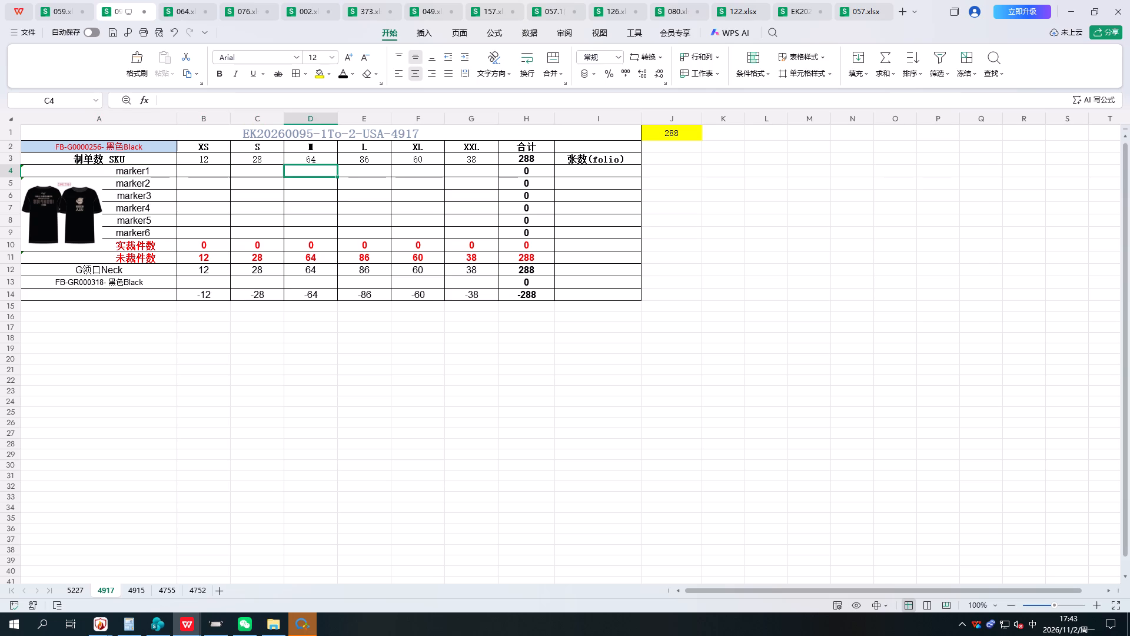
In the marker1 row on sheet 4917, enter an XXL ratio of 2, try a folio count of 20, and change it to 19.
left_click(442, 172)
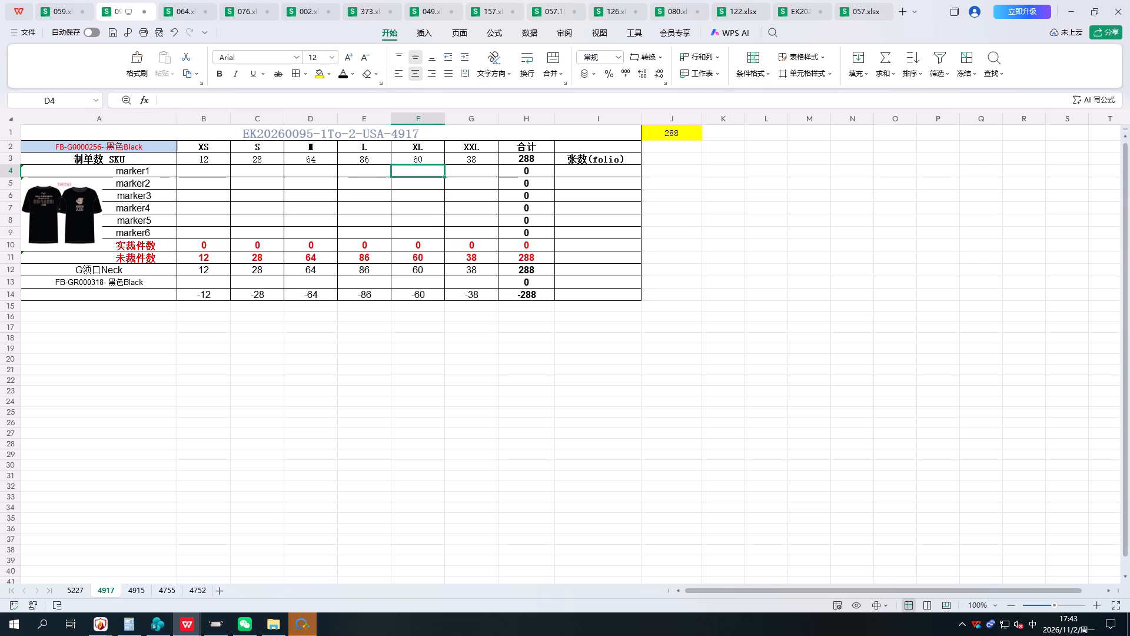
key("Right")
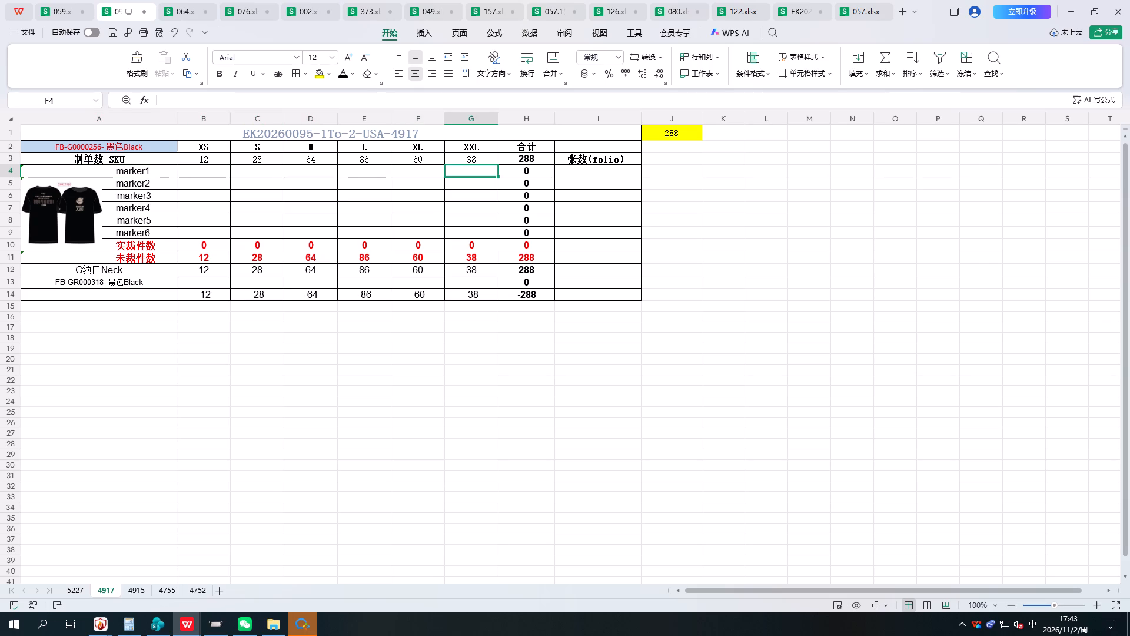
key("2")
key("Right")
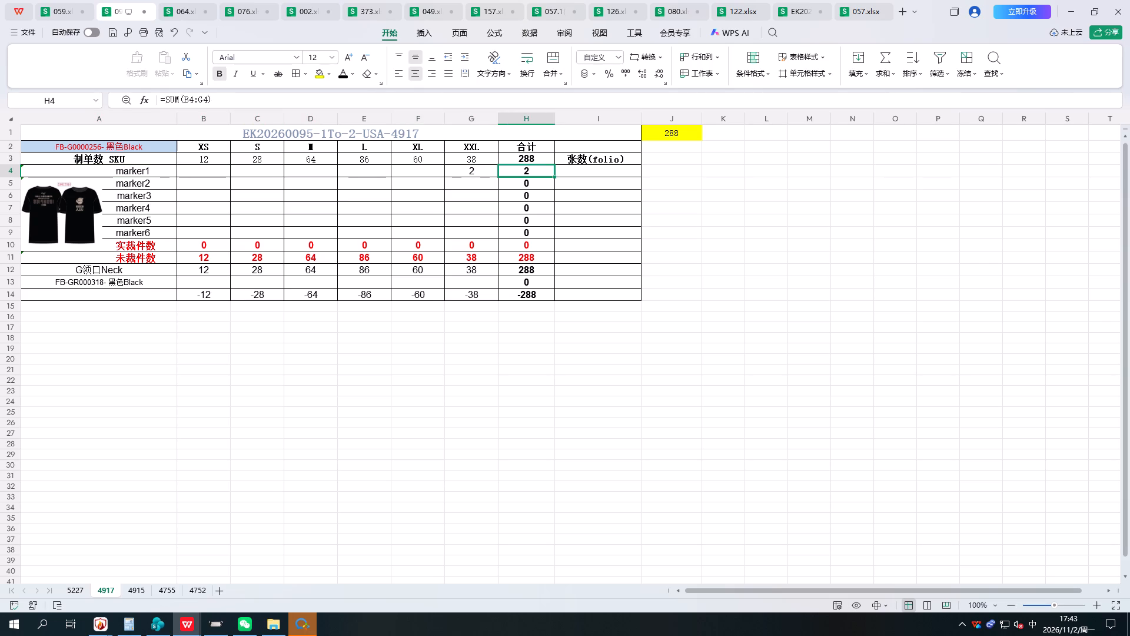
key("Right")
type("20")
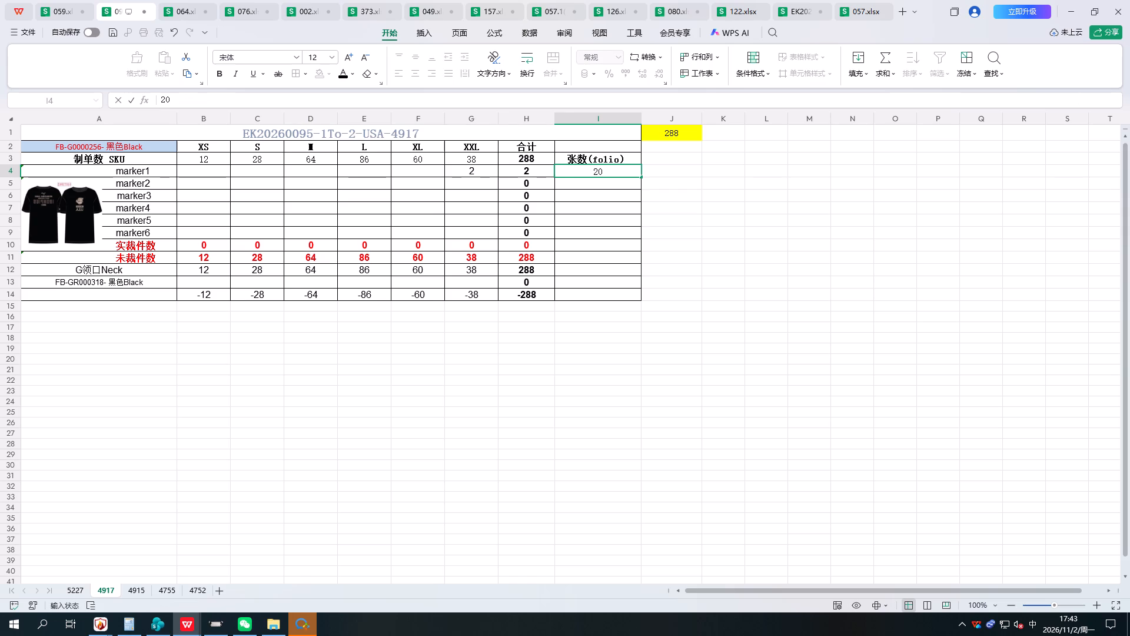
key("Left")
key("Right")
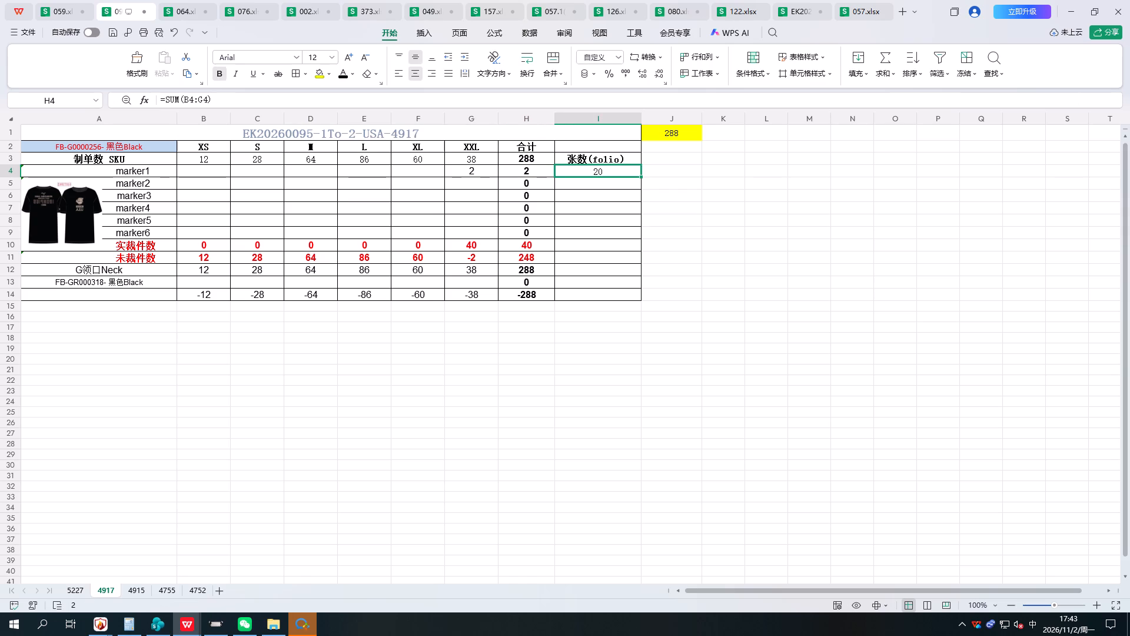
type("19")
key("Left")
key("Left")
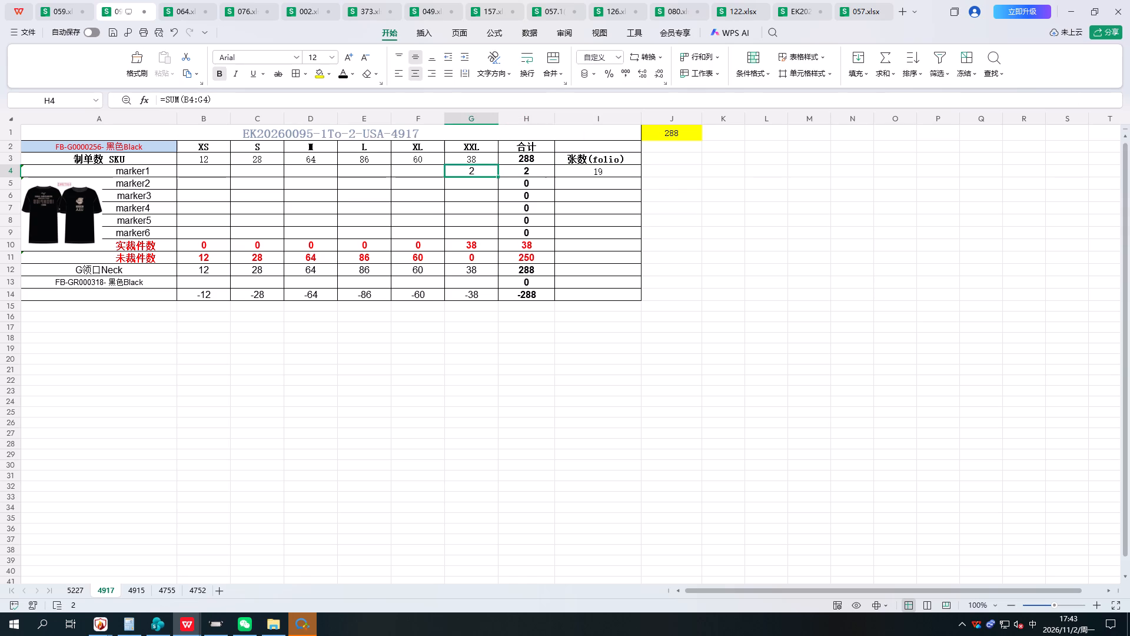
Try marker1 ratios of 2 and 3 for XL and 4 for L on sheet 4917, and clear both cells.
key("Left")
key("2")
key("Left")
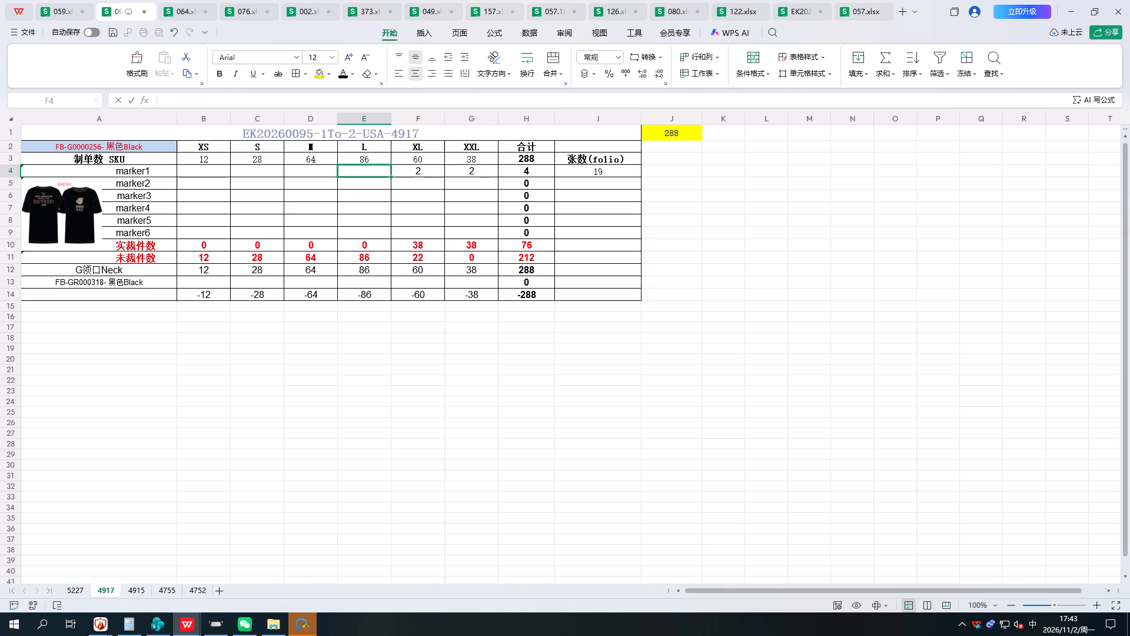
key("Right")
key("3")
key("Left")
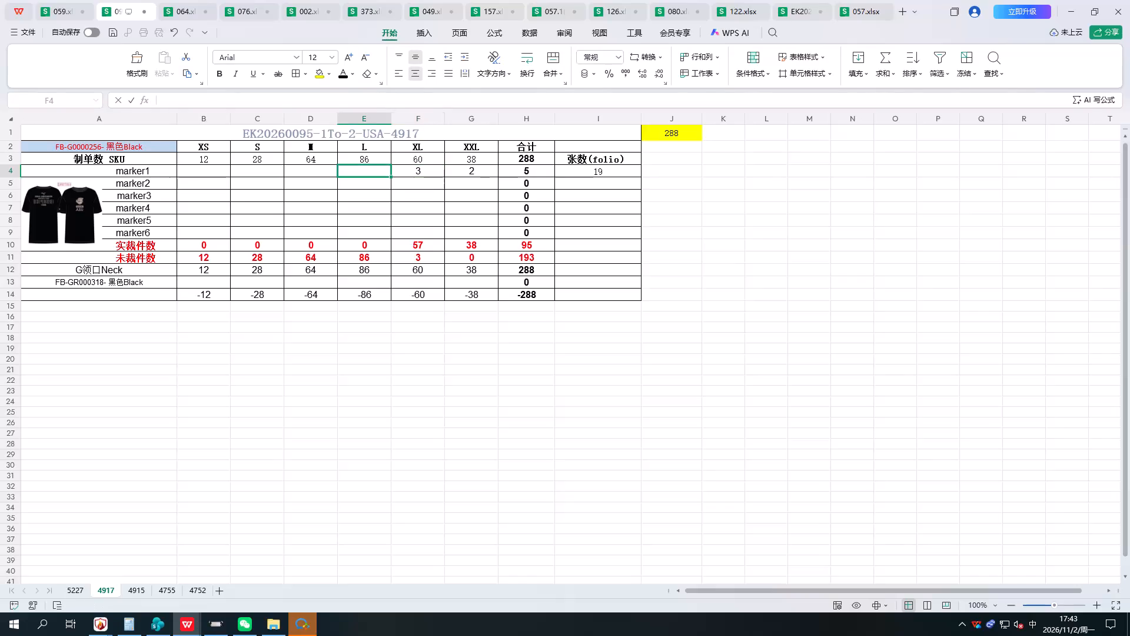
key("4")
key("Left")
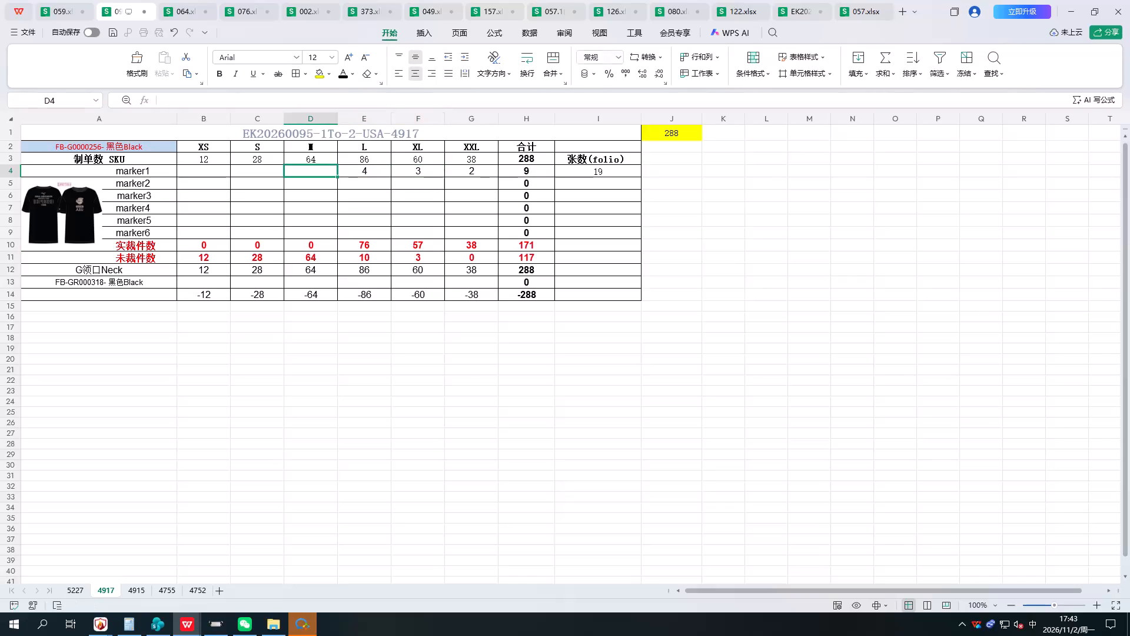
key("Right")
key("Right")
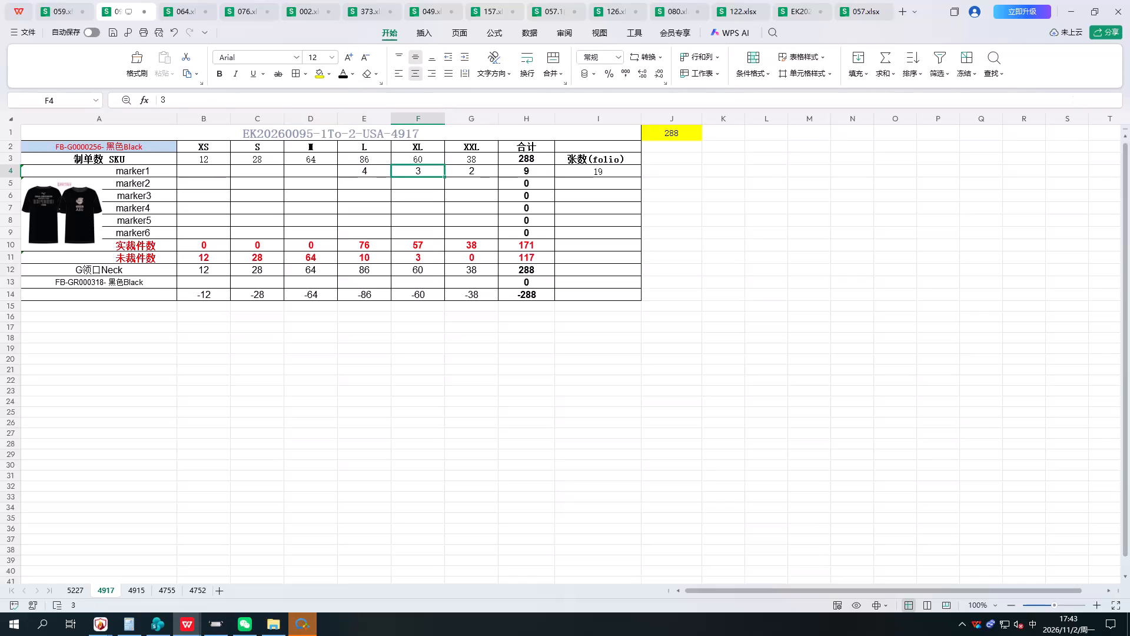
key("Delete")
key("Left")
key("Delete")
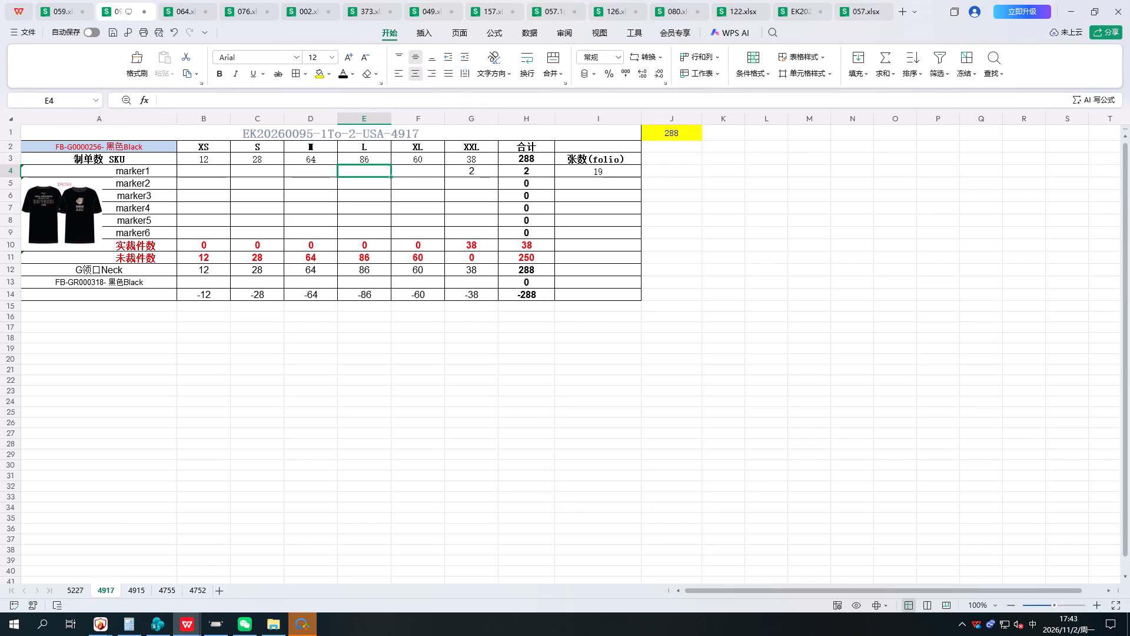
Enter a marker1 ratio of 2 for L on sheet 4917.
key("2")
key("Left")
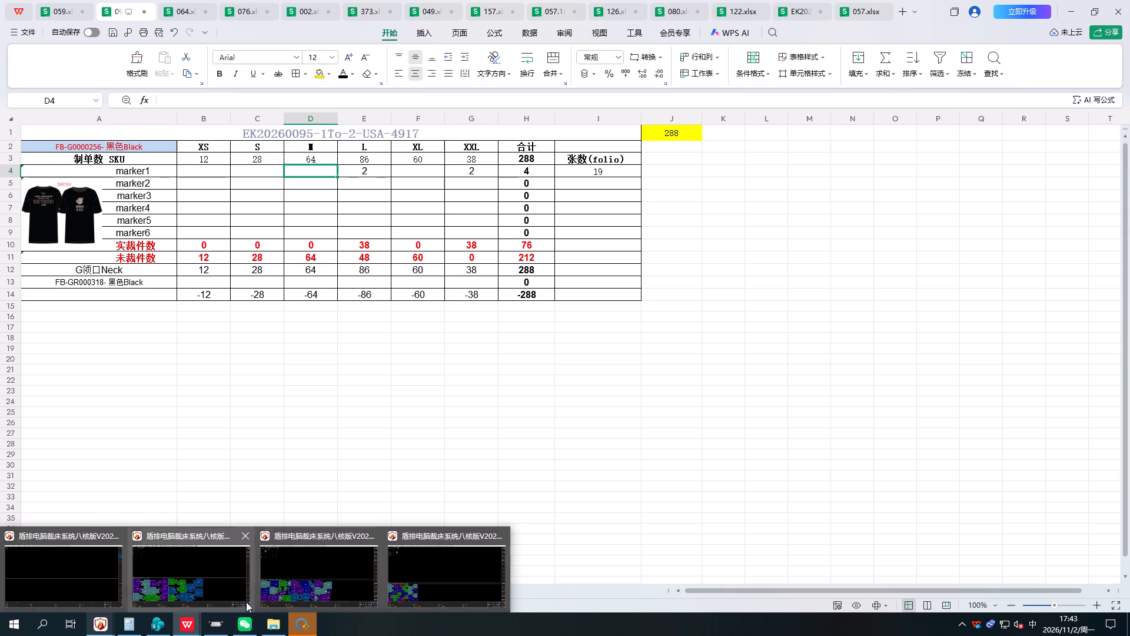
Switch to the inkjet plot center and add the sixteen listed PLT files matching *4424*, COLOR2-(14) through COLOR2, to the queue.
left_click(220, 620)
left_click(11, 37)
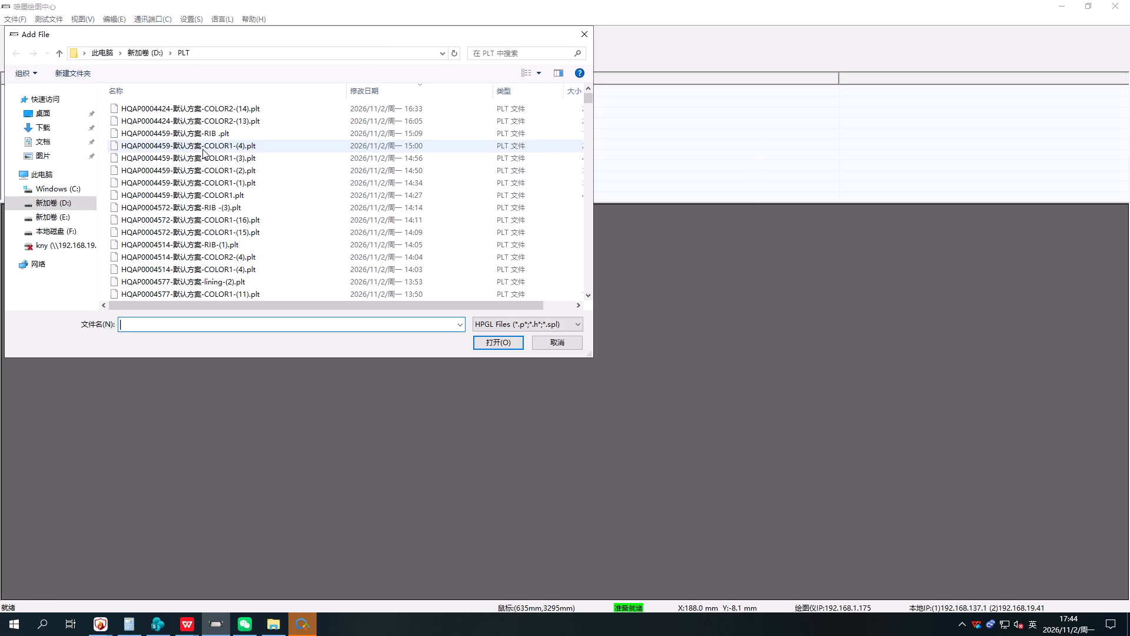
type("*44")
type("24")
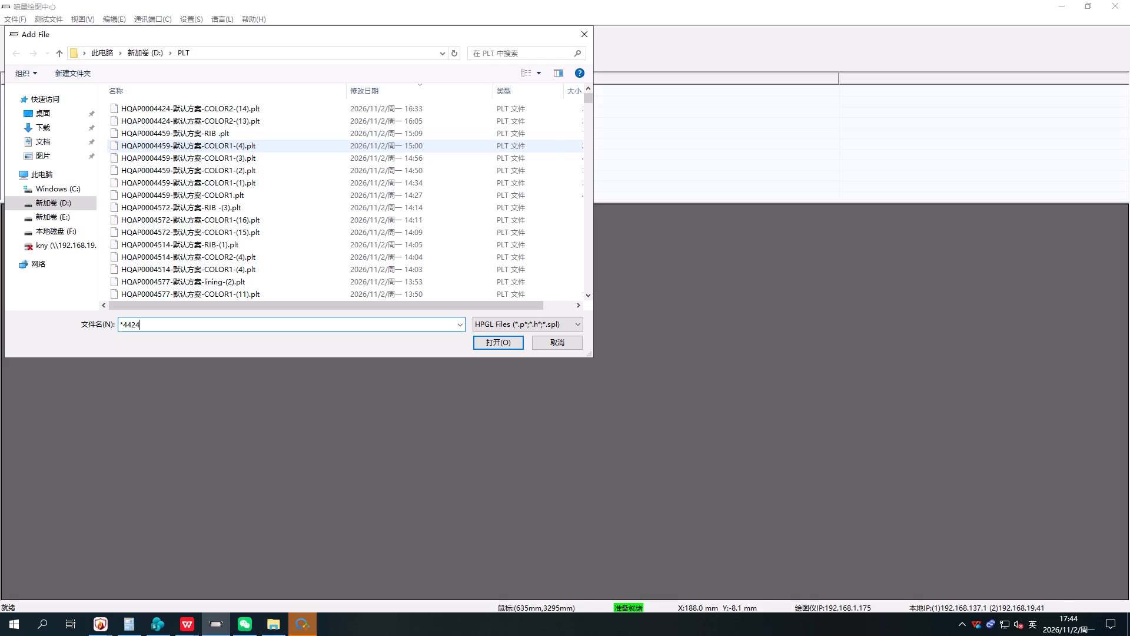
key("asterisk")
key("Return")
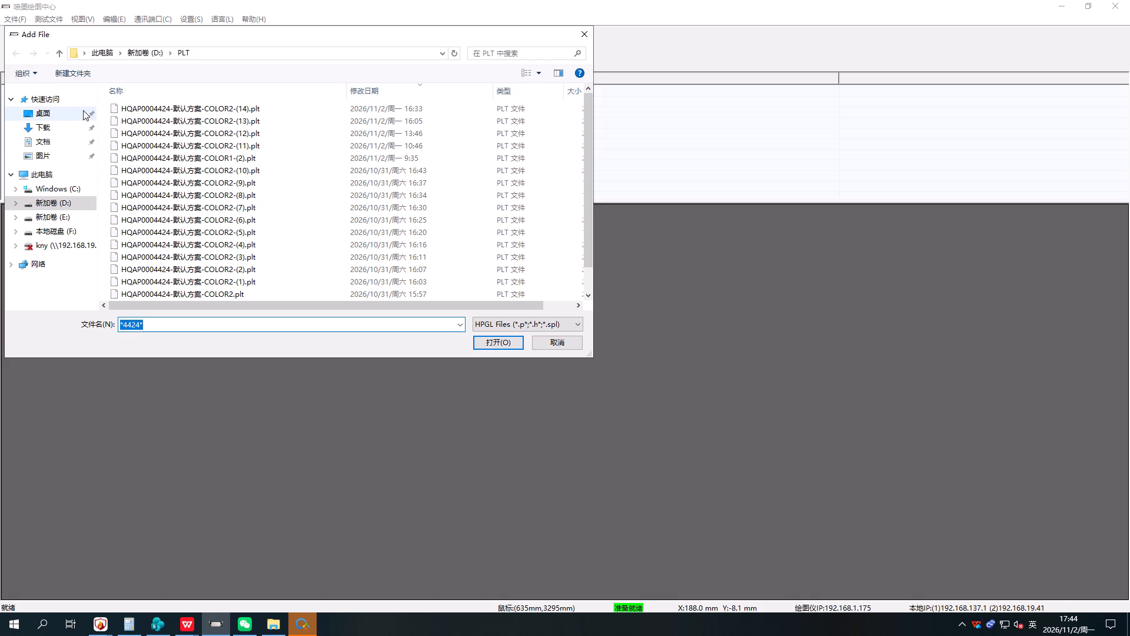
left_click_drag(108, 106, 145, 233)
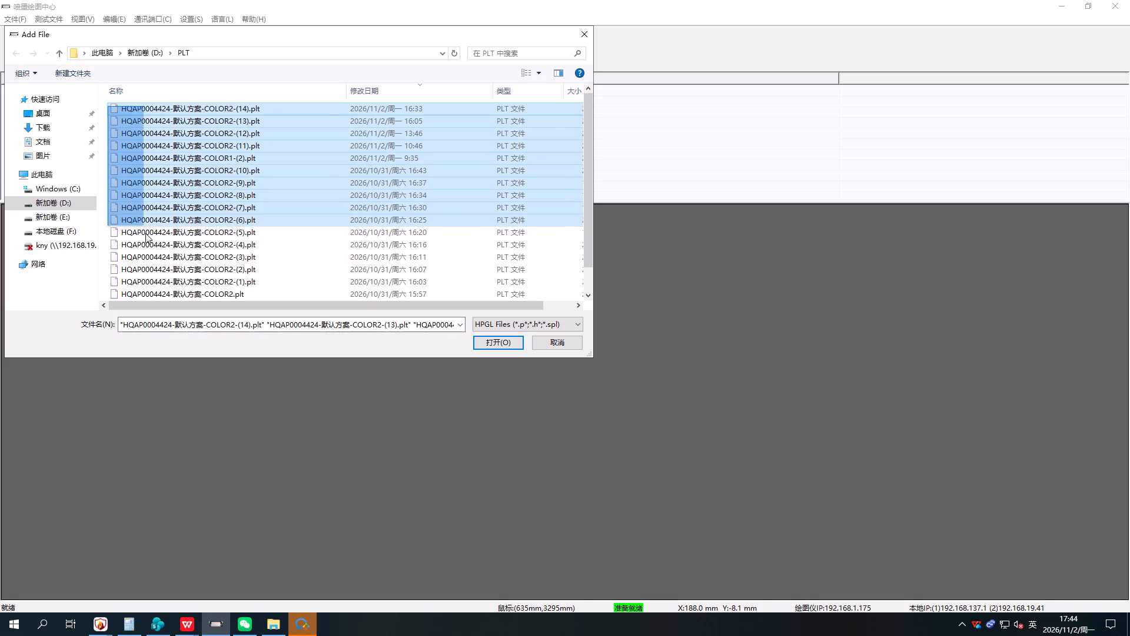
left_click_drag(145, 233, 162, 290)
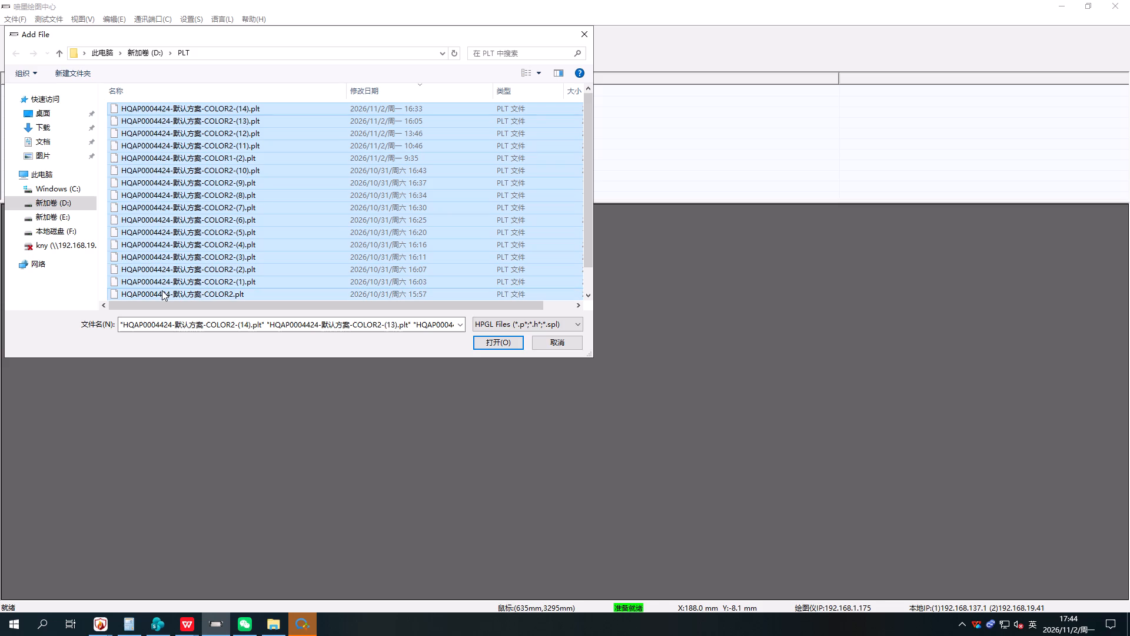
left_click(512, 342)
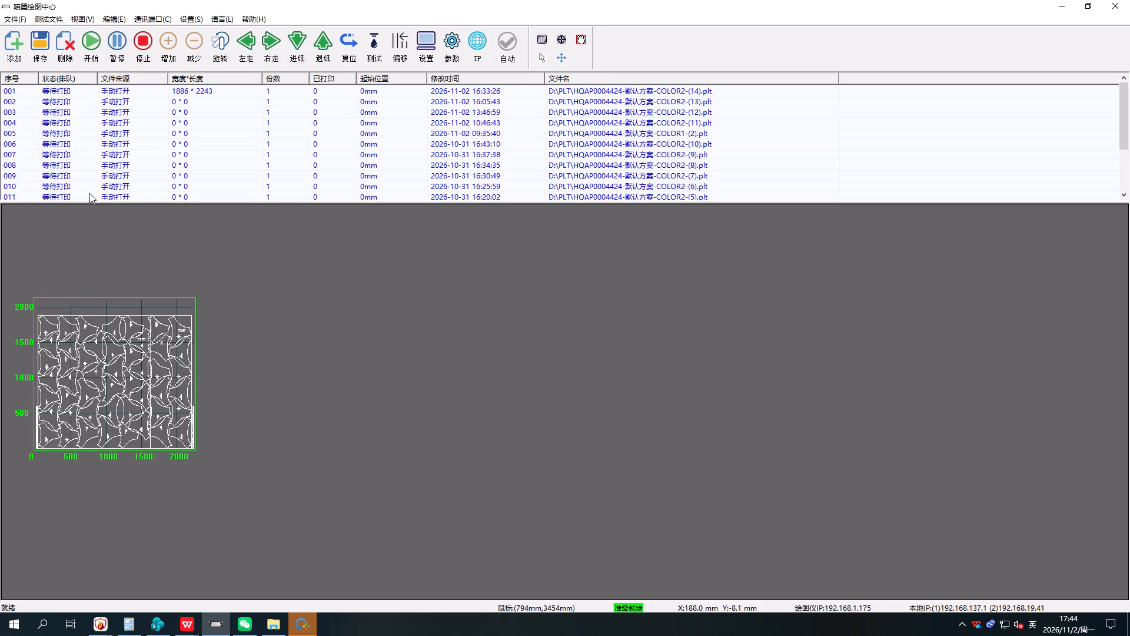
Check the HQAP0004424 plots COLOR2-(14), (13), (12), (11) and COLOR1-(2), removing each from the queue.
scroll(163, 389, "up", 11)
scroll(264, 452, "up", 3)
left_click(186, 90)
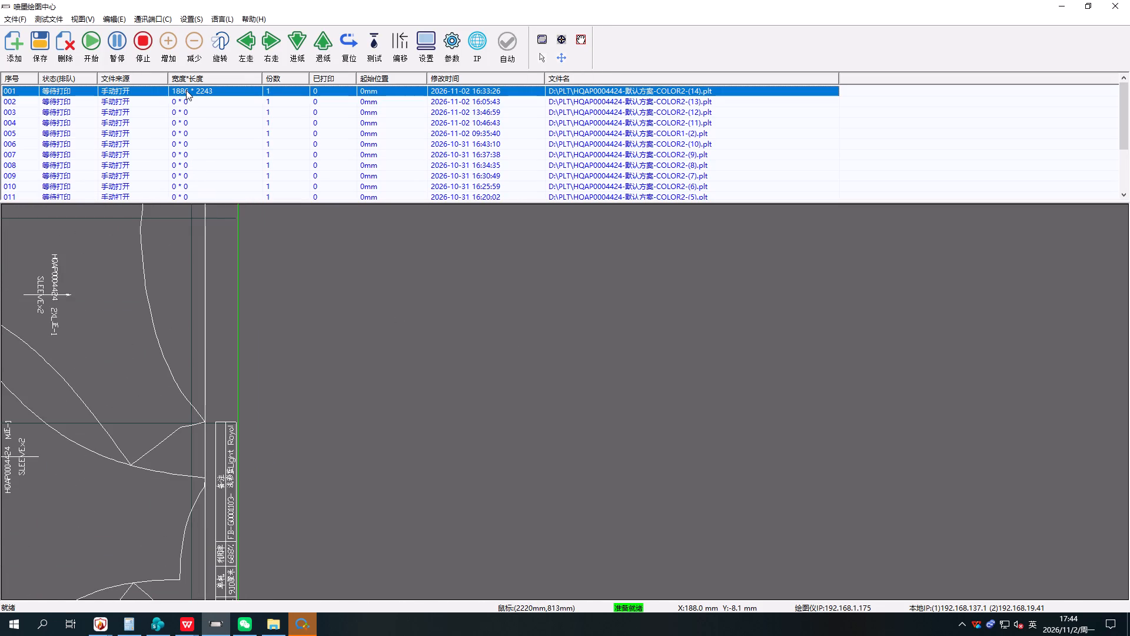
key("Delete")
left_click(184, 96)
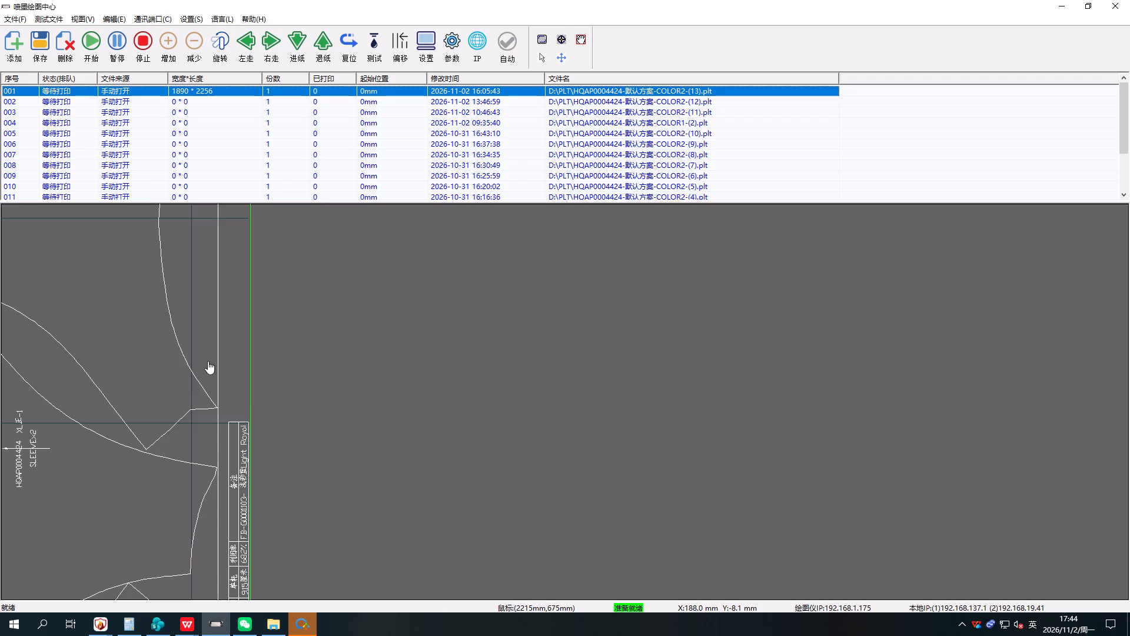
key("Delete")
left_click(191, 89)
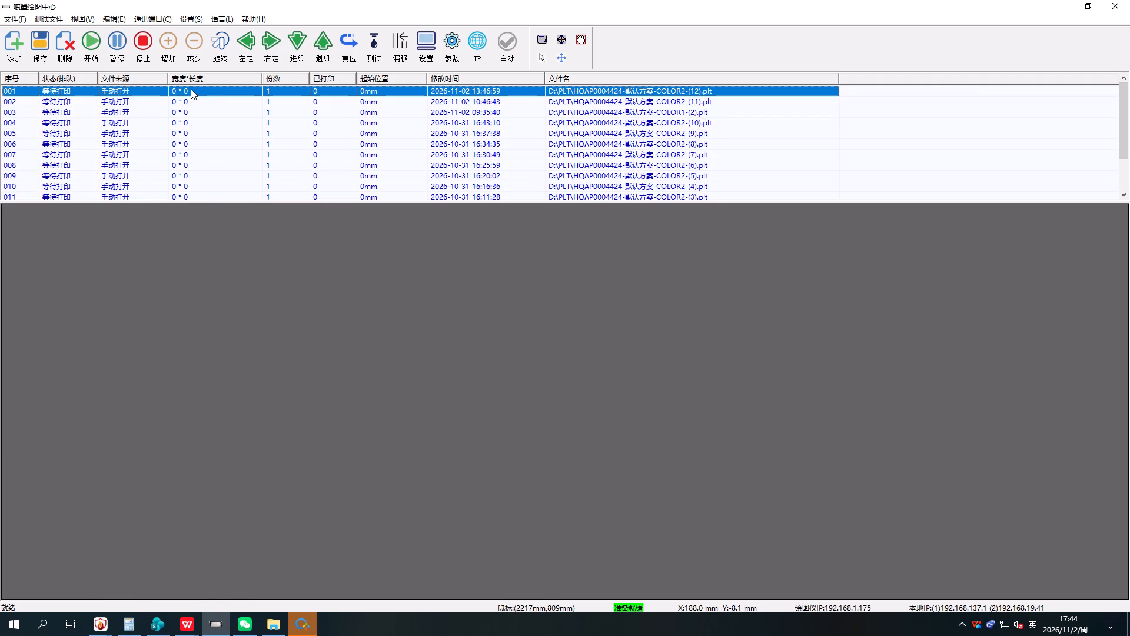
key("Delete")
left_click(204, 93)
key("Delete")
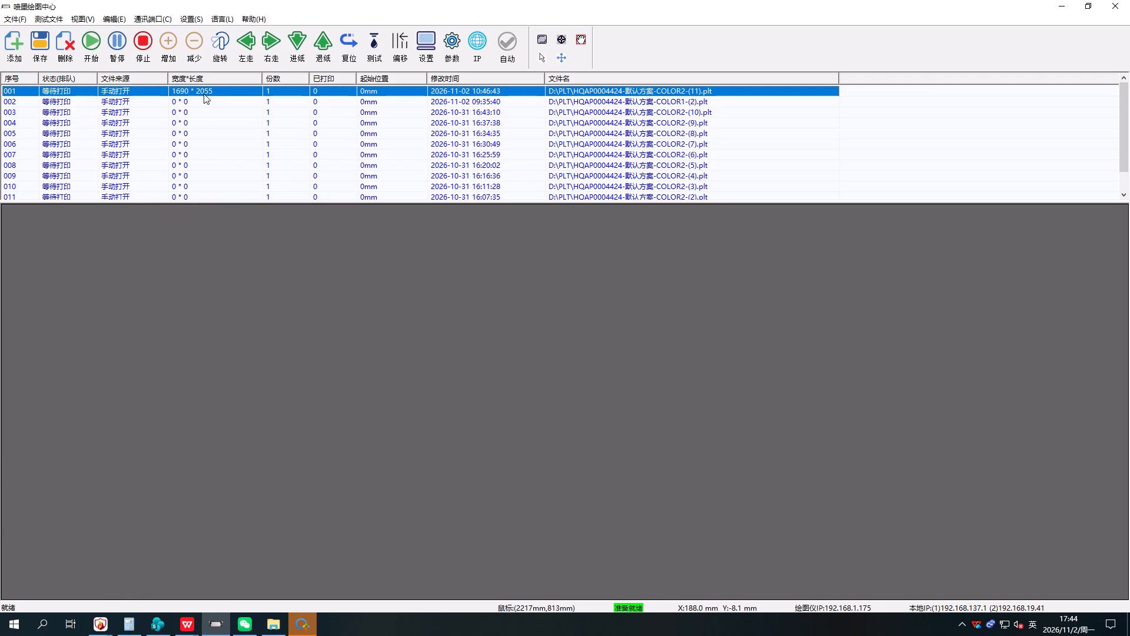
left_click(204, 94)
scroll(417, 316, "down", 7)
key("Delete")
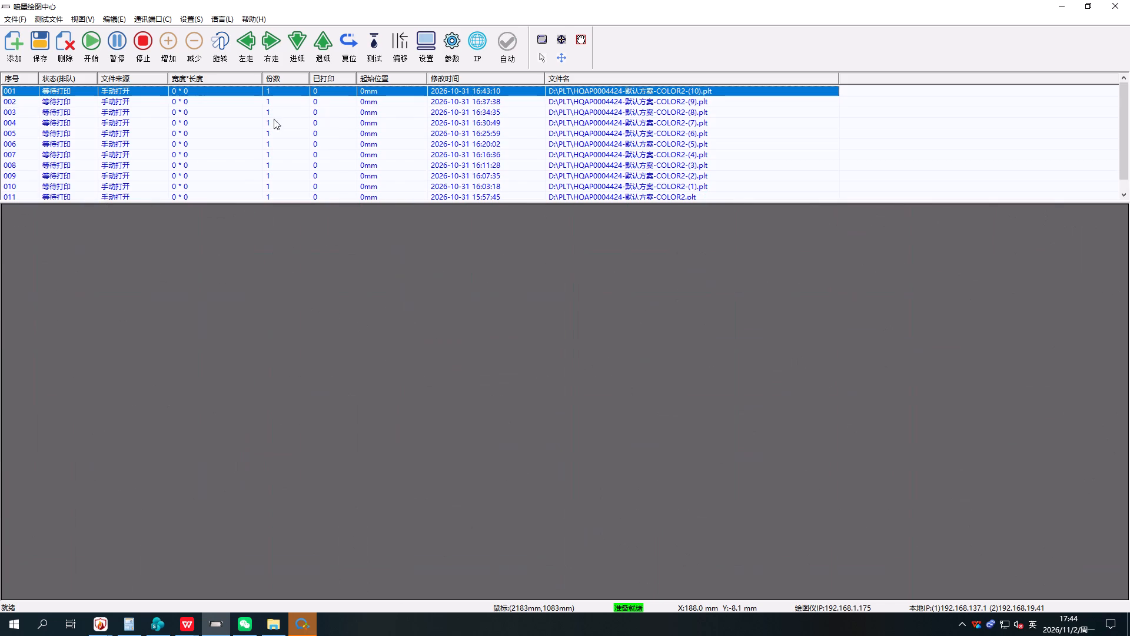
Inspect the marker information strip of HQAP0004424 COLOR2-(10) and remove that plot from the queue.
left_click(212, 91)
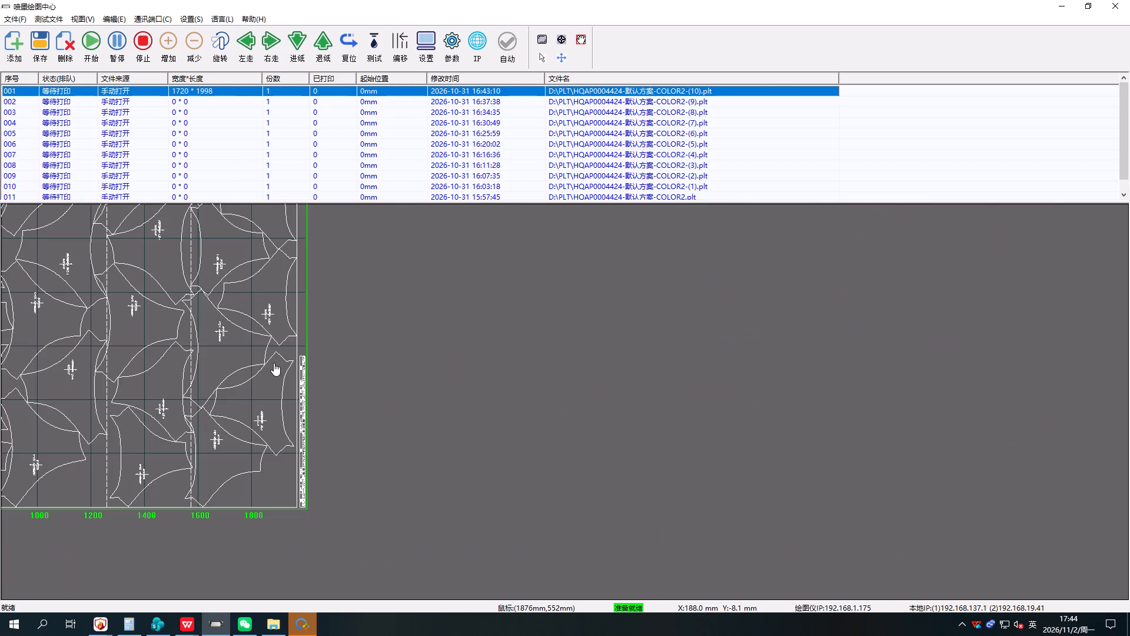
scroll(356, 462, "up", 5)
left_click_drag(307, 362, 309, 419)
scroll(299, 399, "up", 3)
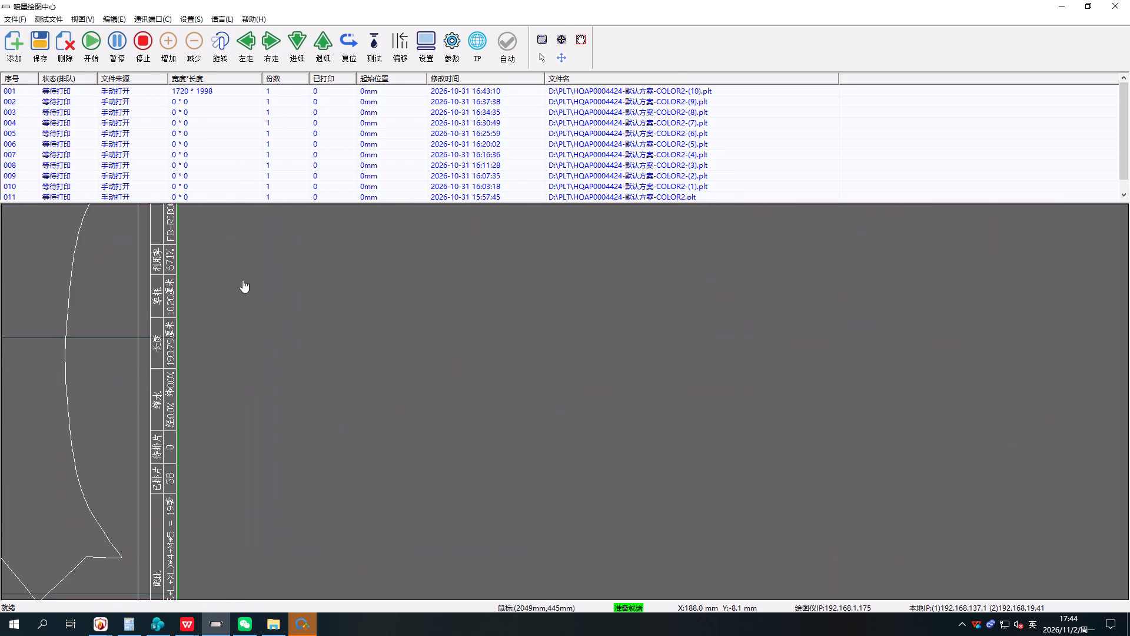
scroll(154, 257, "down", 2)
left_click(142, 94)
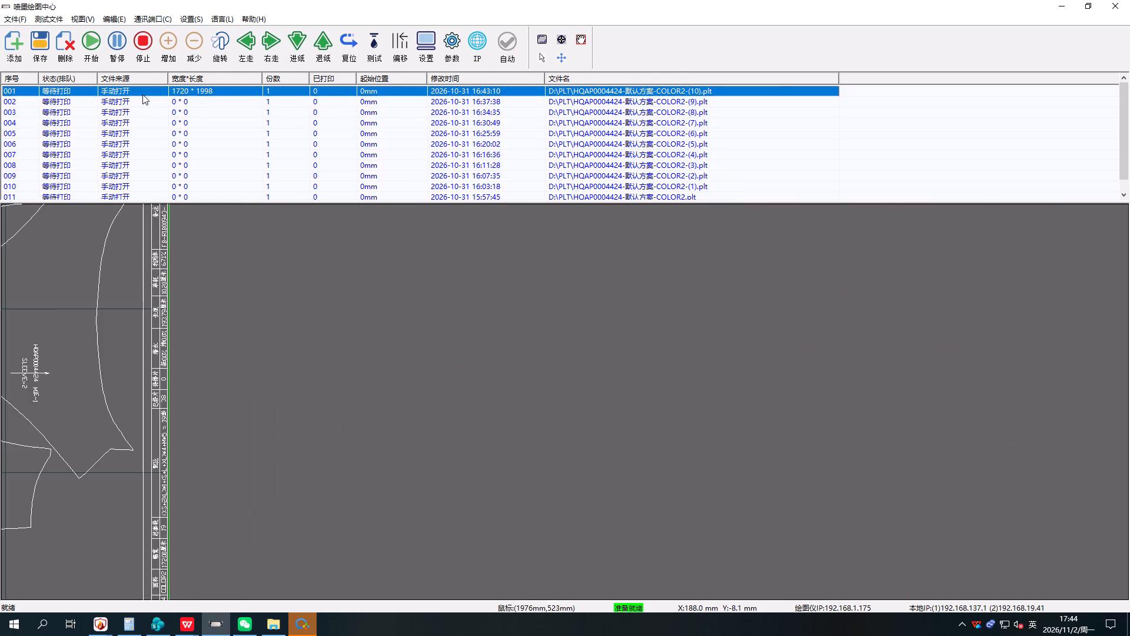
key("Delete")
Inspect the fabric notes on HQAP0004424 COLOR2-(9), (8) and (7), removing each plot from the queue.
left_click(160, 94)
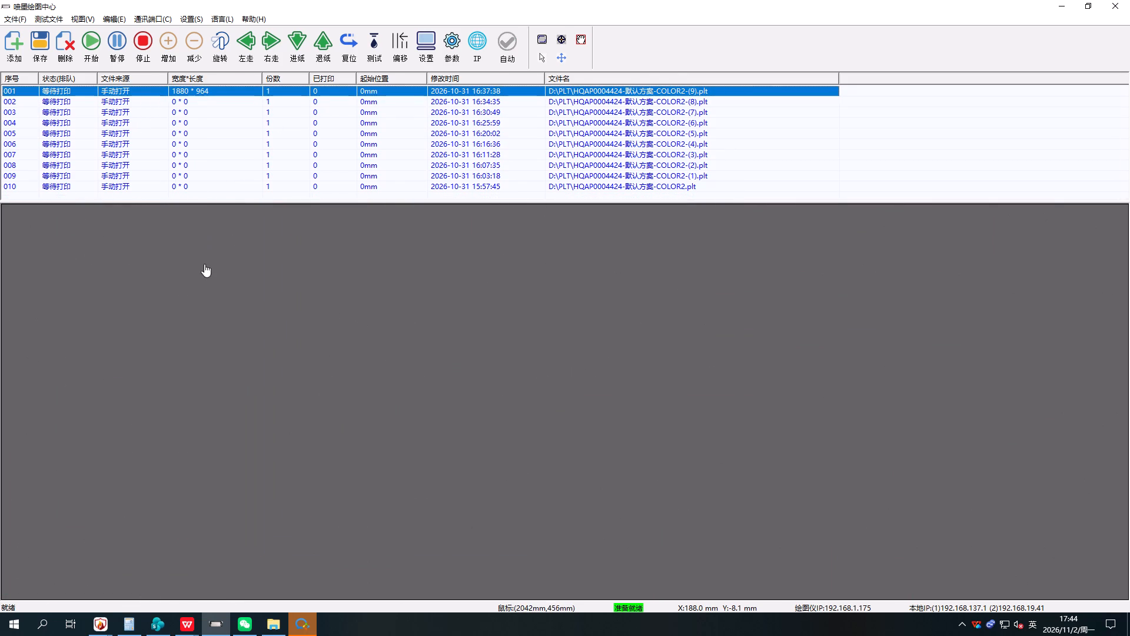
scroll(70, 335, "down", 15)
scroll(24, 335, "up", 5)
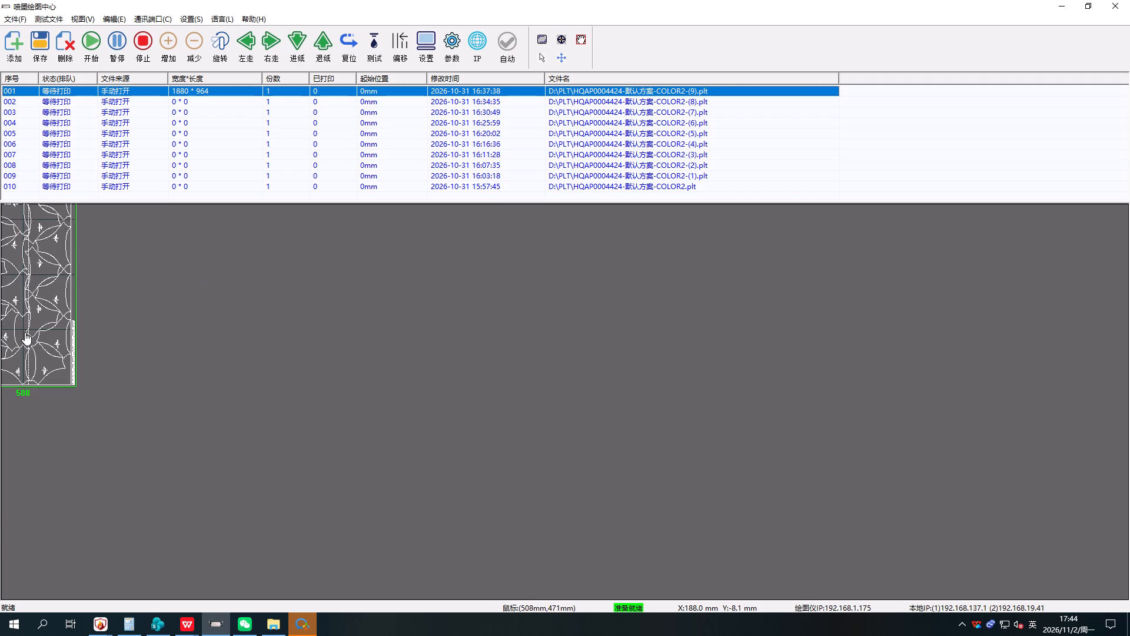
scroll(25, 332, "up", 6)
scroll(140, 336, "up", 2)
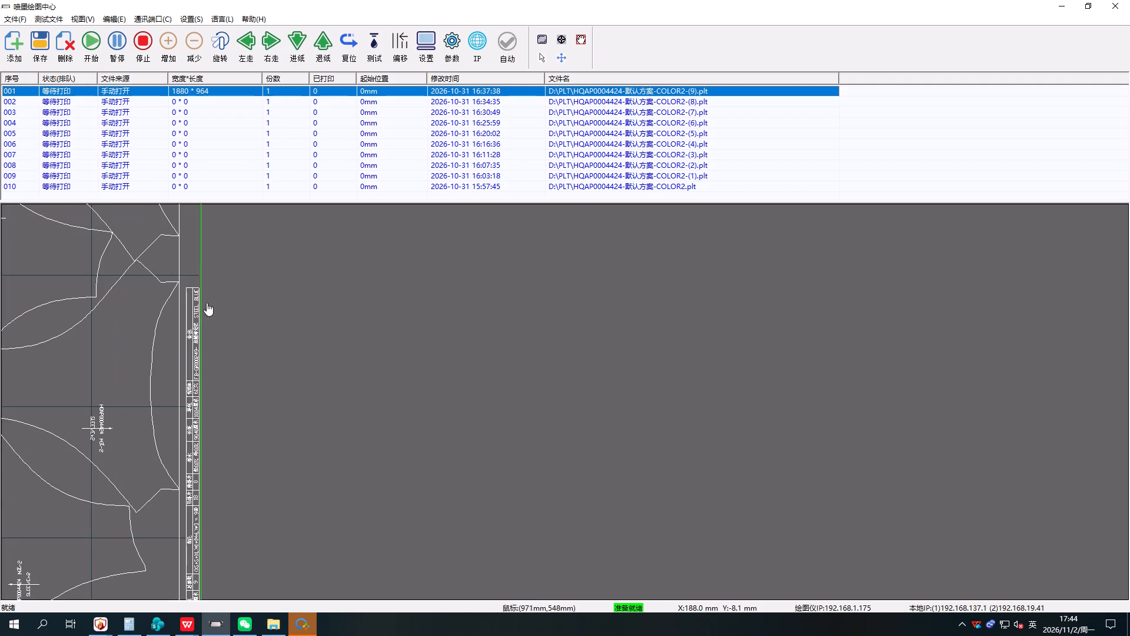
key("Delete")
left_click(183, 96)
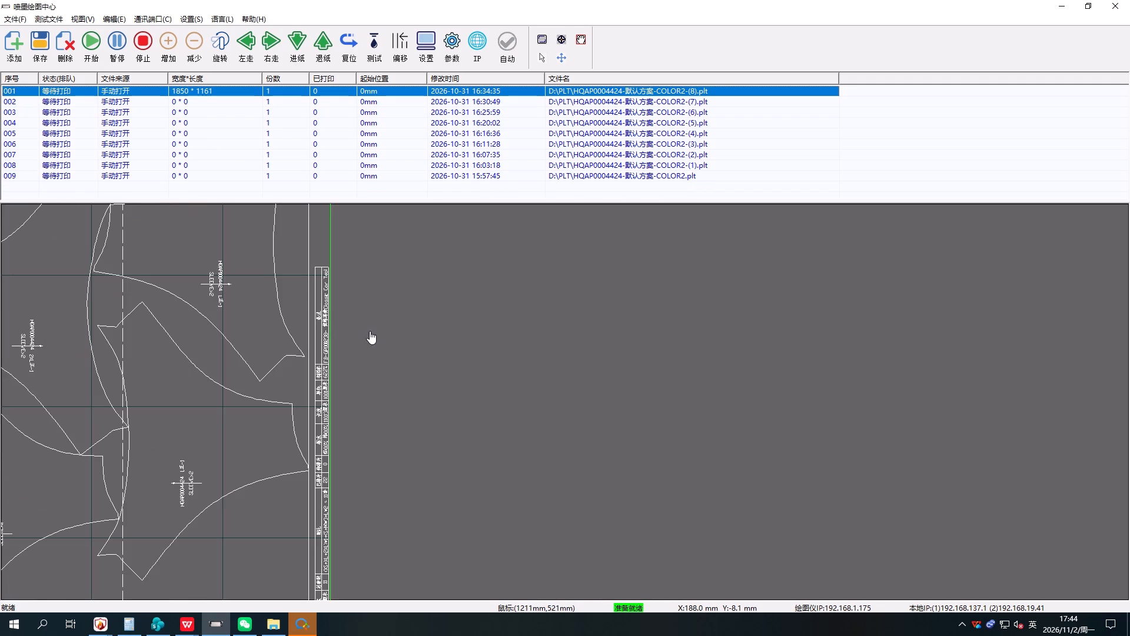
key("Delete")
left_click(165, 93)
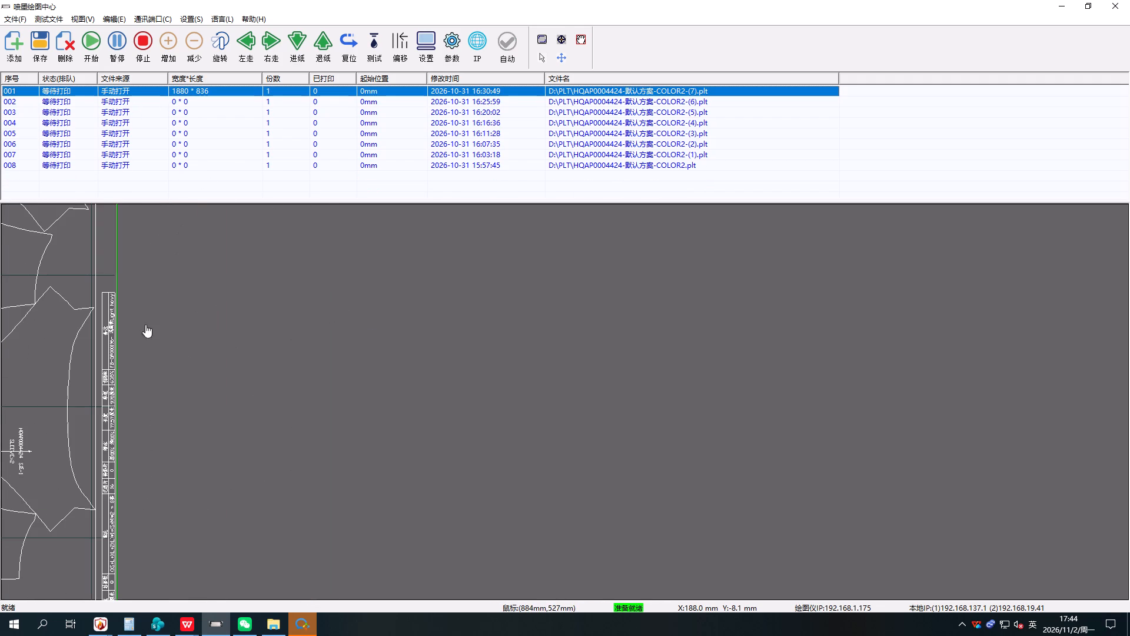
key("Delete")
Check the fabric note on HQAP0004424 COLOR2-(6) and start plotting it.
left_click(192, 88)
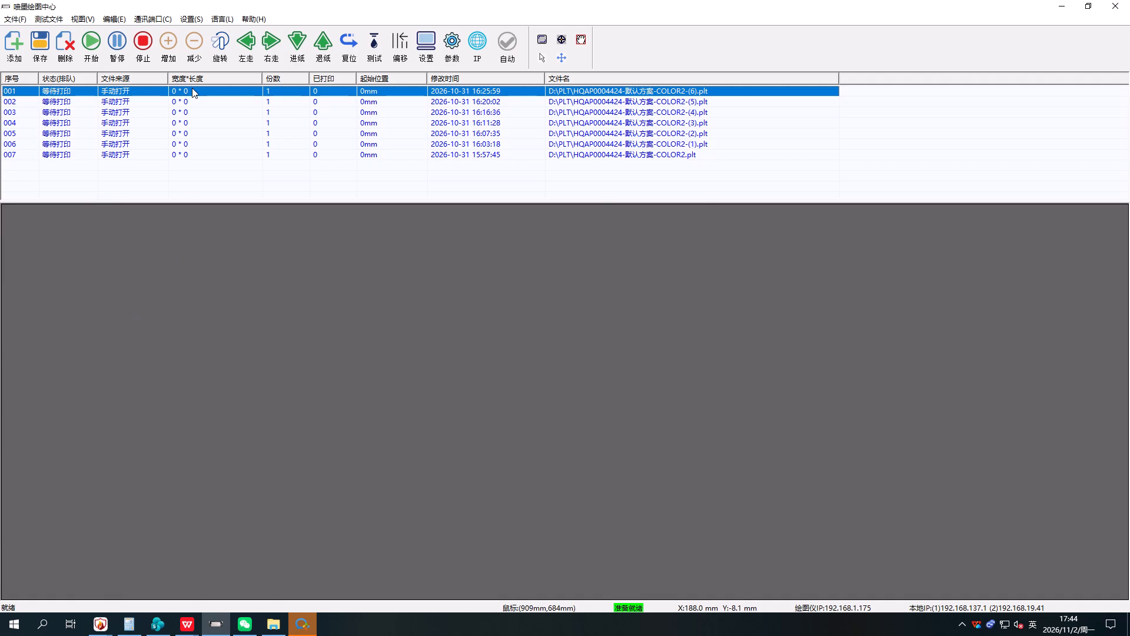
scroll(759, 325, "up", 4)
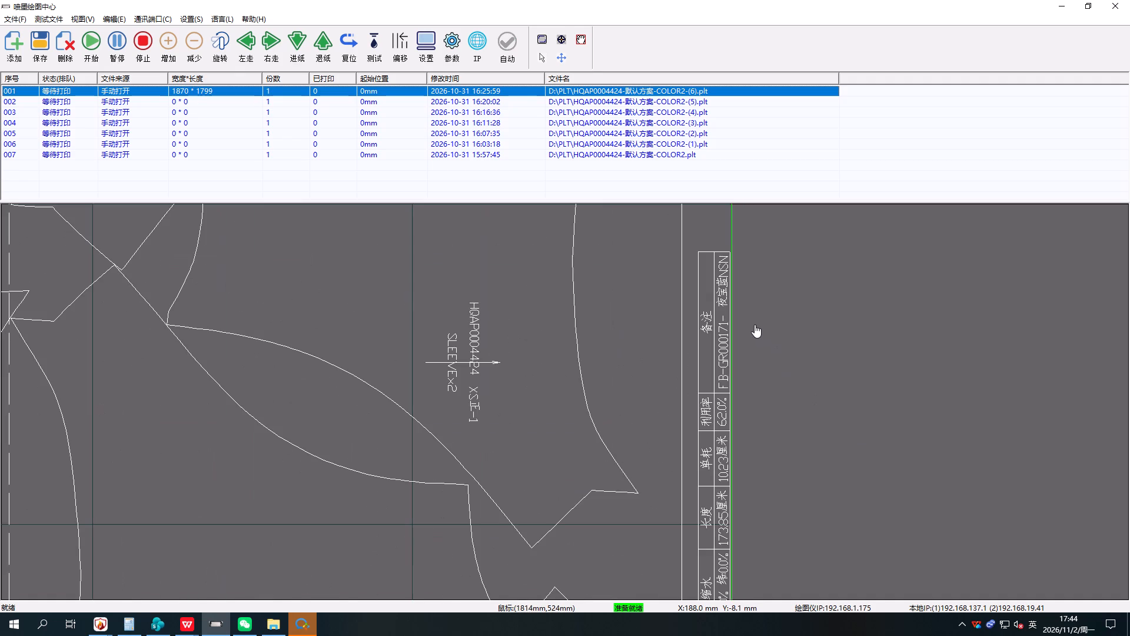
left_click(91, 45)
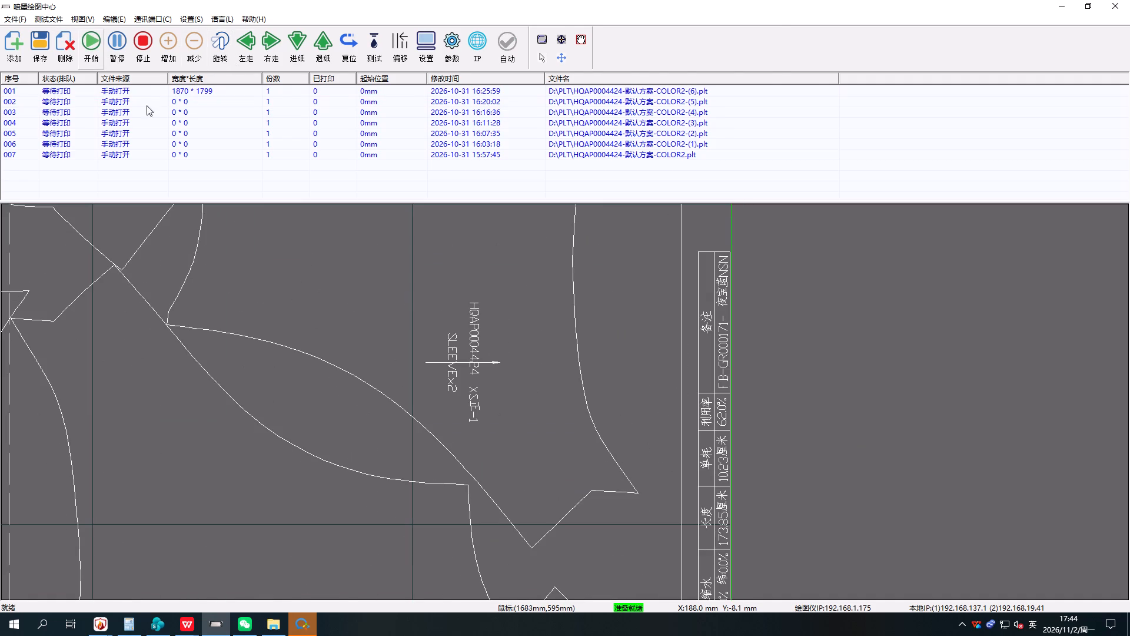
Look through the remaining HQAP0004424 plots and remove COLOR2, COLOR2-(1), (2), (3) and (4) from the queue.
left_click_drag(119, 174, 152, 118)
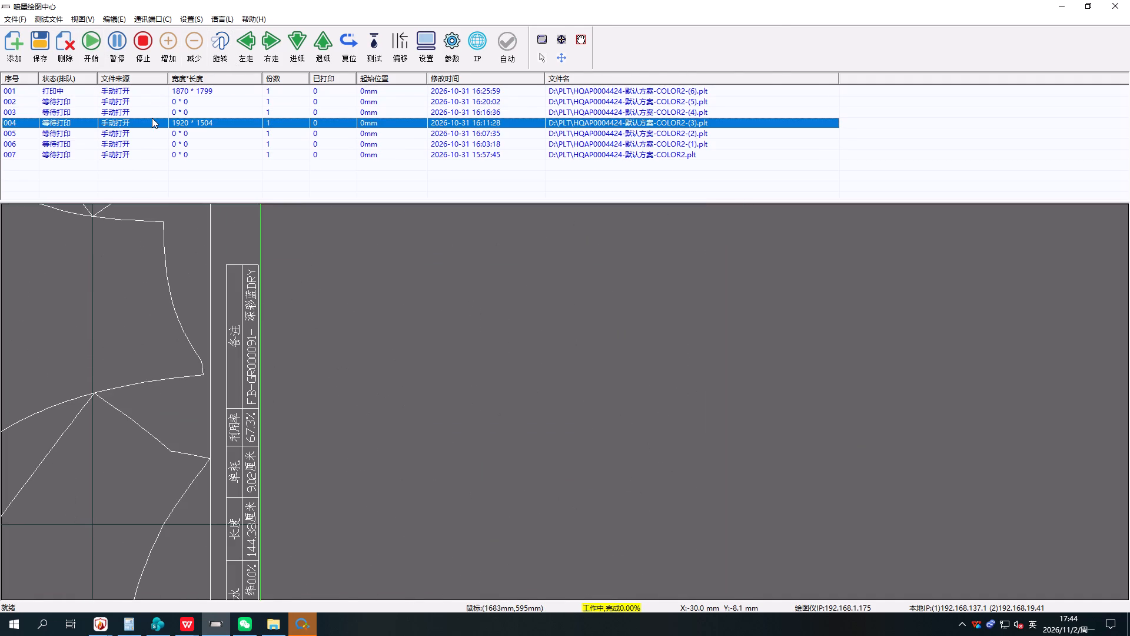
left_click_drag(133, 182, 182, 102)
left_click(118, 174)
left_click_drag(123, 165, 131, 145)
left_click(121, 152)
left_click(75, 48)
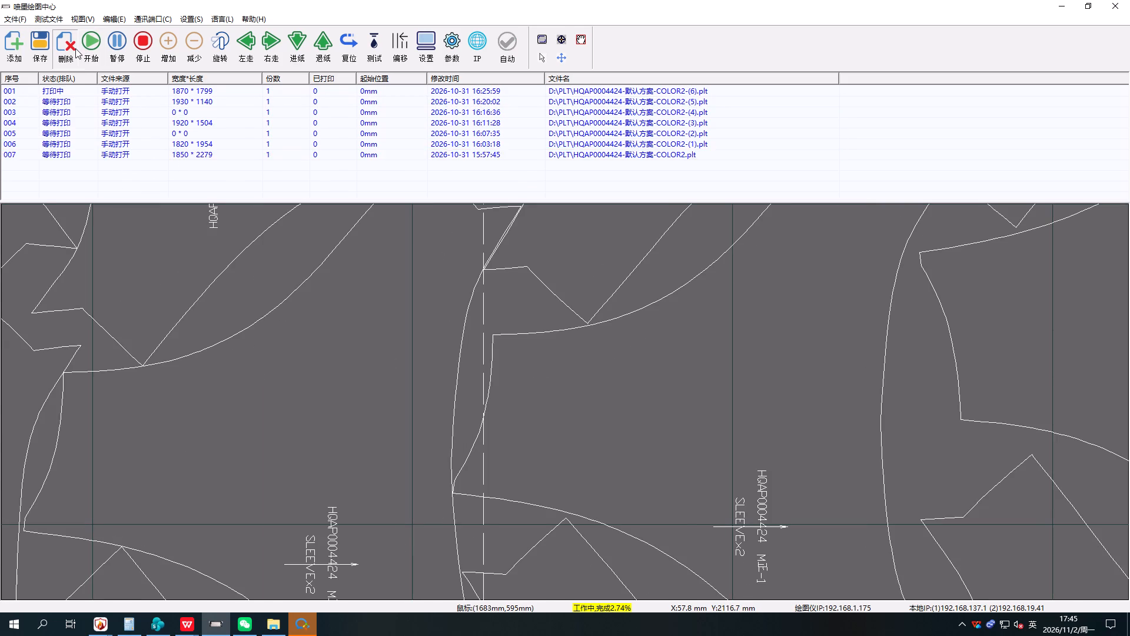
left_click(75, 48)
left_click(115, 136)
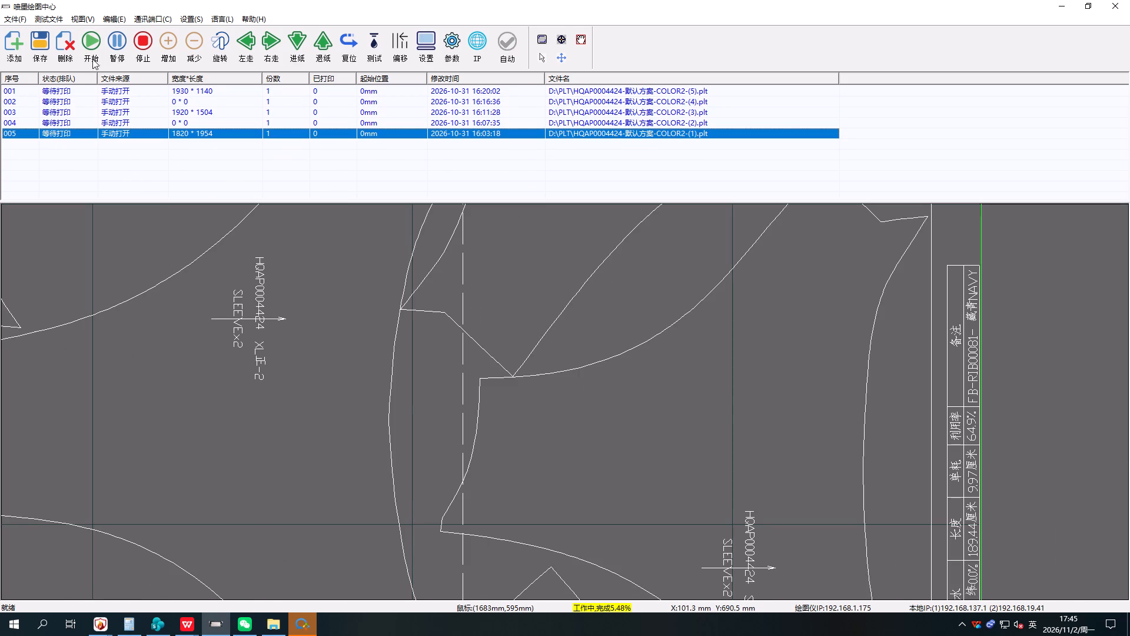
left_click(61, 47)
left_click(77, 125)
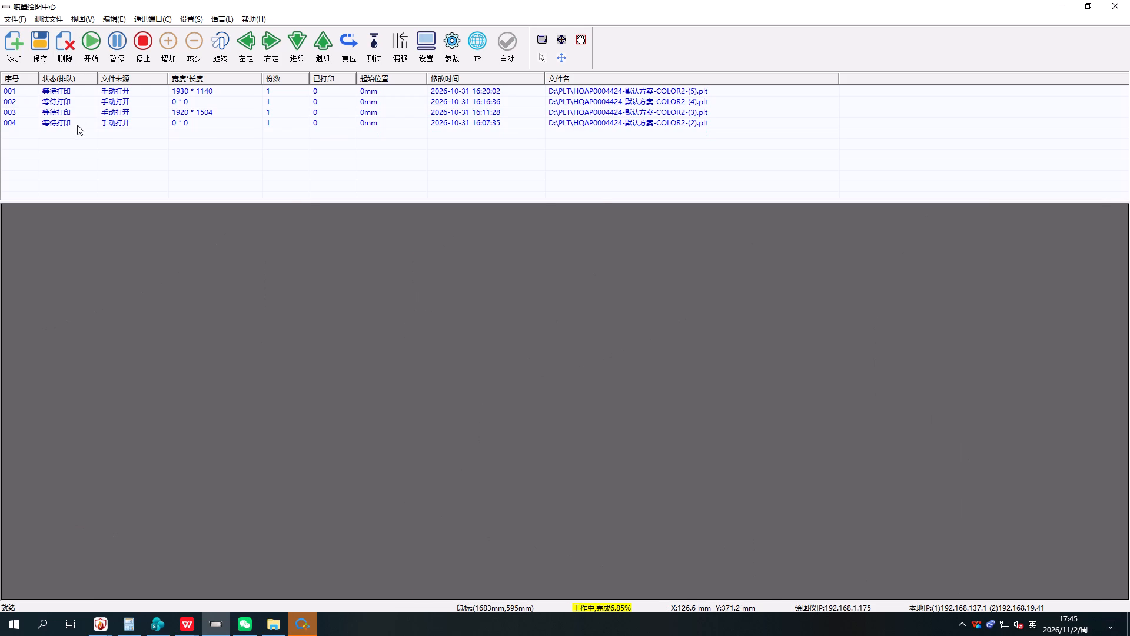
left_click(67, 52)
left_click(76, 114)
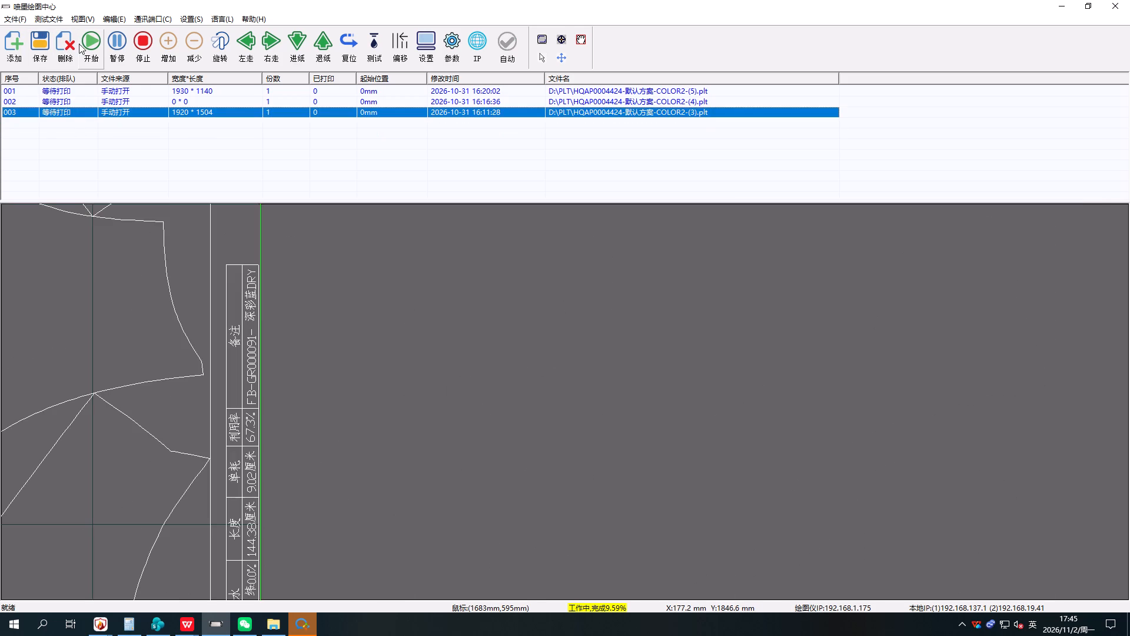
left_click(75, 35)
left_click(103, 104)
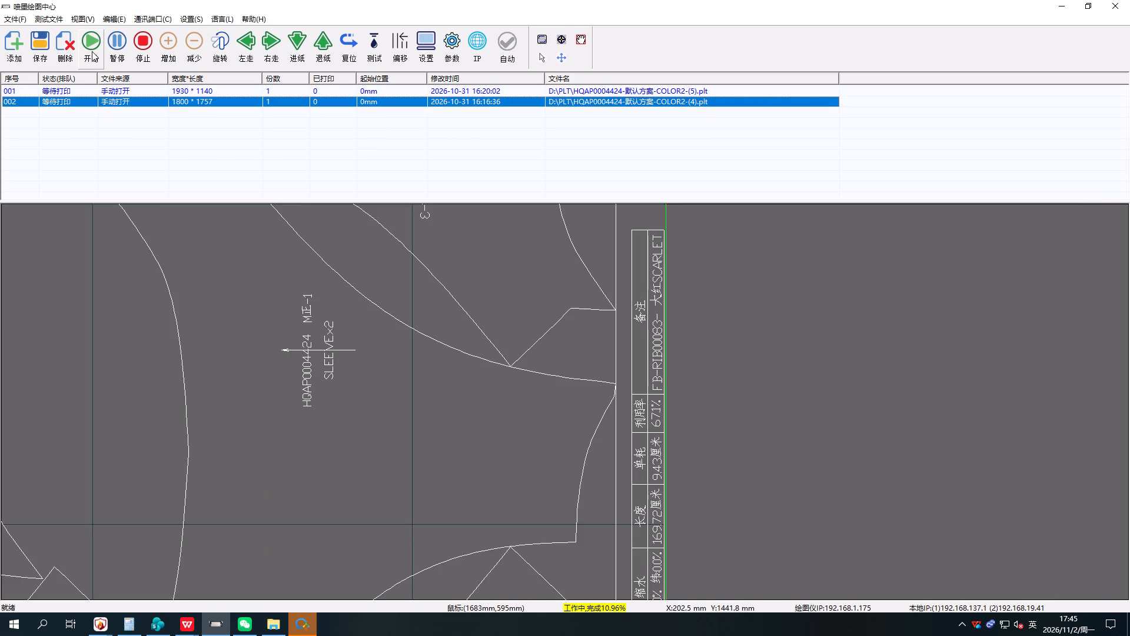
left_click(77, 48)
Inspect the information strip of HQAP0004424 COLOR2-(5), remove it from the queue, and return to the workbook.
left_click(145, 87)
scroll(135, 253, "down", 12)
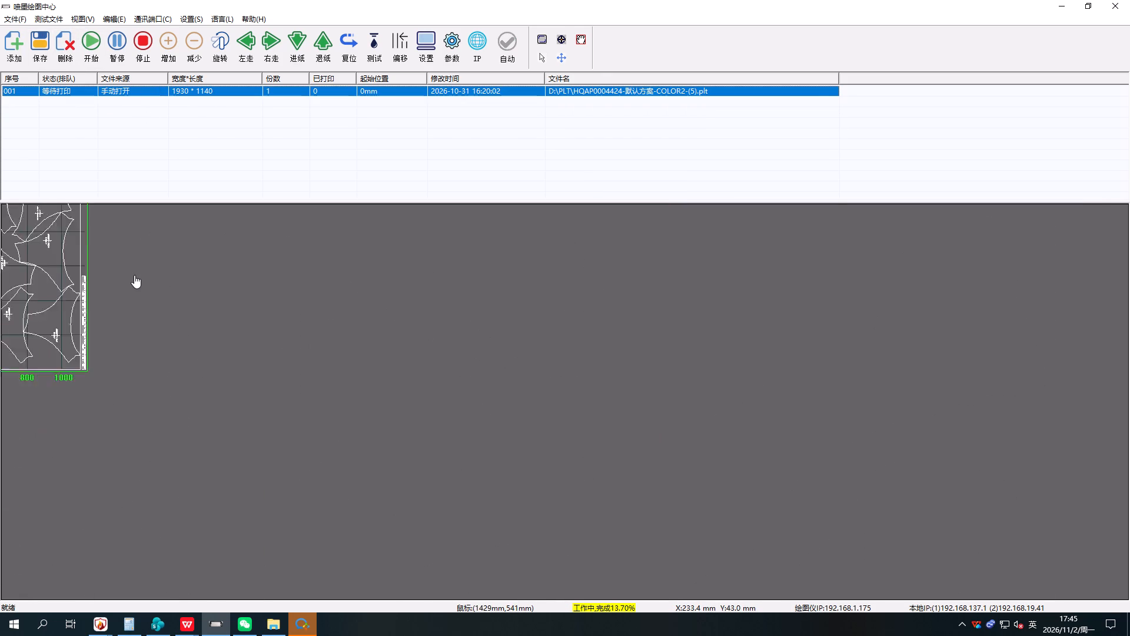
left_click_drag(127, 283, 518, 347)
scroll(494, 346, "down", 2)
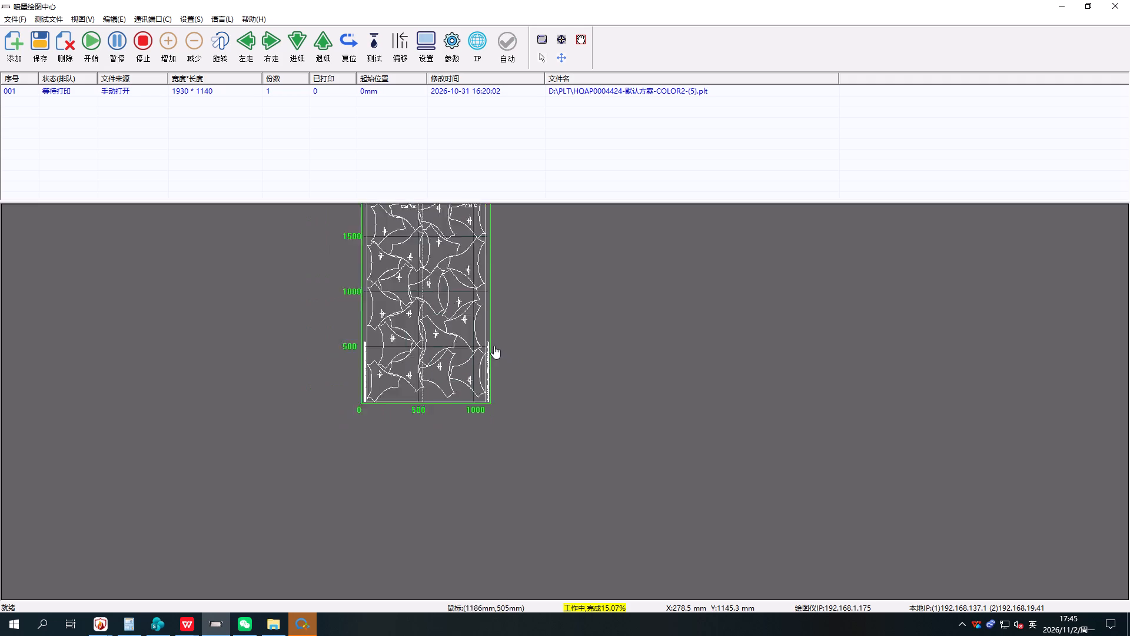
scroll(494, 346, "down", 2)
scroll(493, 353, "up", 12)
left_click_drag(508, 293, 511, 341)
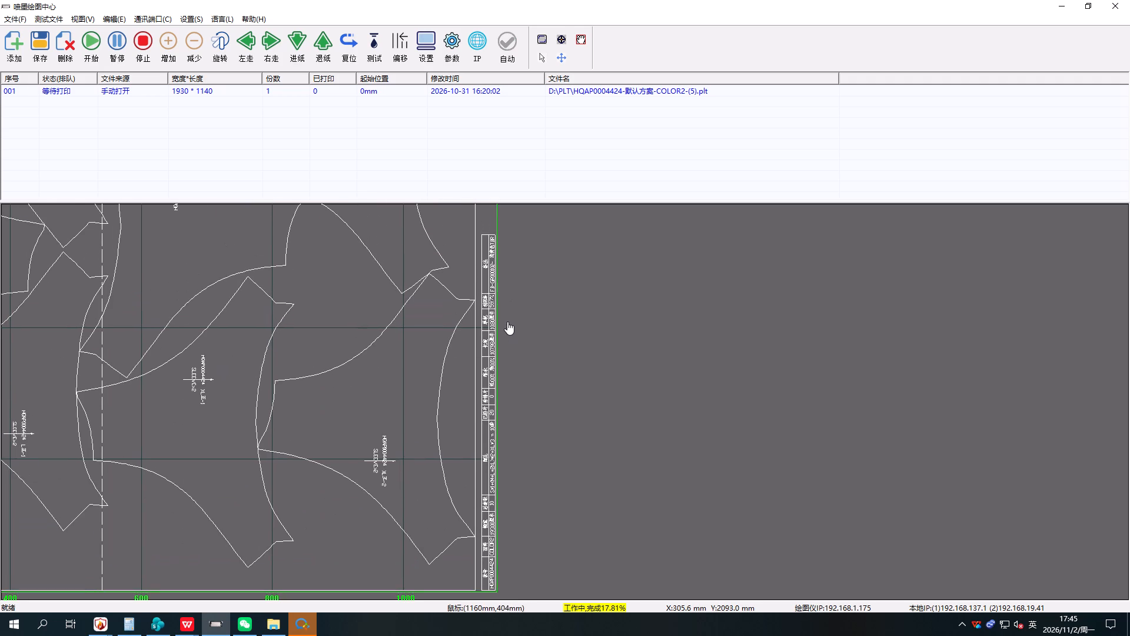
left_click(69, 39)
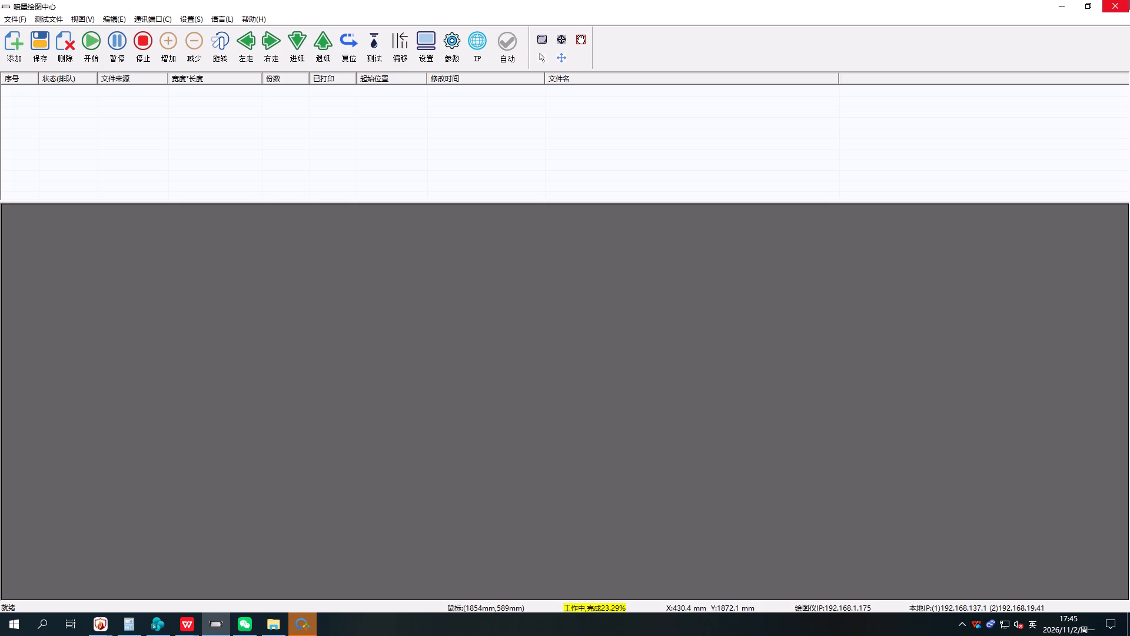
left_click(1059, 4)
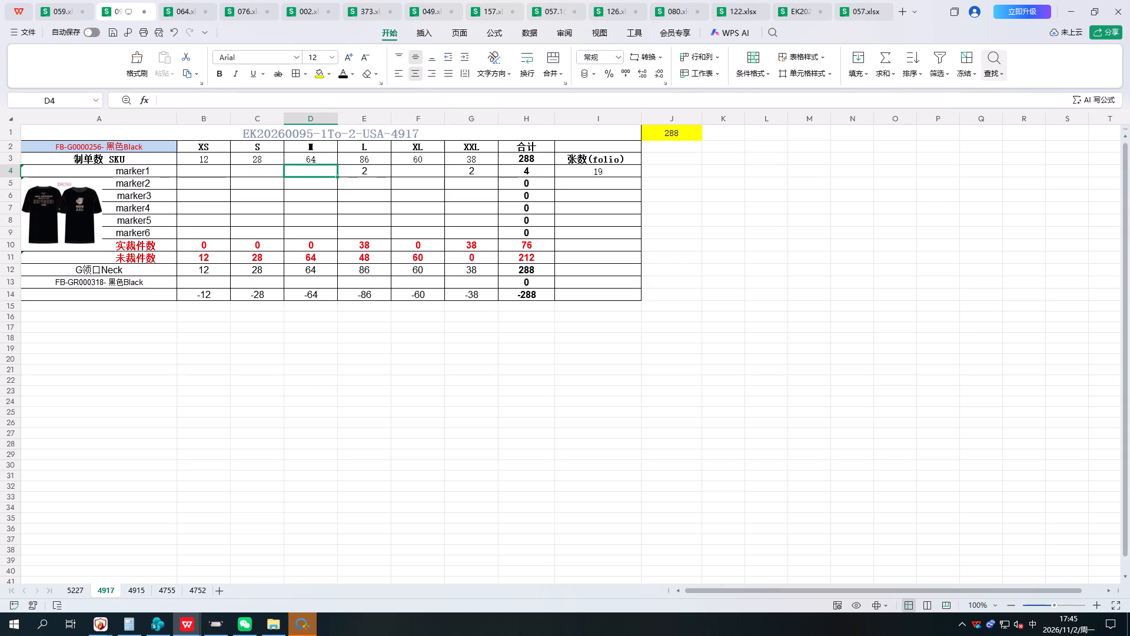
On sheet 4917, clear marker1's existing size ratios and folio count, and enter an XXL ratio of 1.
left_click_drag(325, 175, 477, 175)
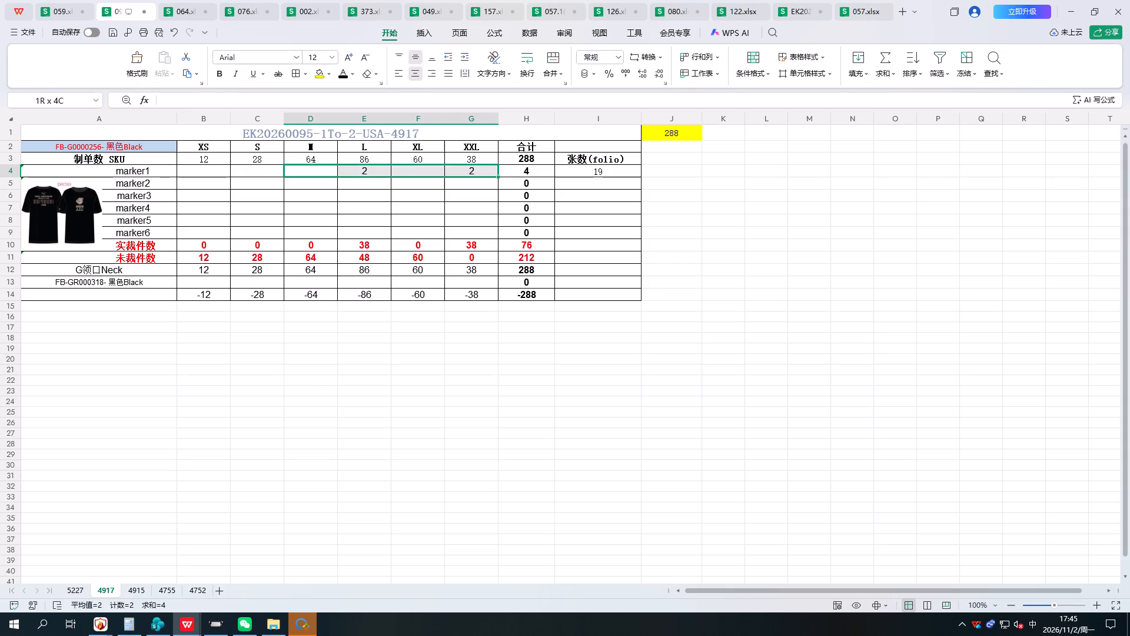
left_click_drag(477, 175, 477, 175)
key("Delete")
left_click(483, 171)
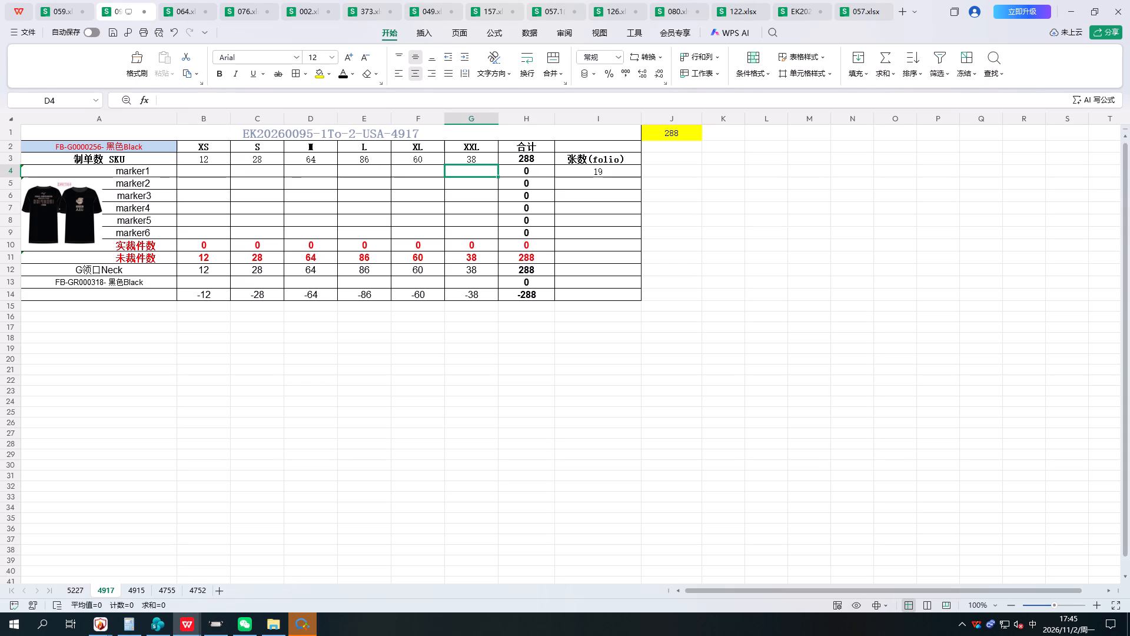
key("1")
key("Left")
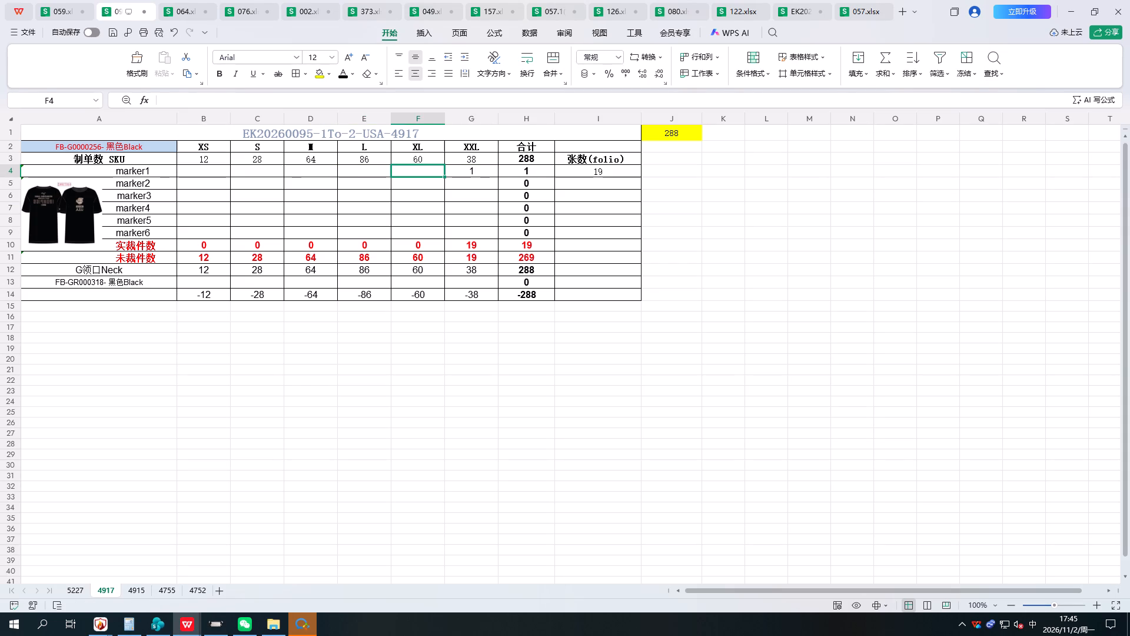
key("Right")
key("Right")
key("Right")
key("Delete")
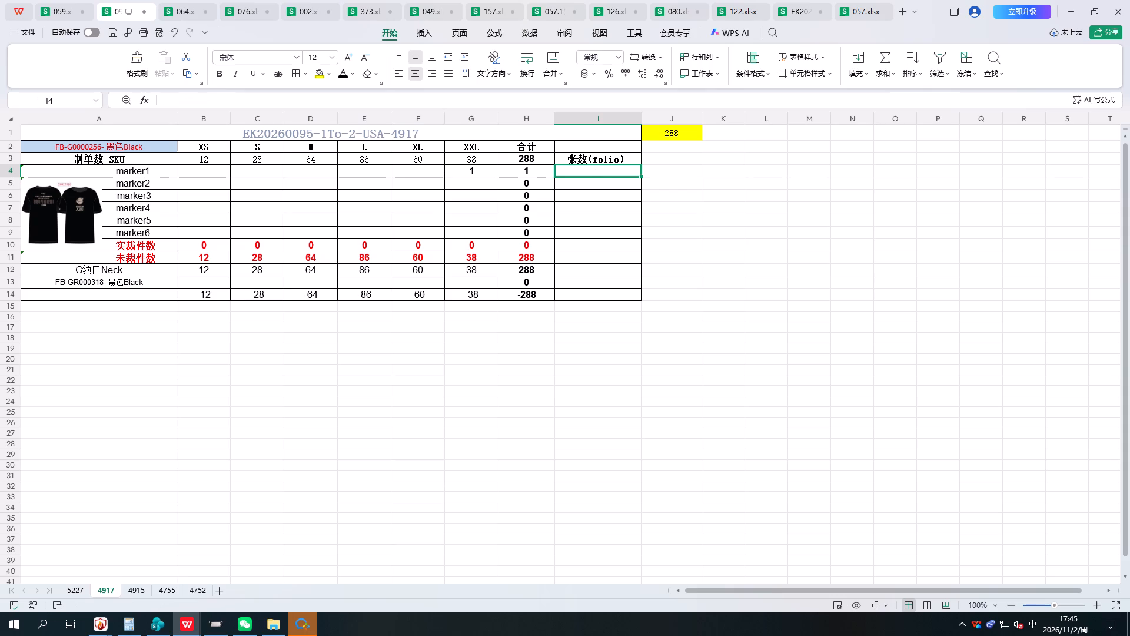
Enter marker1 ratios of XL 2, L 2, M 2 and S 1.
key("Left")
key("Left")
key("Left")
key("Left")
key("Right")
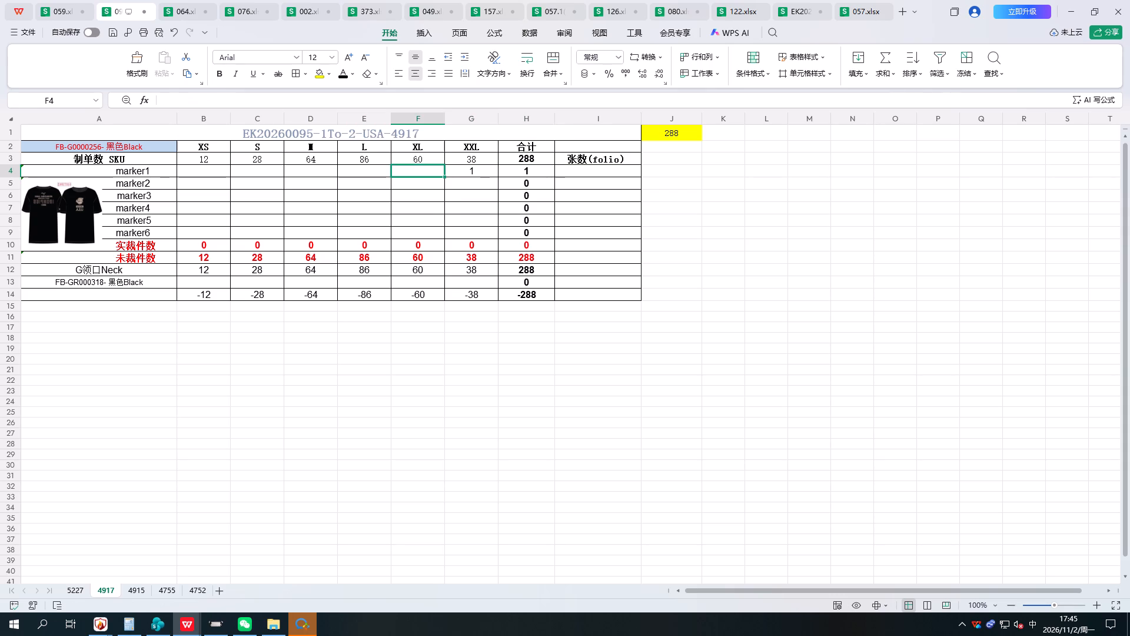
key("Left")
key("Right")
key("Left")
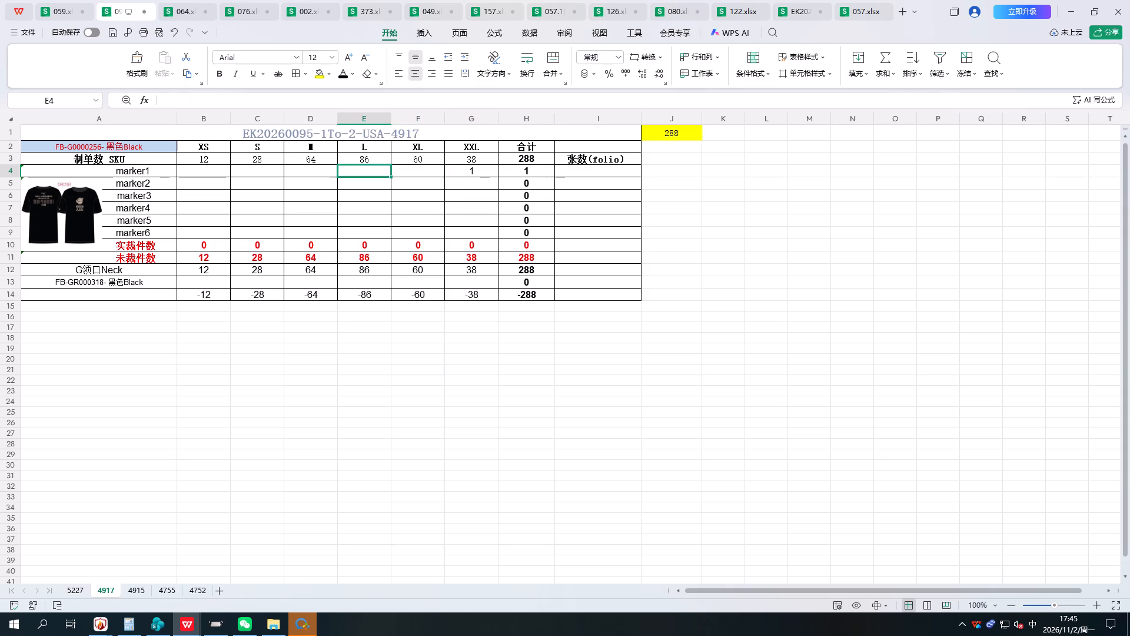
key("Left")
key("Right")
key("Right")
key("2")
key("Left")
key("2")
key("Left")
key("2")
key("Left")
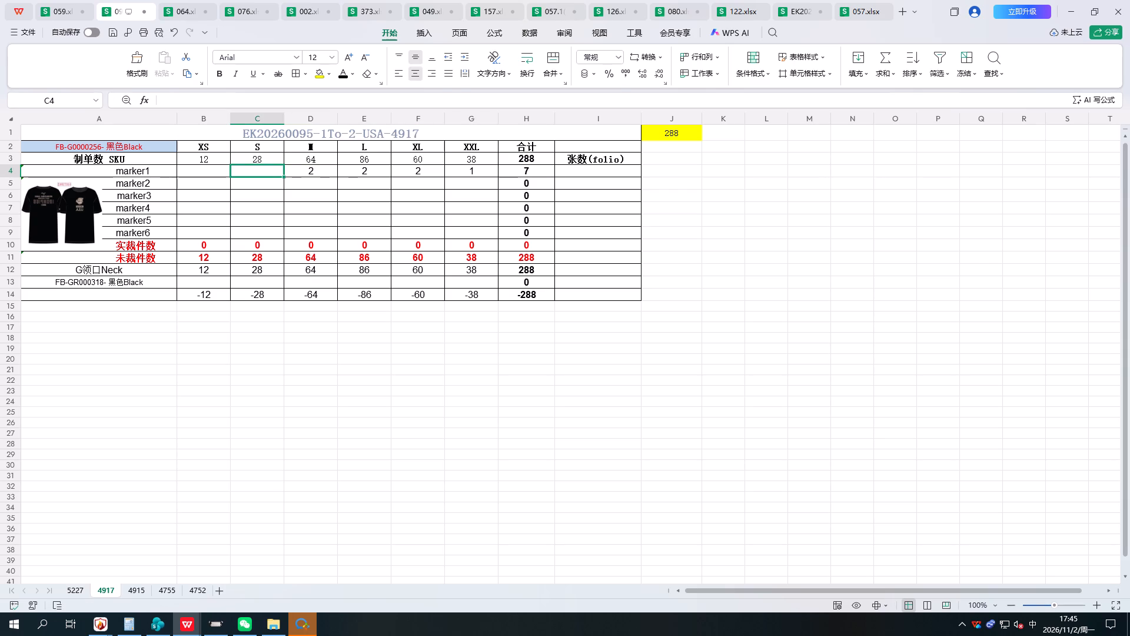
key("1")
Set marker1's folio count to 28.
key("Right")
key("Right")
key("Right")
key("Right")
key("Right")
key("Right")
type("28")
key("Right")
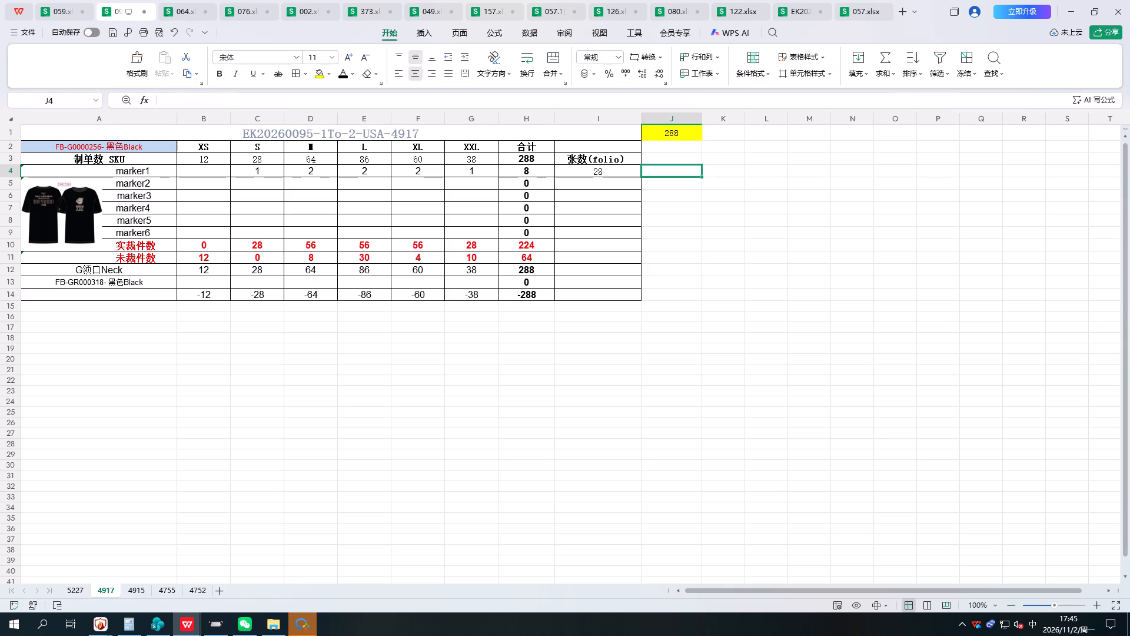
Set marker1's L ratio to 3.
key("Left")
key("Left")
key("Left")
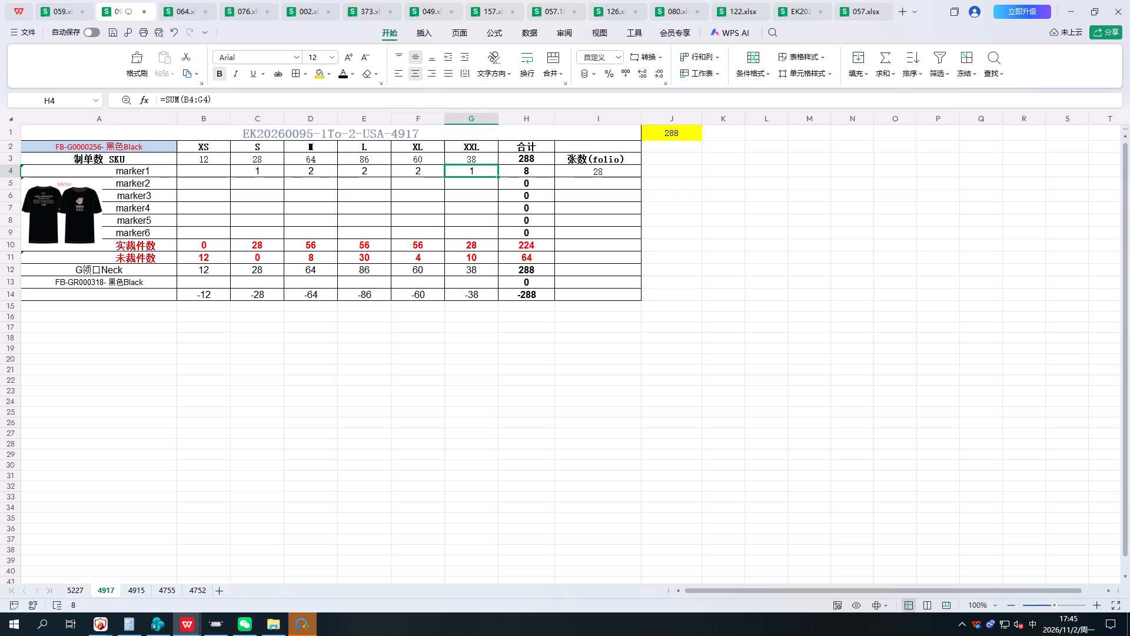
key("Left")
key("Left")
key("3")
key("Right")
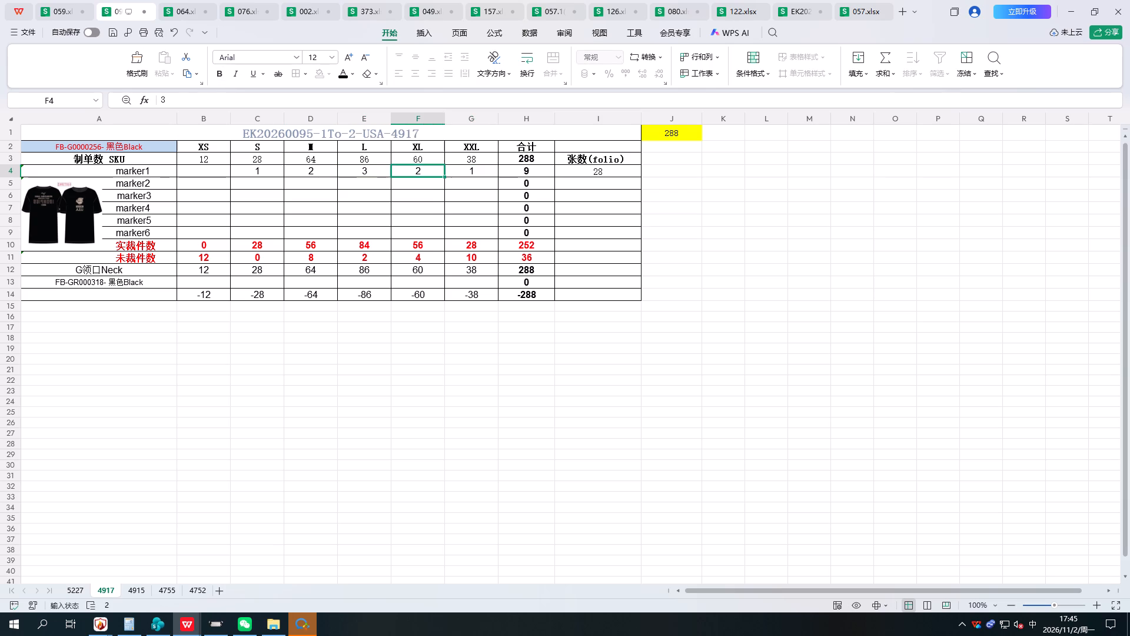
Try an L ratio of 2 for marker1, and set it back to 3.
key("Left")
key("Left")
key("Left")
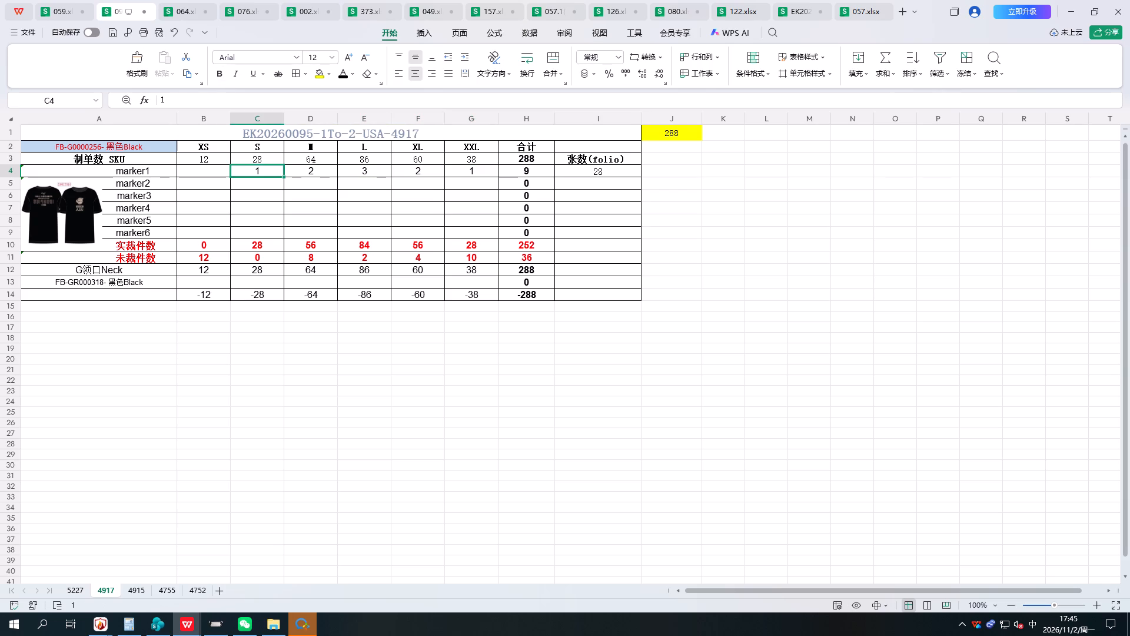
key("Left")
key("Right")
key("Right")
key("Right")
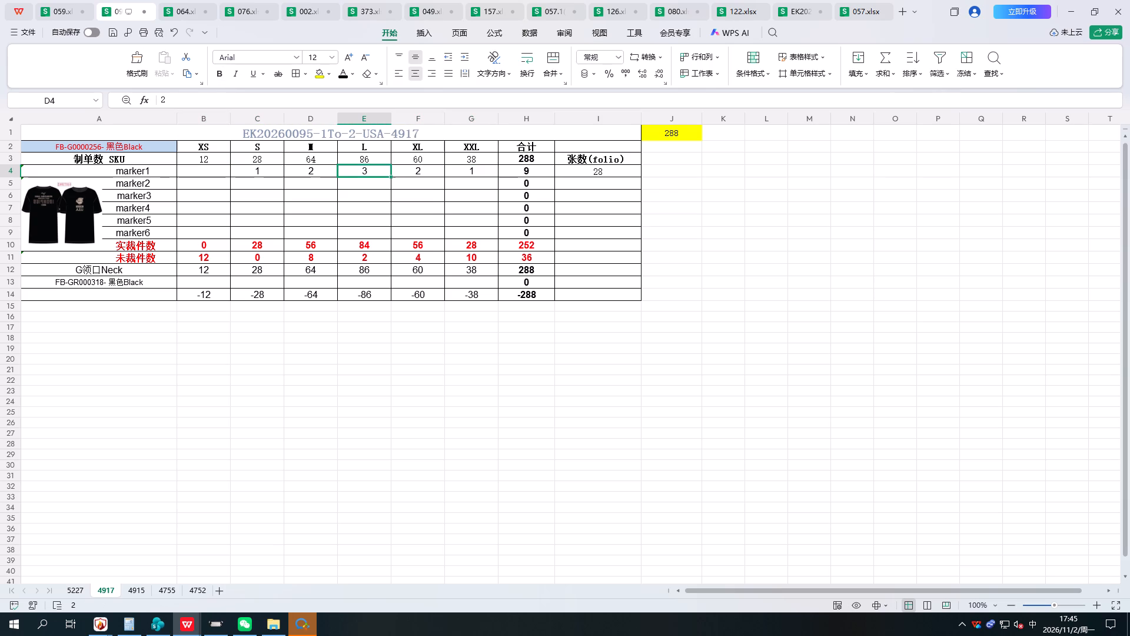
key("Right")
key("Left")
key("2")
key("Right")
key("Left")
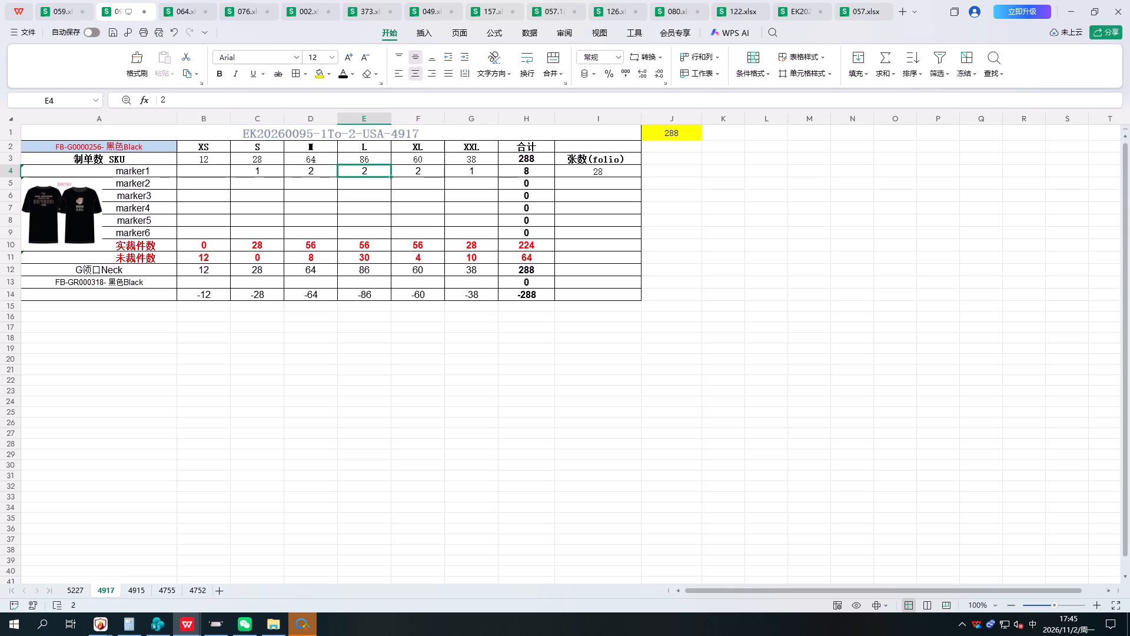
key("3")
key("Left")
Fill marker2 with ratios XS 1, M 1 and XXL 1, and a folio count of 8.
key("Left")
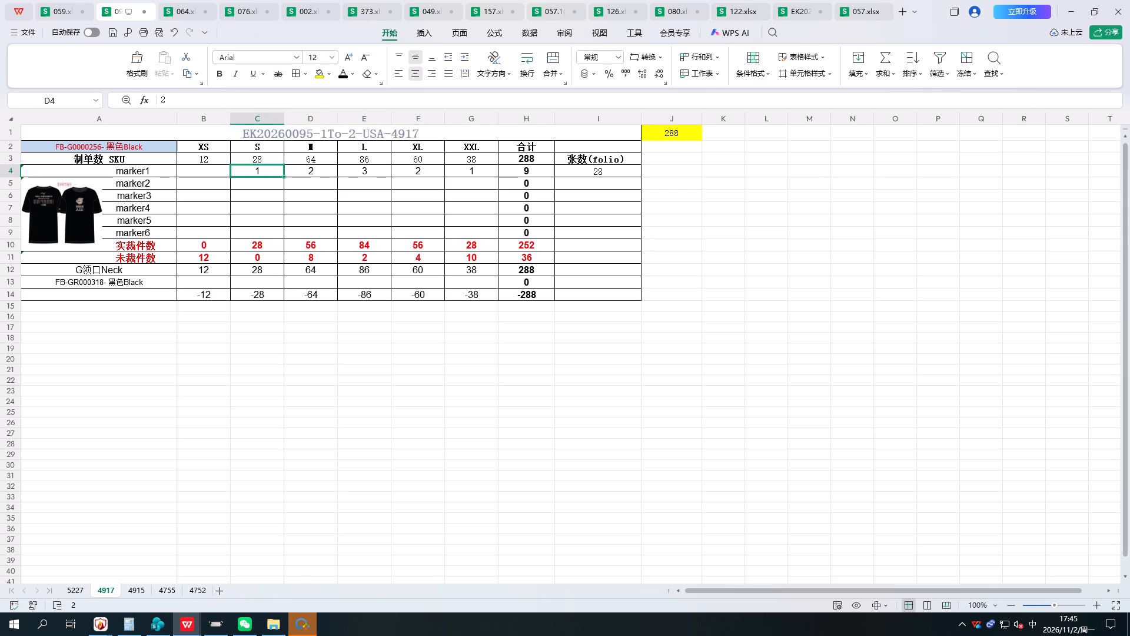
key("Left")
key("Down")
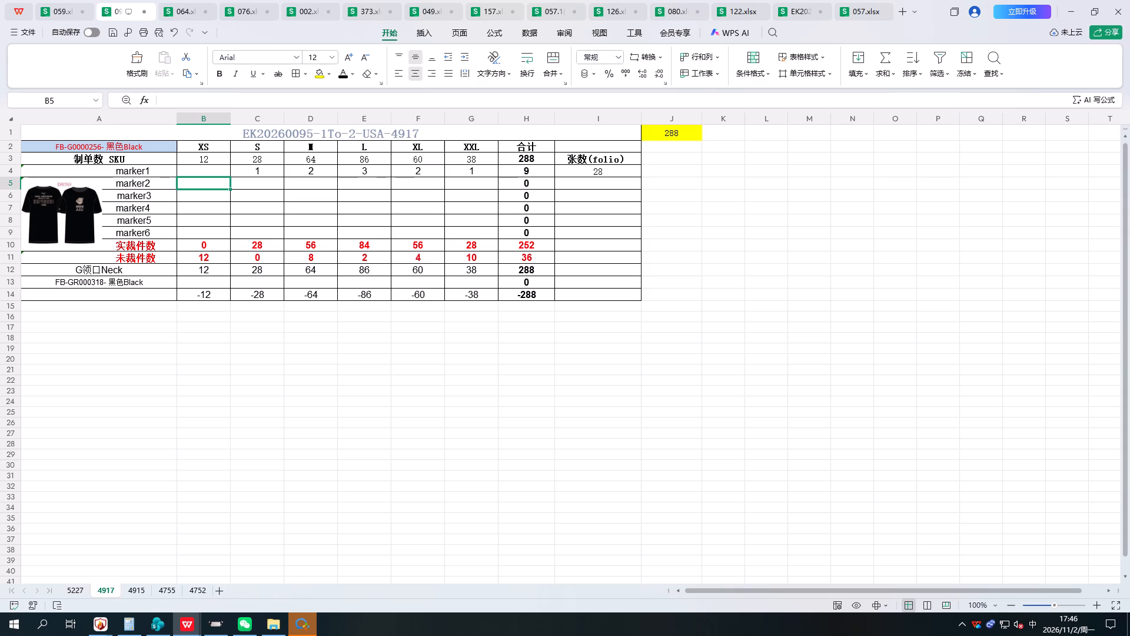
key("Right")
key("Right")
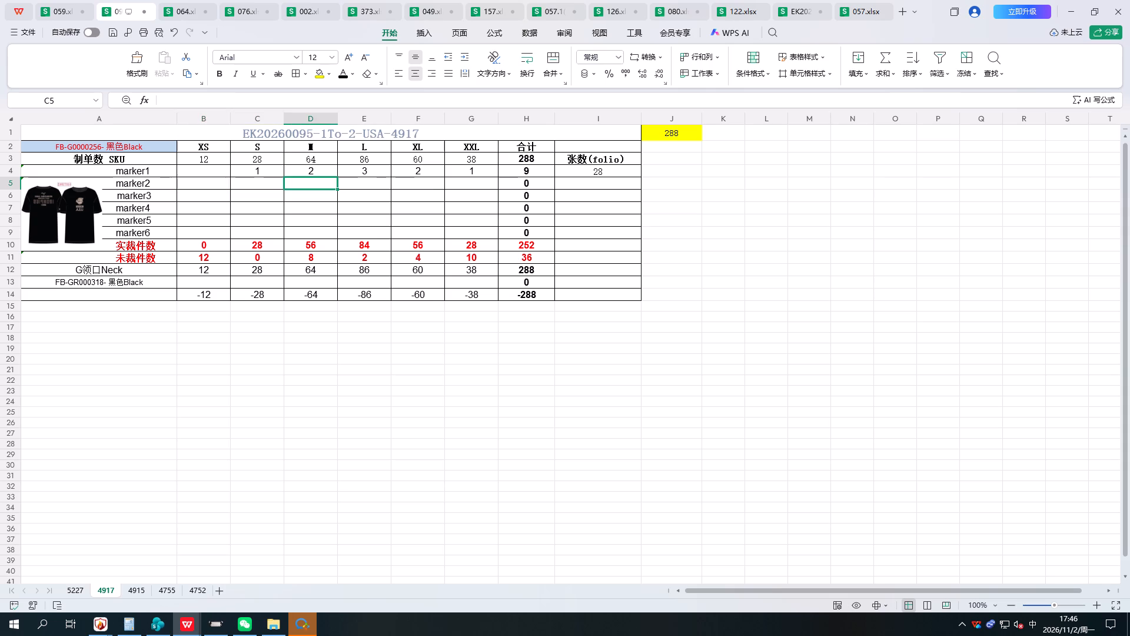
key("Left")
key("Left")
key("1")
key("Right")
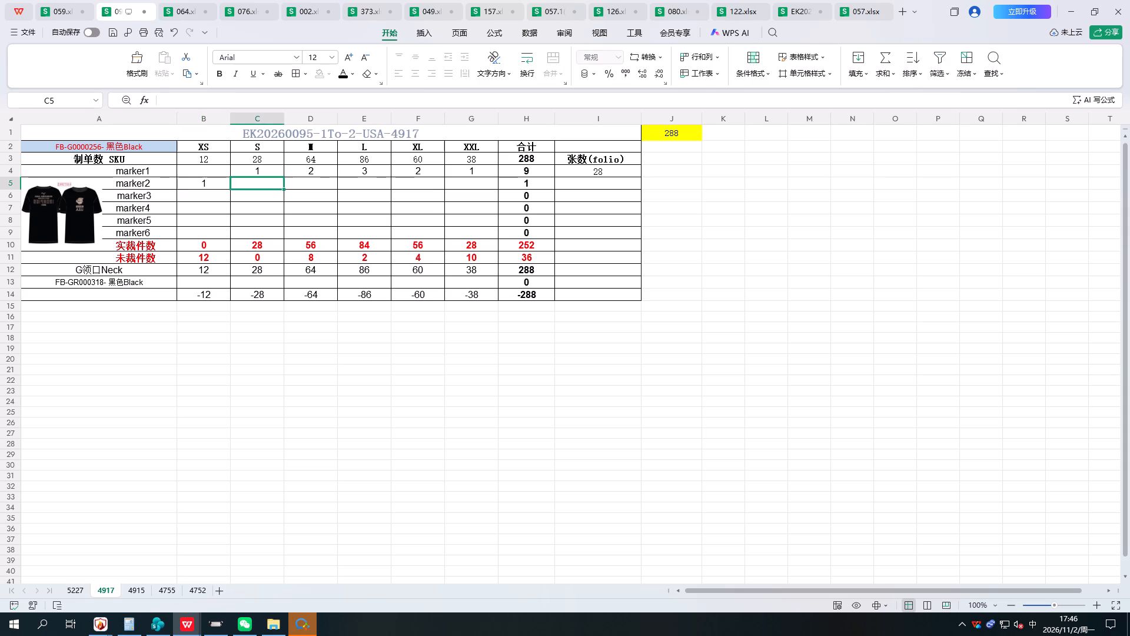
key("Right")
key("1")
key("Right")
key("Right")
key("Right")
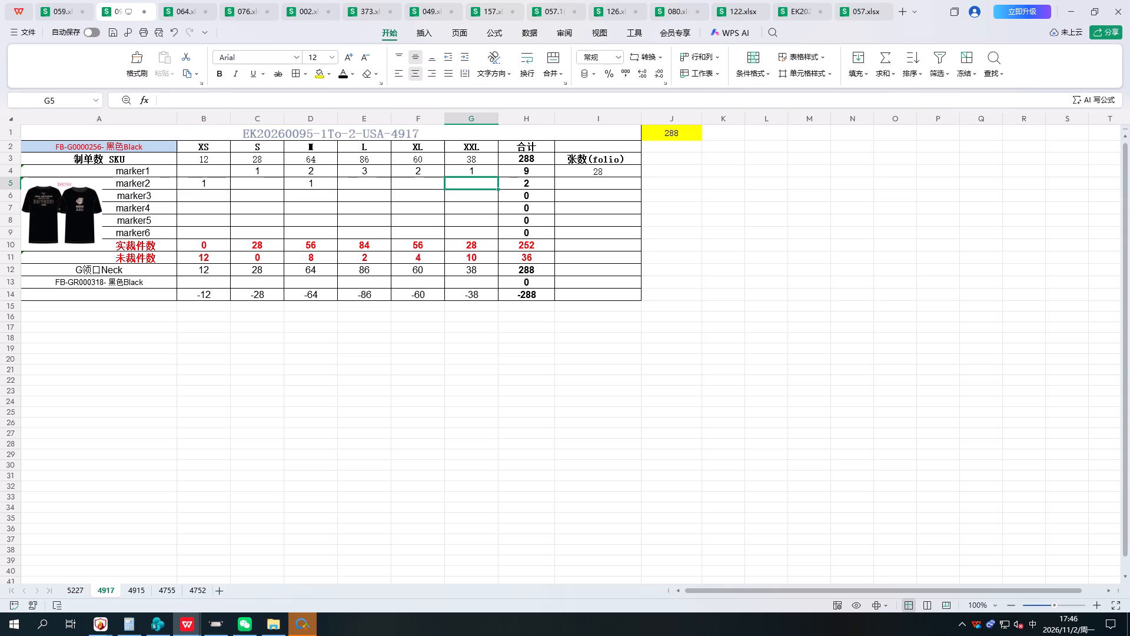
key("1")
key("Right")
key("Right")
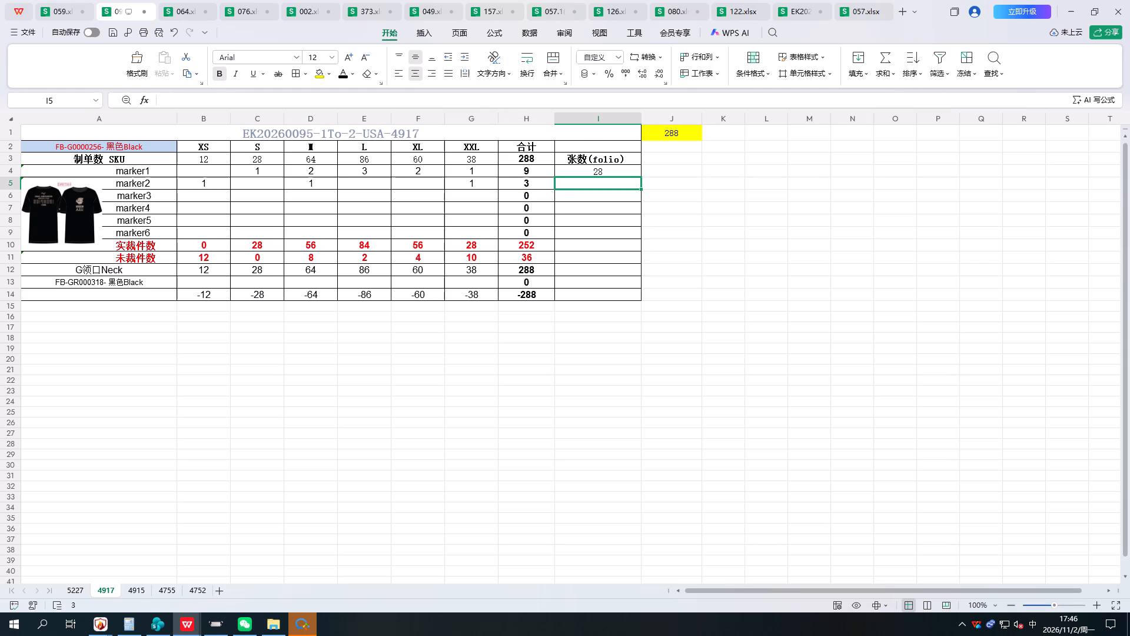
key("8")
key("Right")
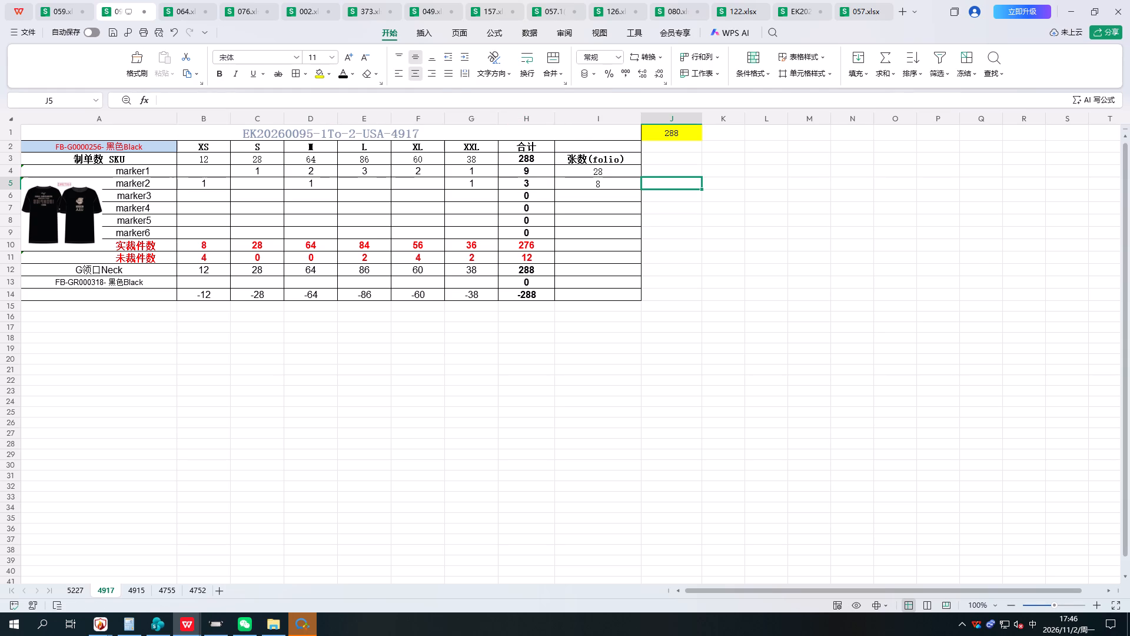
Fill marker3 with a folio count of 4 and ratios XL 1 and XS 1.
key("Down")
key("Left")
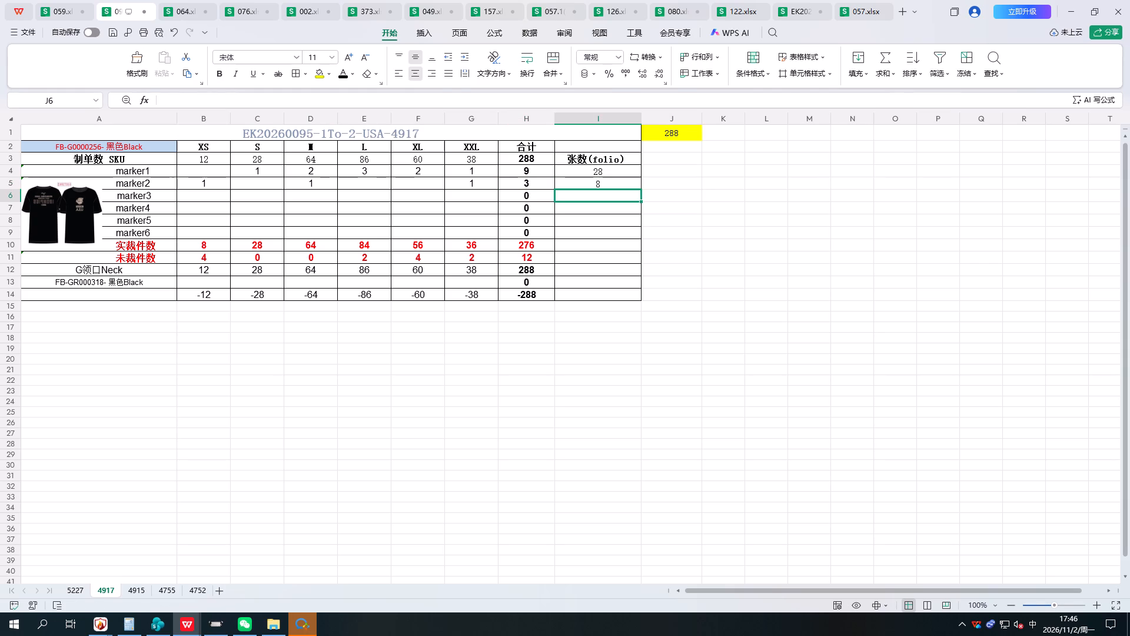
key("1")
key("Right")
key("Left")
key("4")
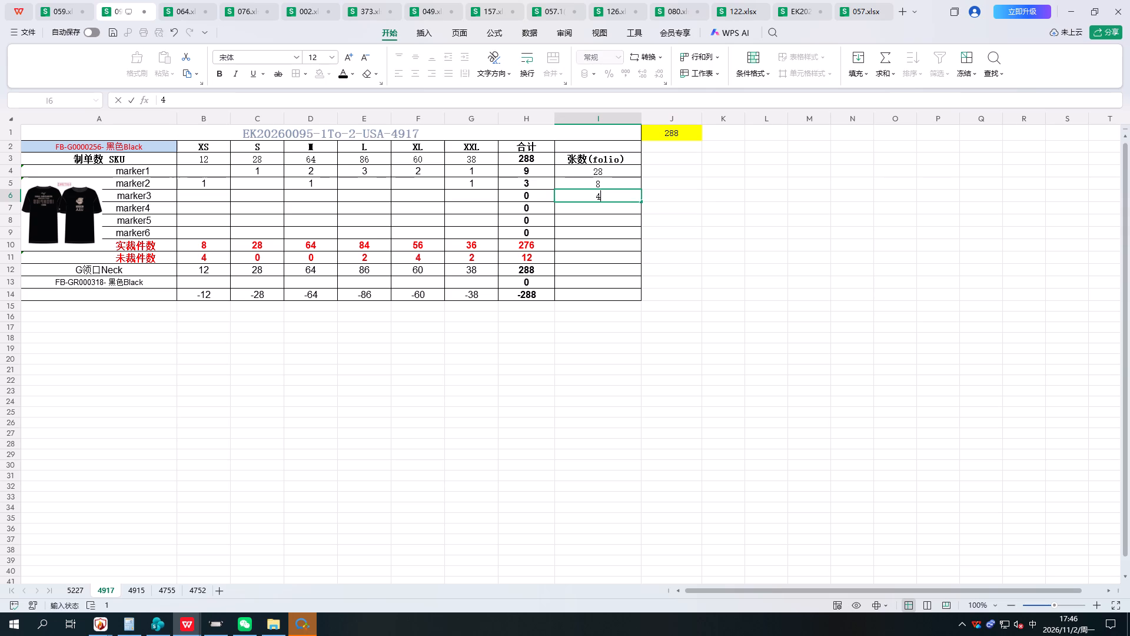
key("Left")
key("Left")
key("Left")
key("1")
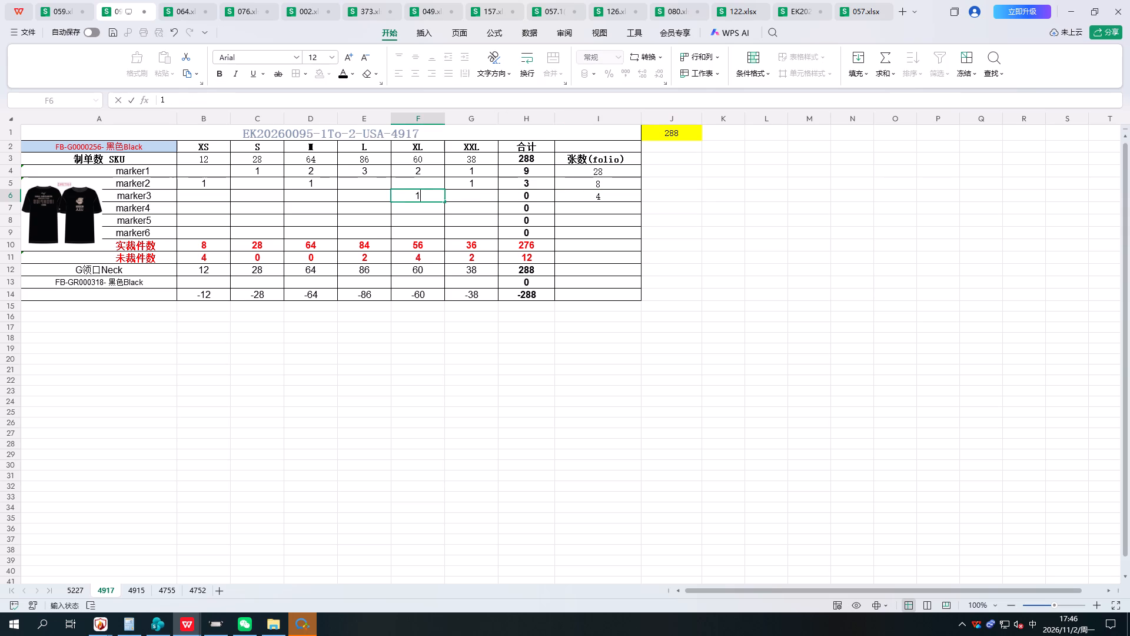
key("Left")
key("Left")
key("Left")
key("Left")
key("1")
key("Right")
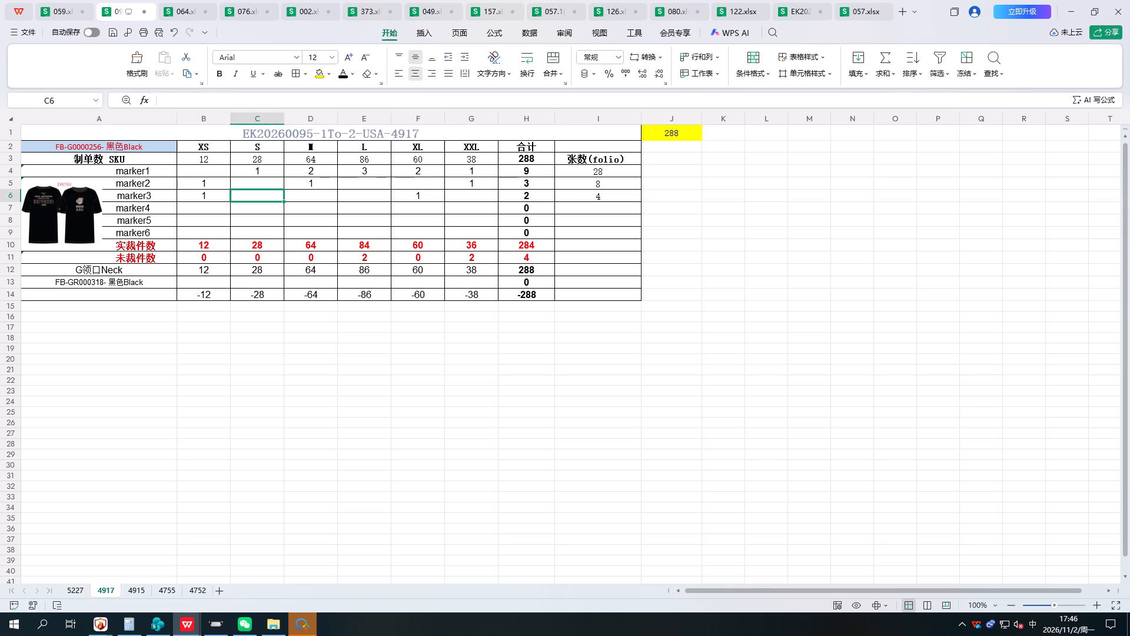
Fill marker4 with ratios L 1 and XXL 1, and a folio count of 2.
key("Down")
key("Right")
key("Right")
key("1")
key("Right")
key("Right")
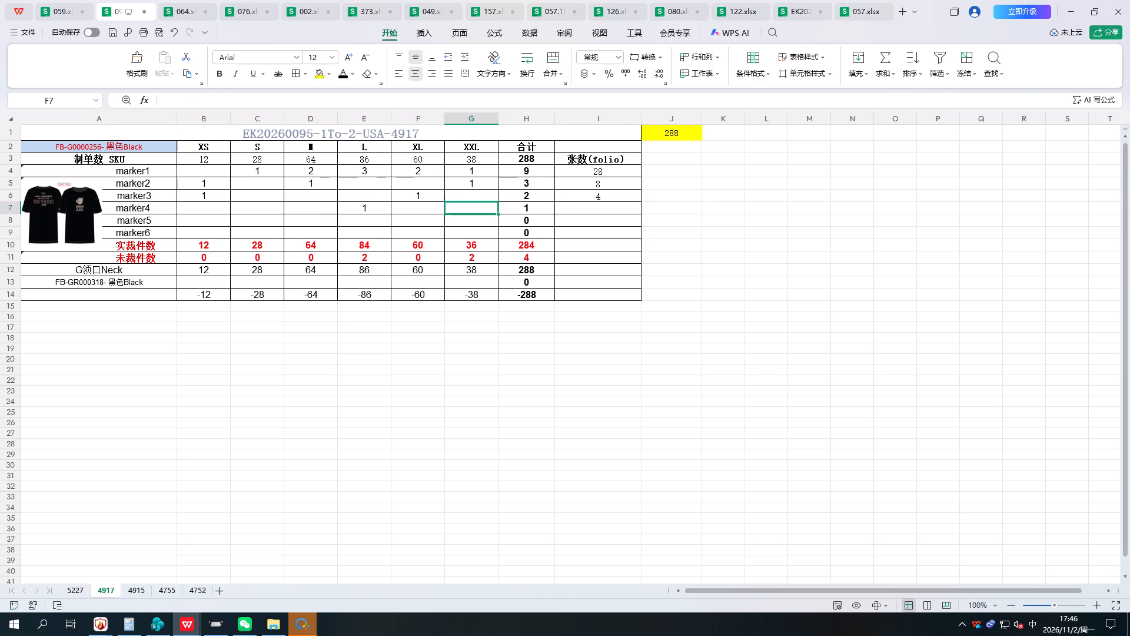
key("1")
key("Right")
key("Right")
key("5")
key("Right")
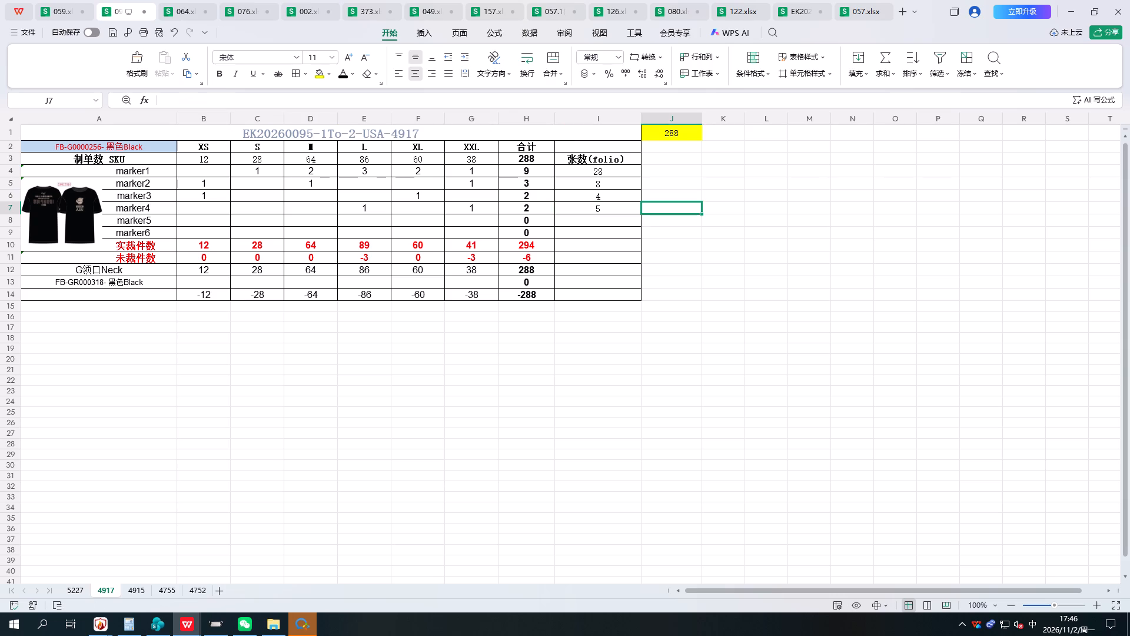
key("Left")
key("2")
key("Right")
Hide the unused marker5 and marker6 rows and save the workbook.
left_click_drag(2, 236, 4, 223)
right_click(4, 223)
left_click(35, 279)
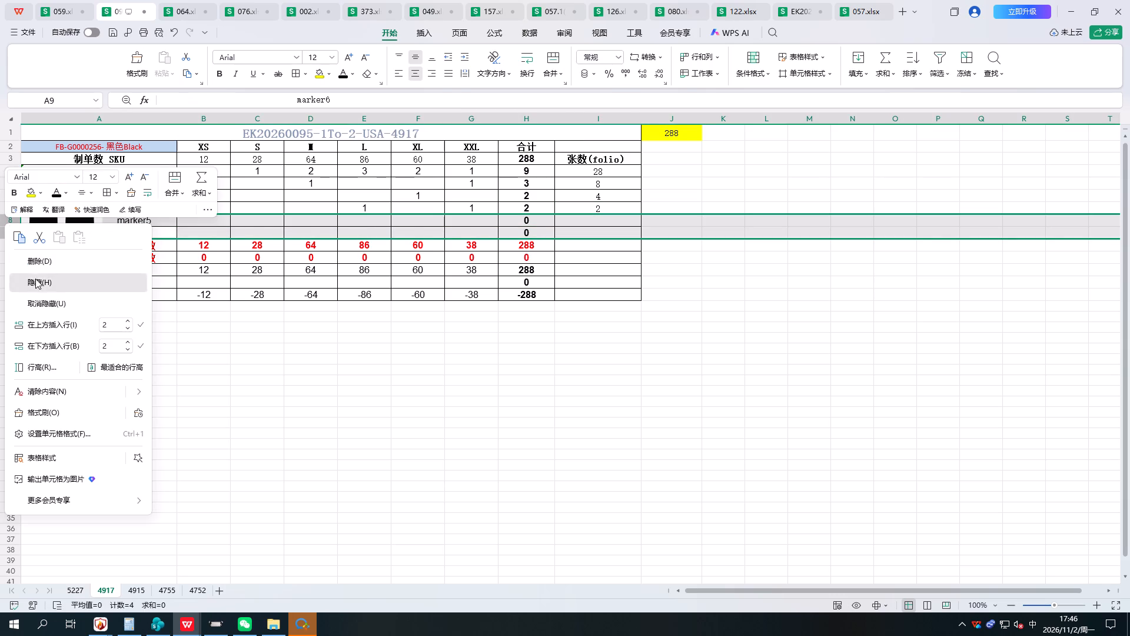
left_click(520, 360)
double_click(118, 32)
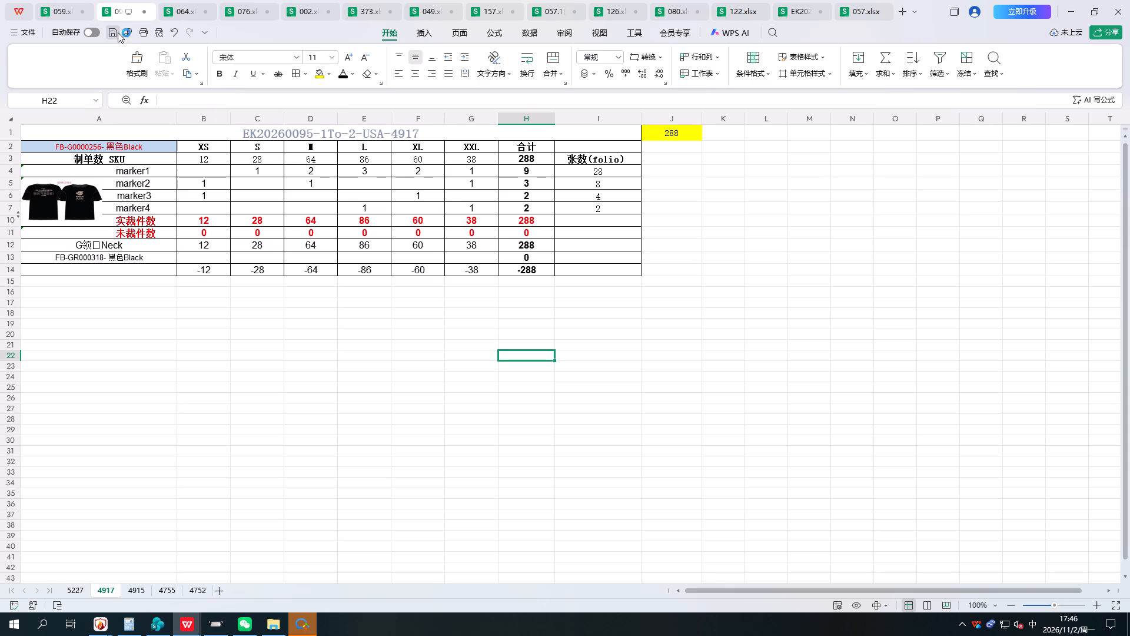
In the FB-GR000318 neck row of sheet 4917, enter ratios XXL 2 and XL 3 with a folio count of 20.
left_click(471, 254)
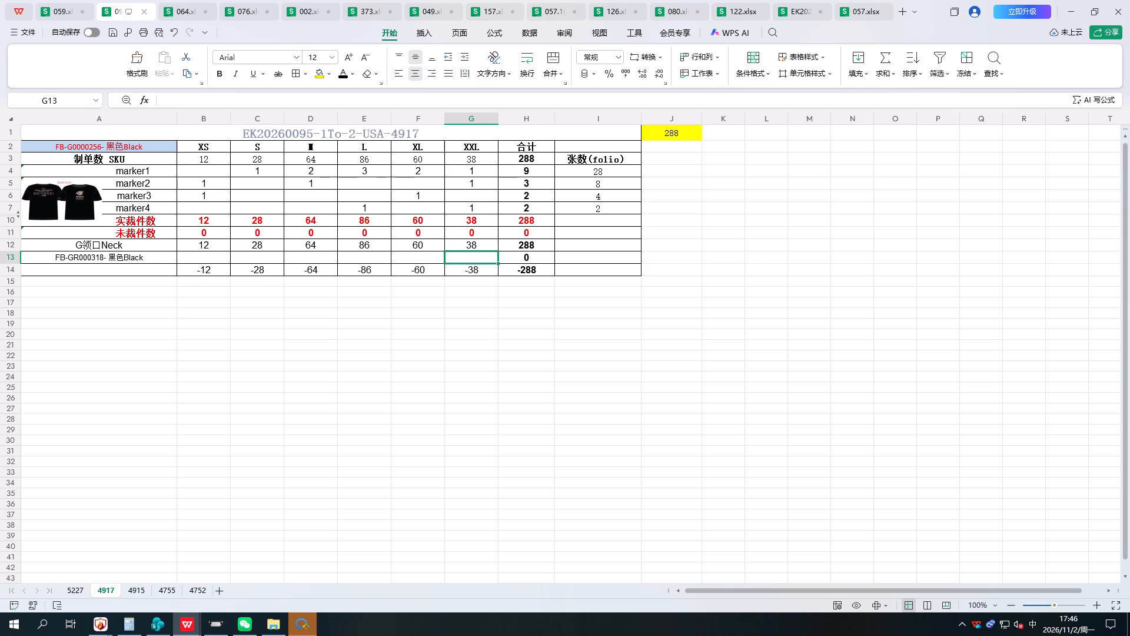
key("Right")
key("Right")
type("19")
key("Left")
key("Left")
key("2")
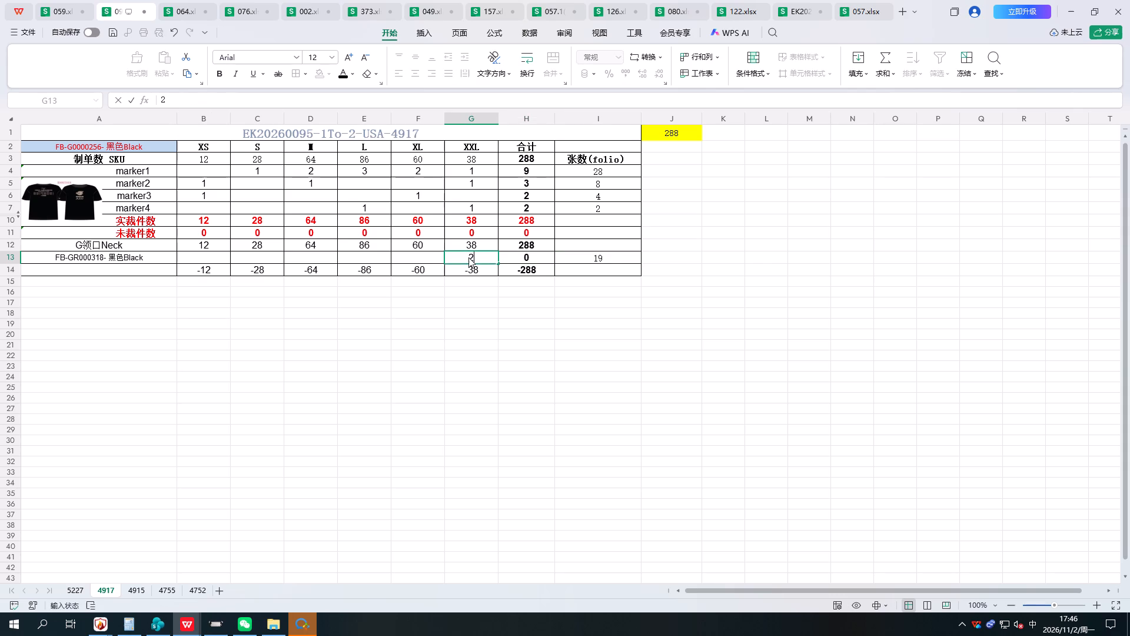
key("Left")
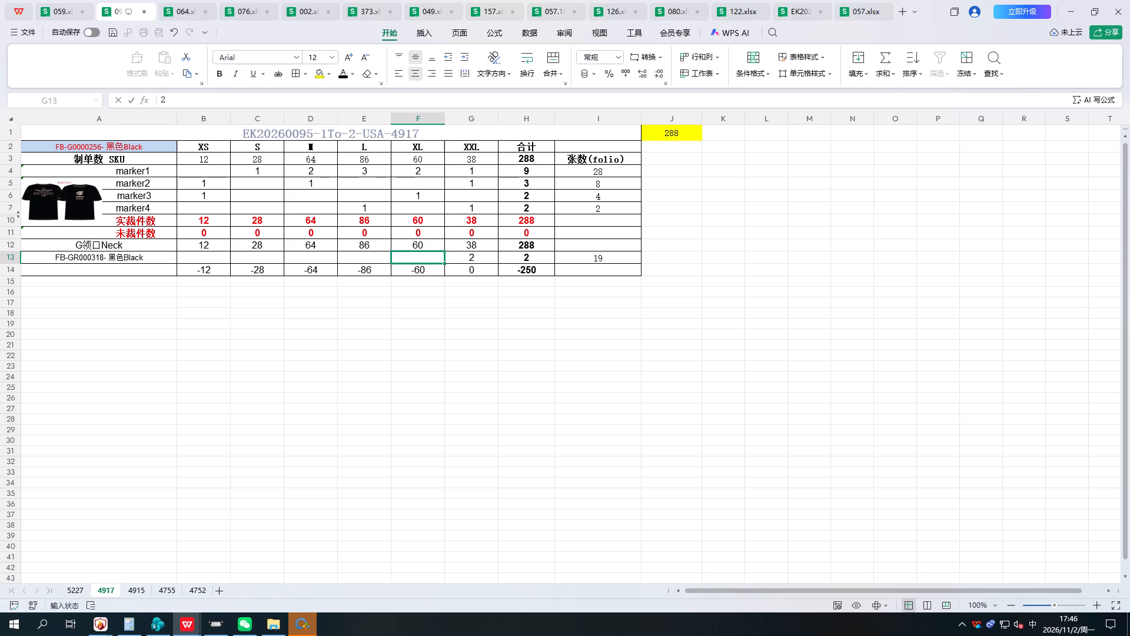
key("3")
key("Right")
key("Left")
key("Right")
key("Right")
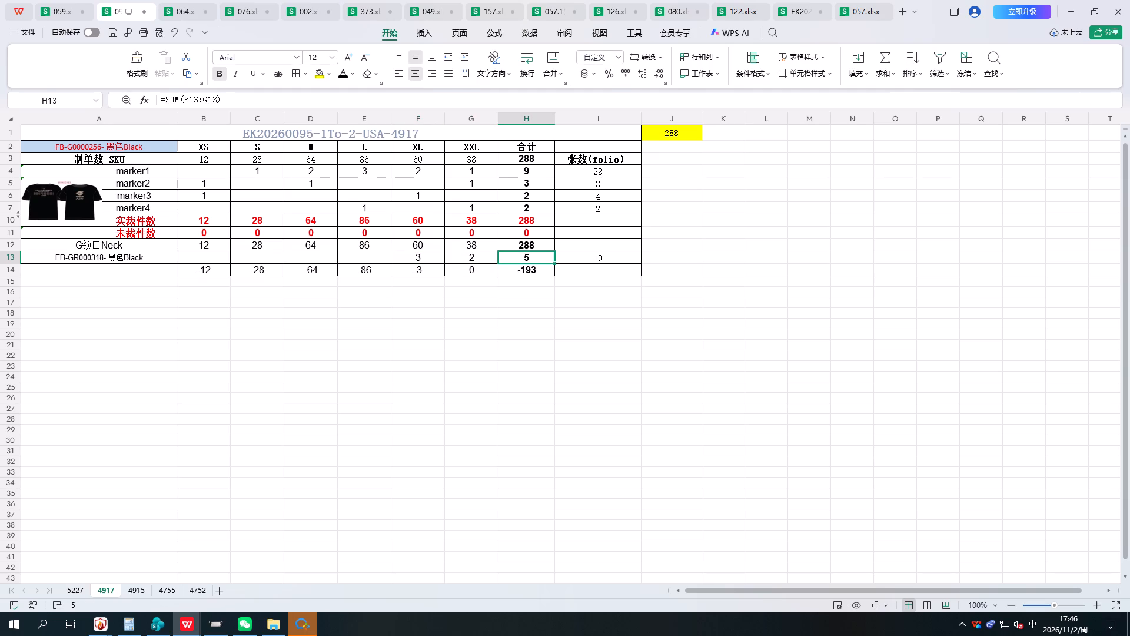
key("Right")
type("20")
Complete the FB-GR000318 neck row with ratios L 5, M 3, S 1 and XS 1, and save the workbook.
key("Left")
key("Left")
key("Left")
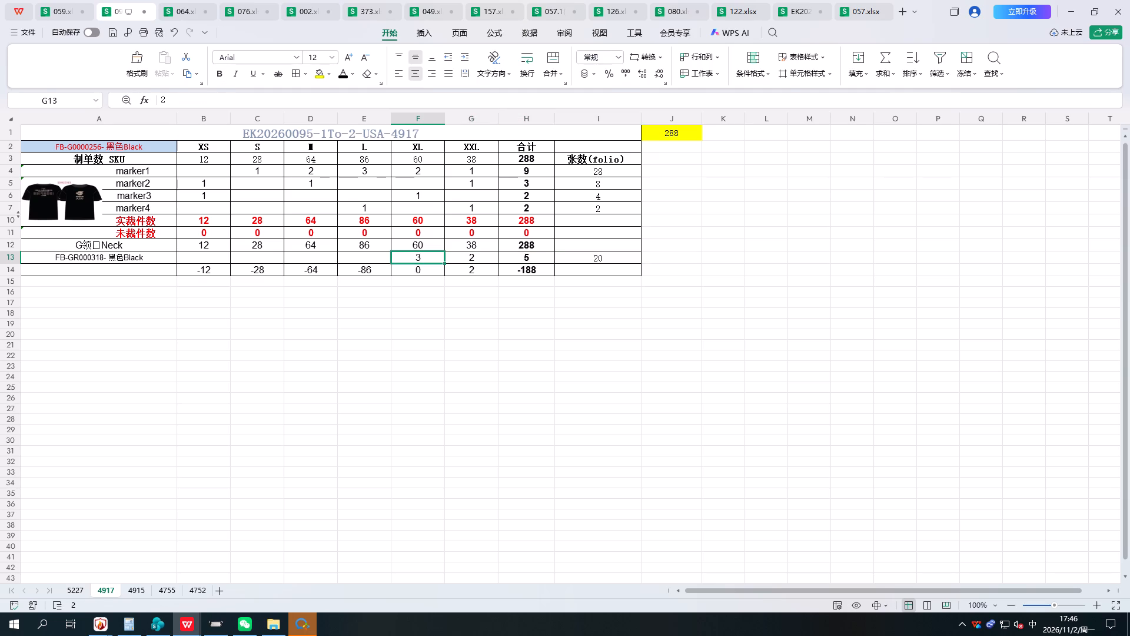
key("Left")
key("4")
key("Right")
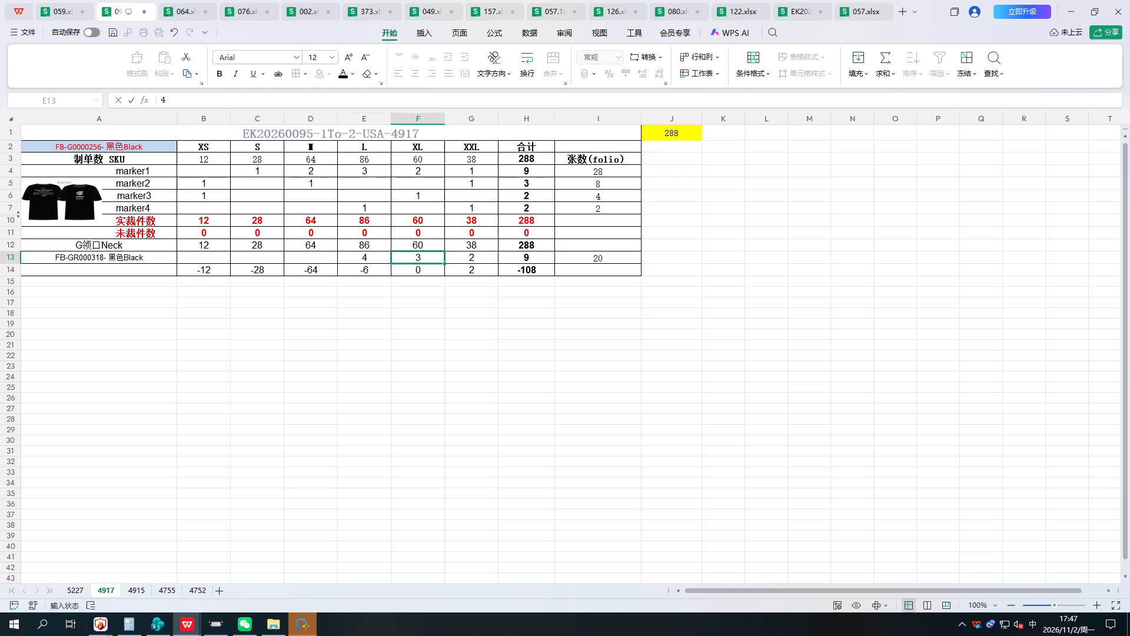
key("Left")
key("5")
key("Right")
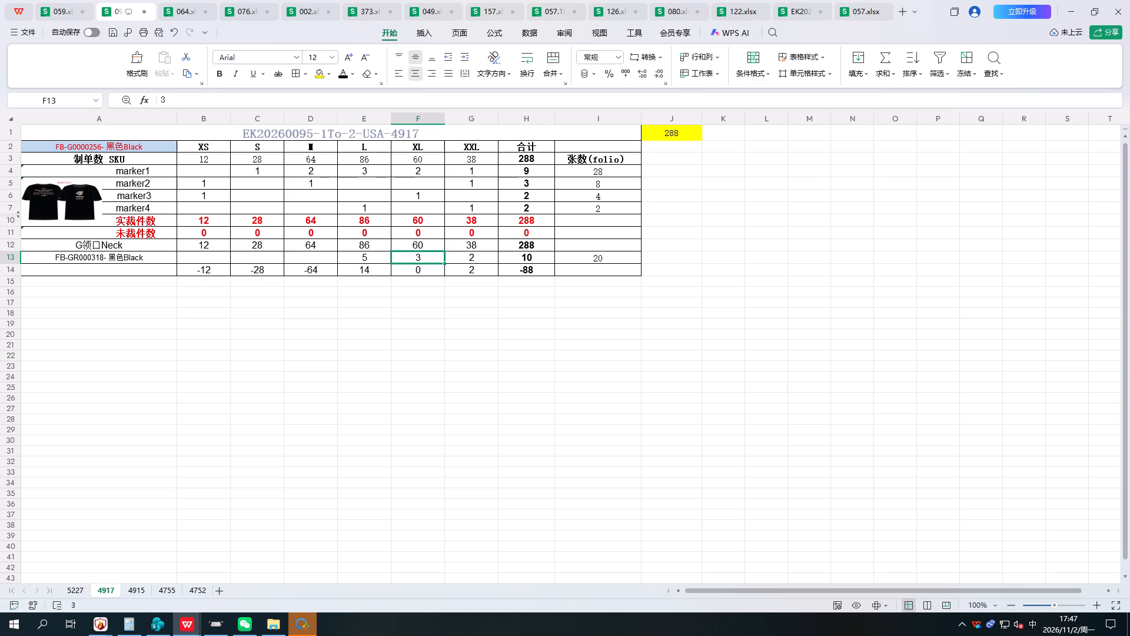
key("Left")
key("Left")
key("3")
key("Left")
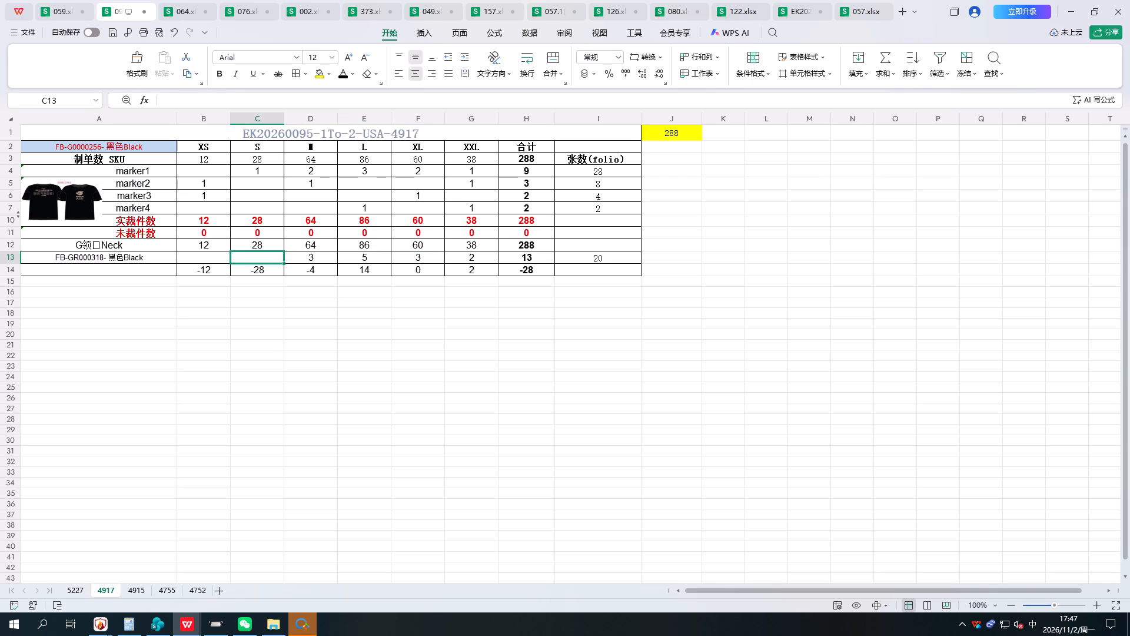
key("1")
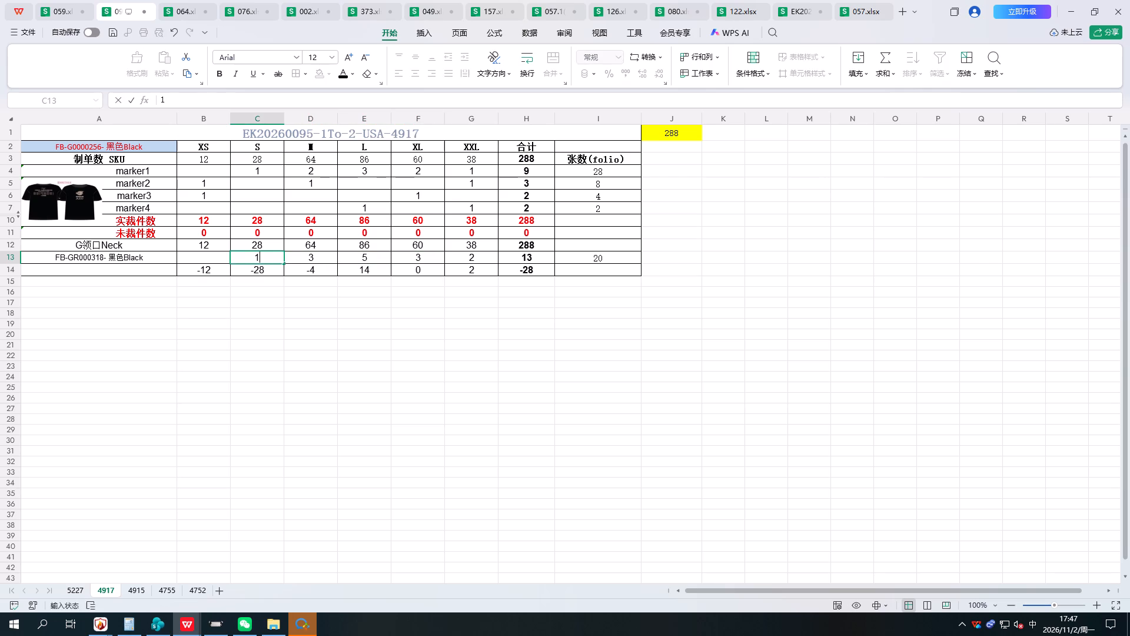
key("Left")
key("1")
key("Right")
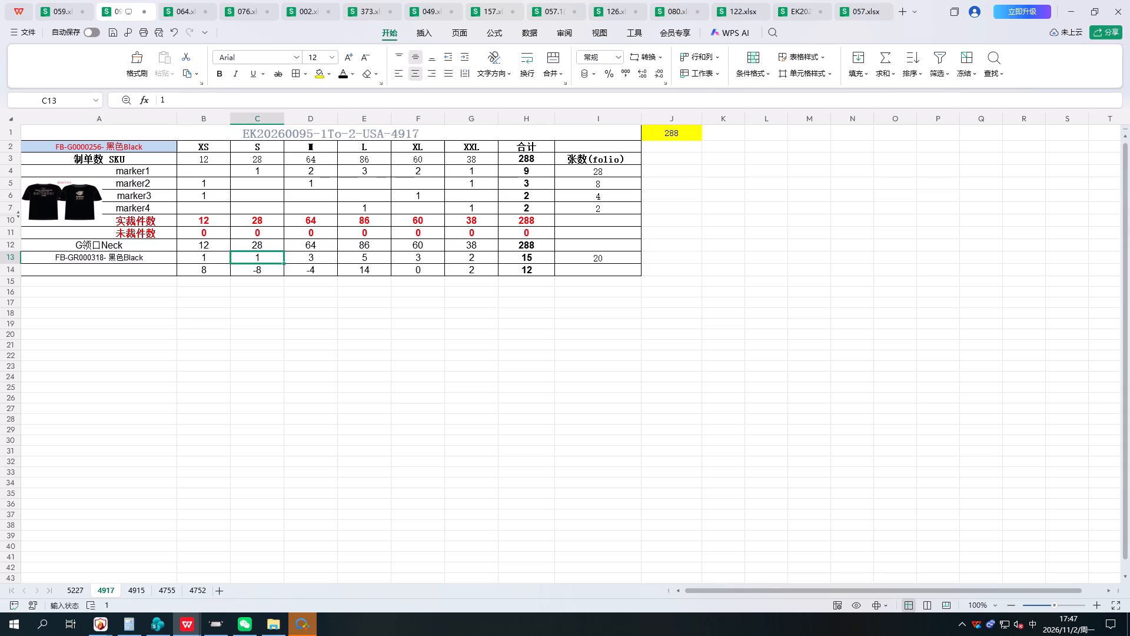
double_click(113, 36)
Open sheet 5227 and examine the order quantities per size for planning the marker1 ratios.
left_click(69, 587)
left_click(216, 172)
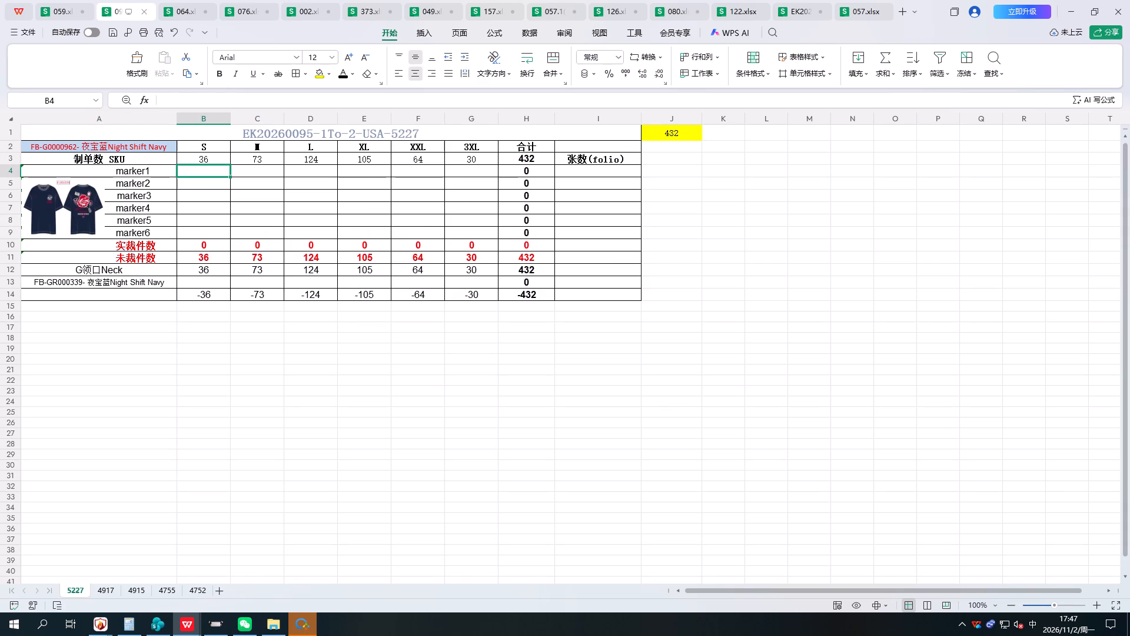
key("Right")
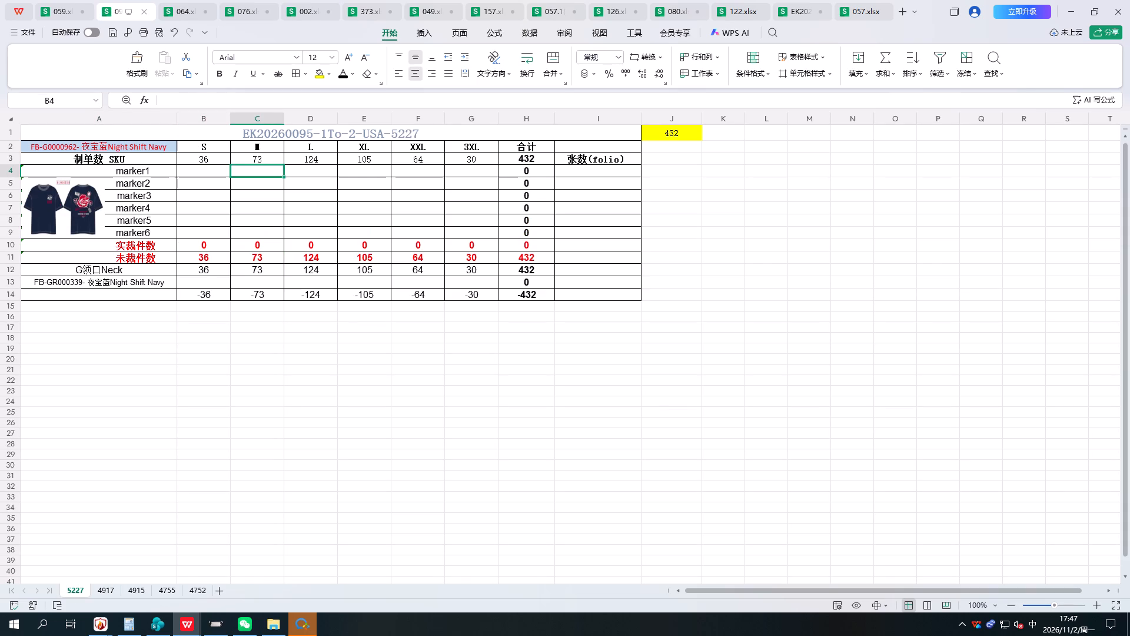
key("Right")
key("Right")
key("Right")
key("Right")
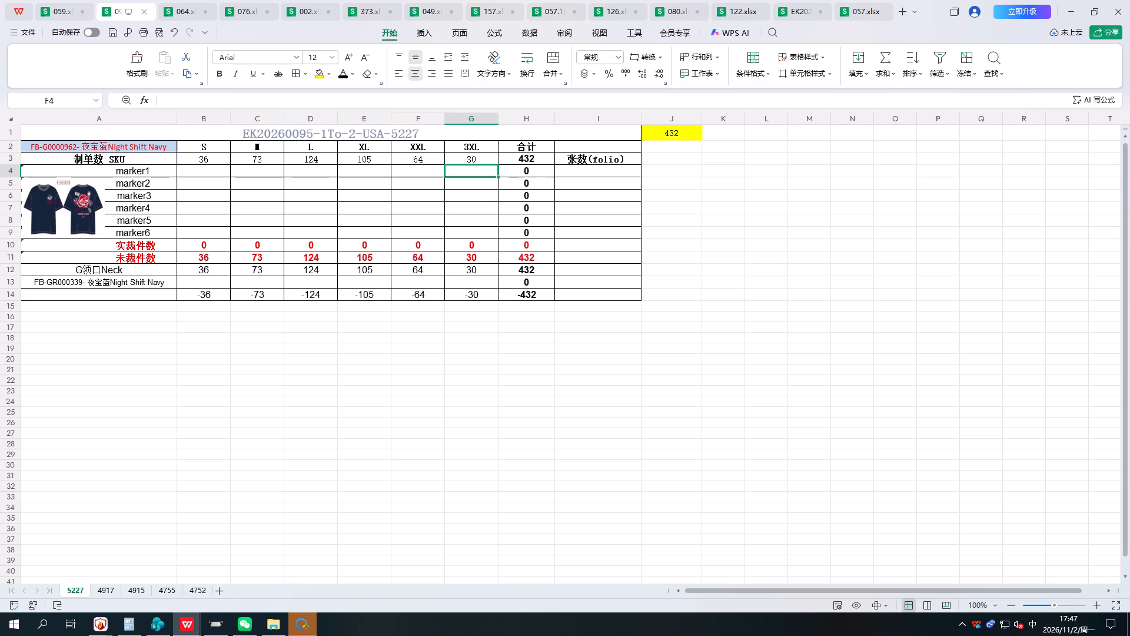
key("Left")
key("Right")
key("Left")
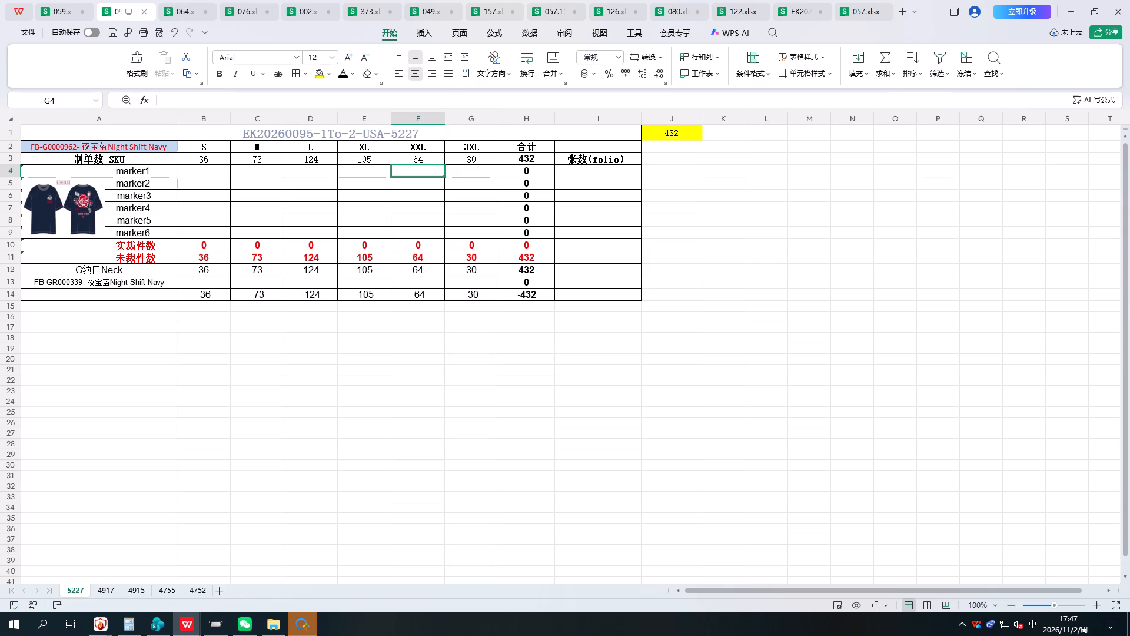
key("Left")
key("Left")
key("Left")
key("Left")
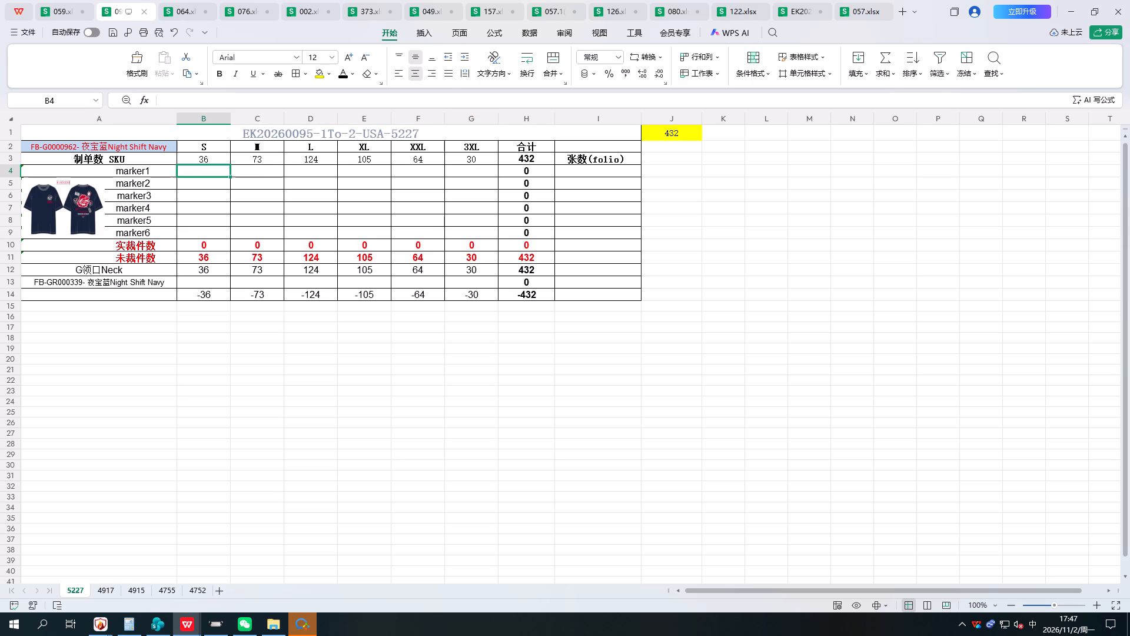
key("Right")
key("Right")
key("Right")
key("Right")
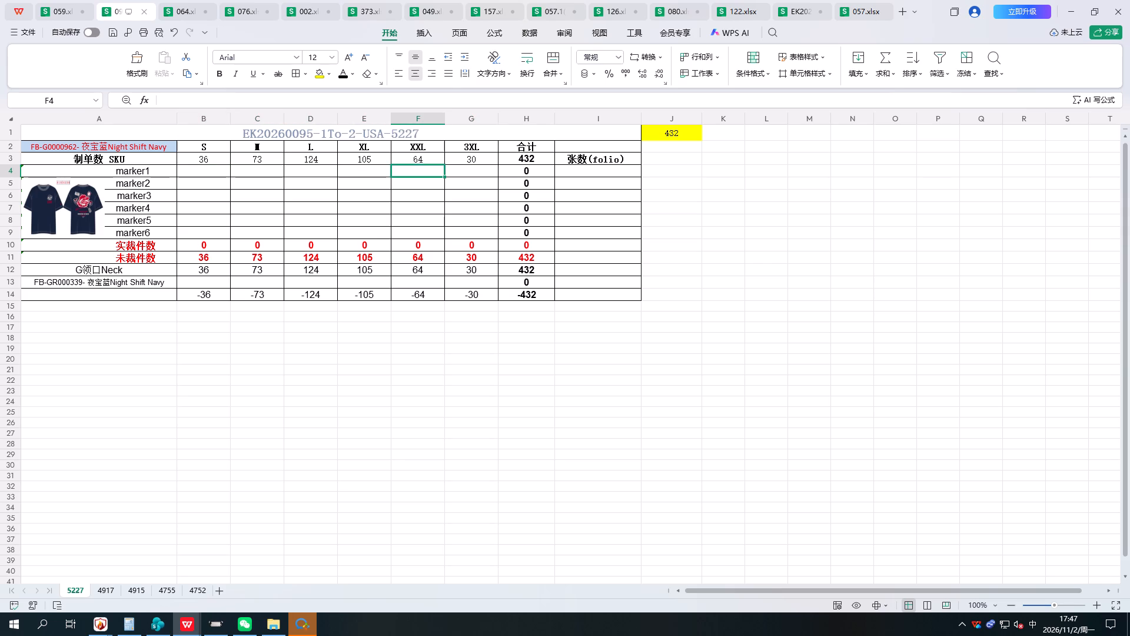
key("Left")
key("Left")
key("Left")
key("Right")
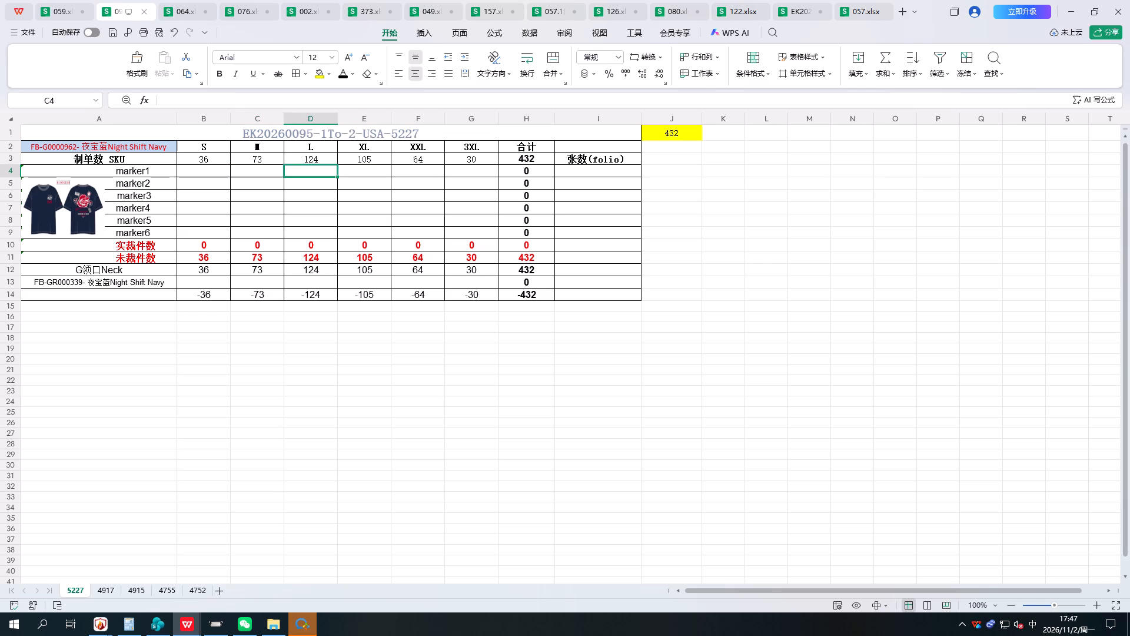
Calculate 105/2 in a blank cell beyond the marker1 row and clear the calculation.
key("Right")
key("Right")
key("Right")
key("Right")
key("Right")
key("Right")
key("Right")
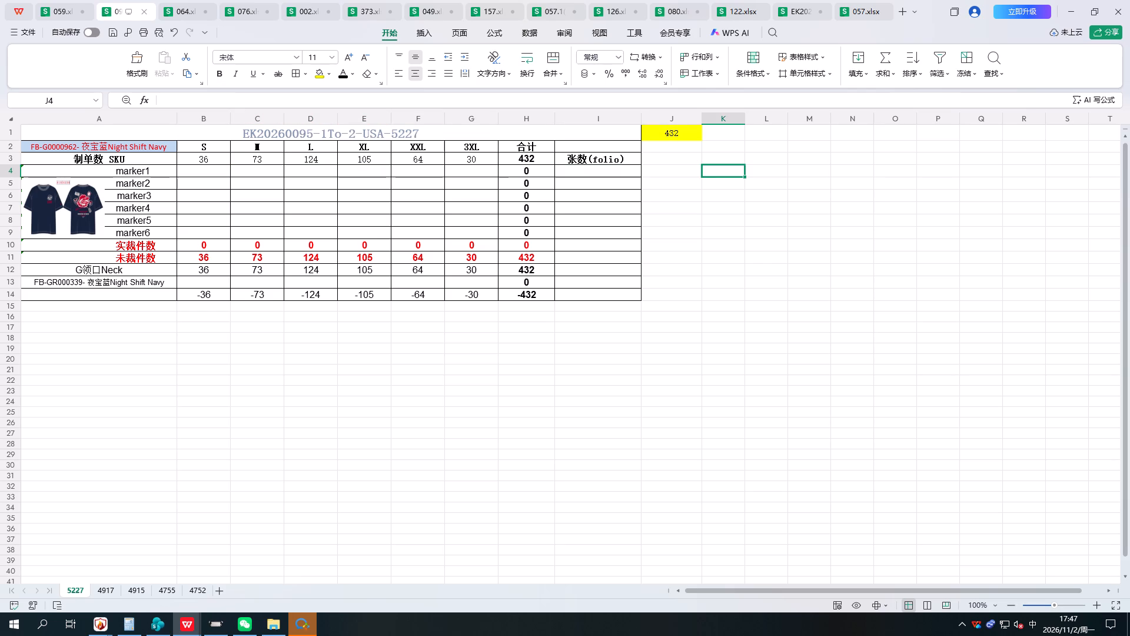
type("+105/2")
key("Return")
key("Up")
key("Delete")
Fill marker1 on sheet 5227 with a folio count of 53 and ratios M 1, L 2, XL 2 and XXL 1.
key("Left")
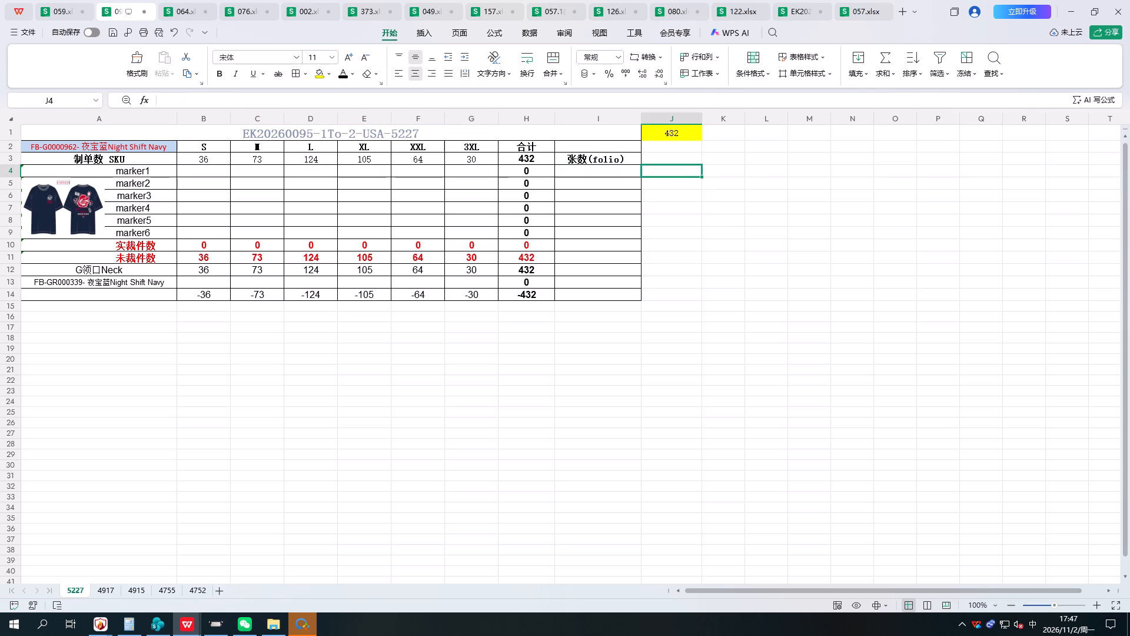
key("Left")
type("53")
key("Left")
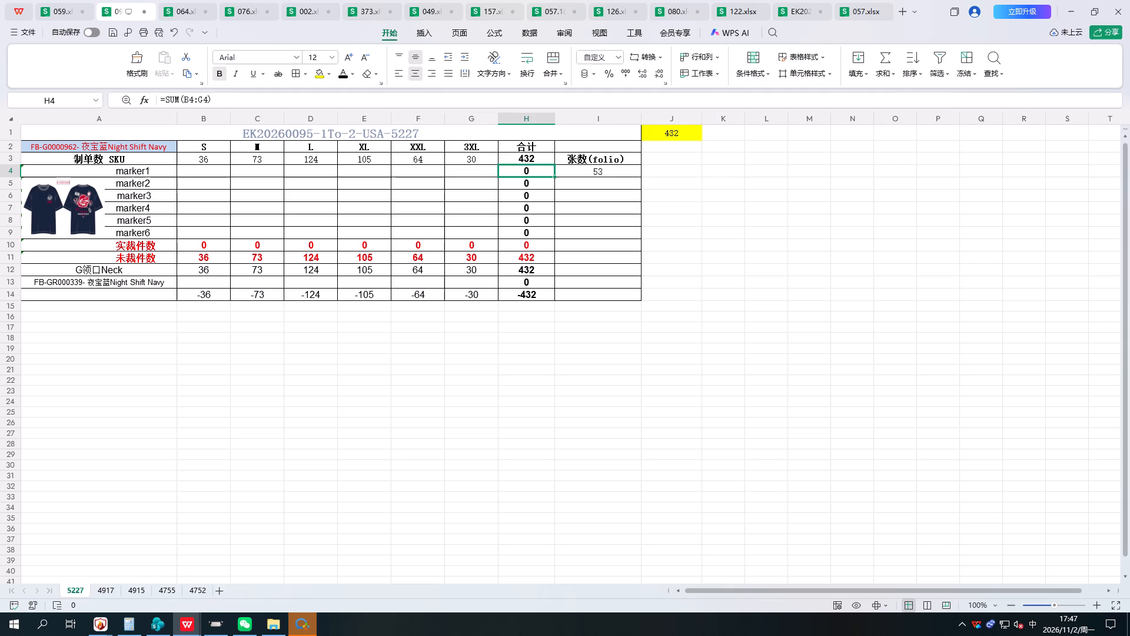
key("Left")
key("Left")
key("1")
key("Left")
key("2")
key("Left")
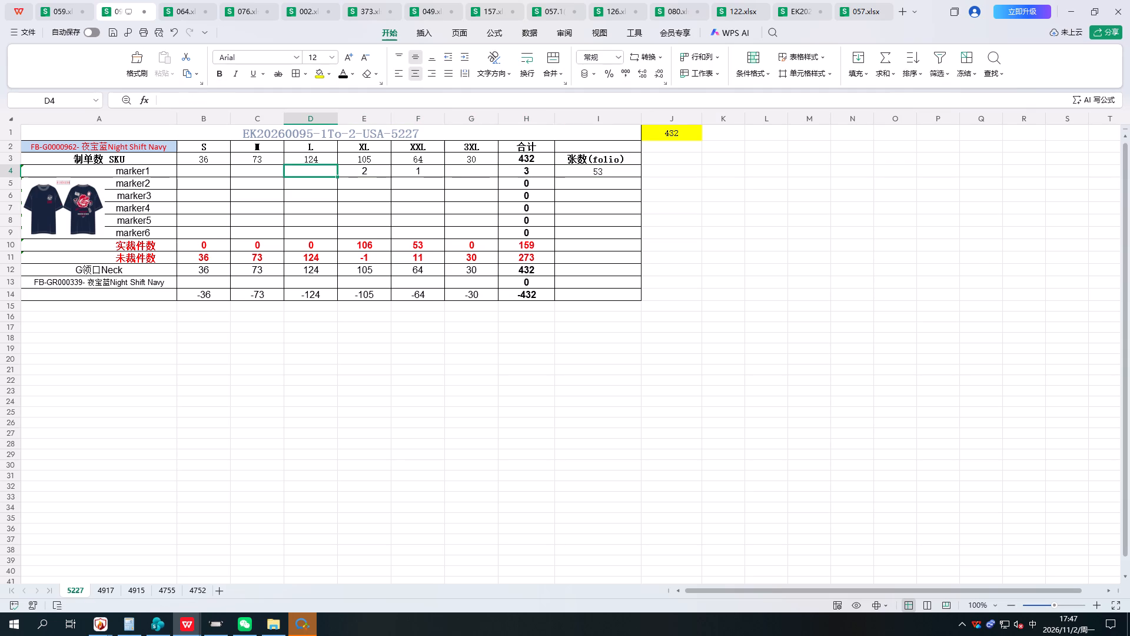
key("1")
key("Left")
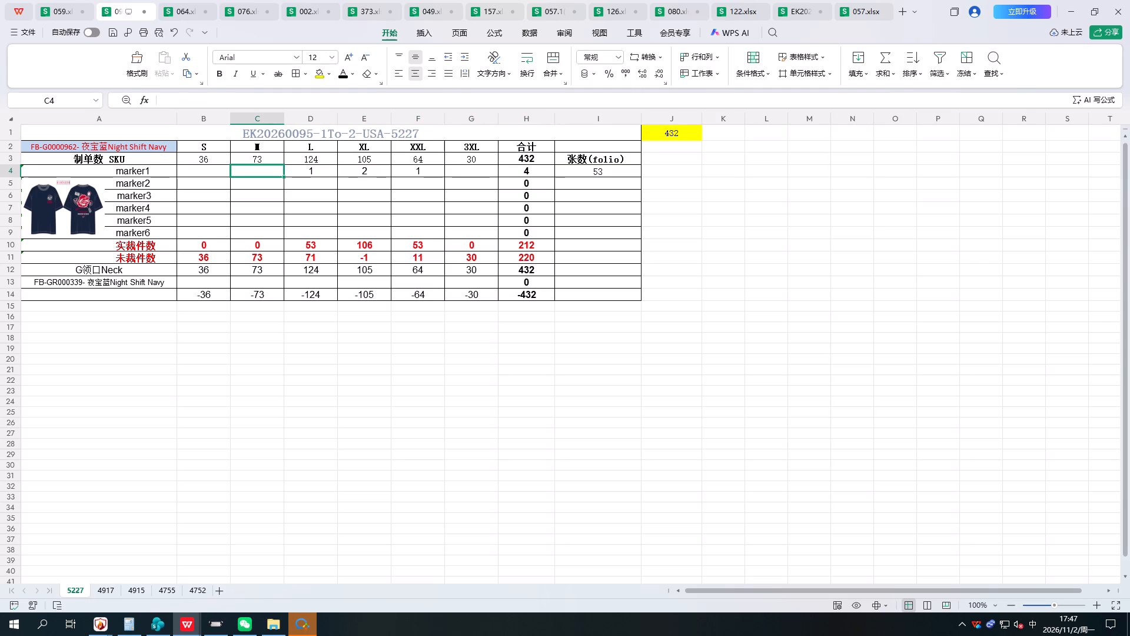
key("1")
key("Left")
key("Right")
key("Right")
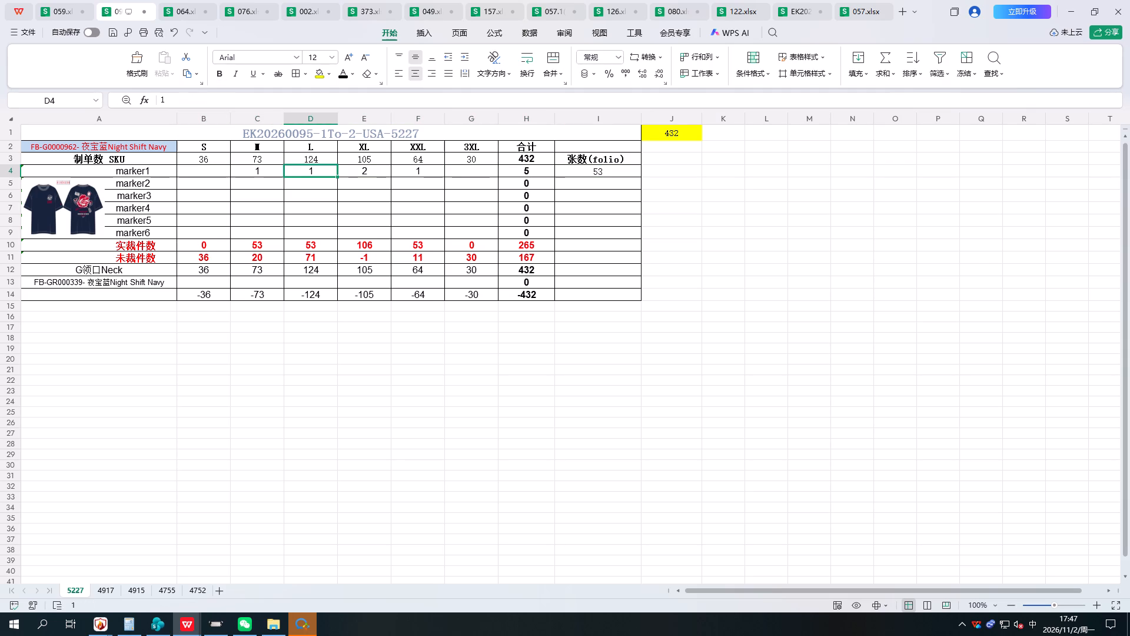
key("2")
key("Right")
key("Left")
key("Left")
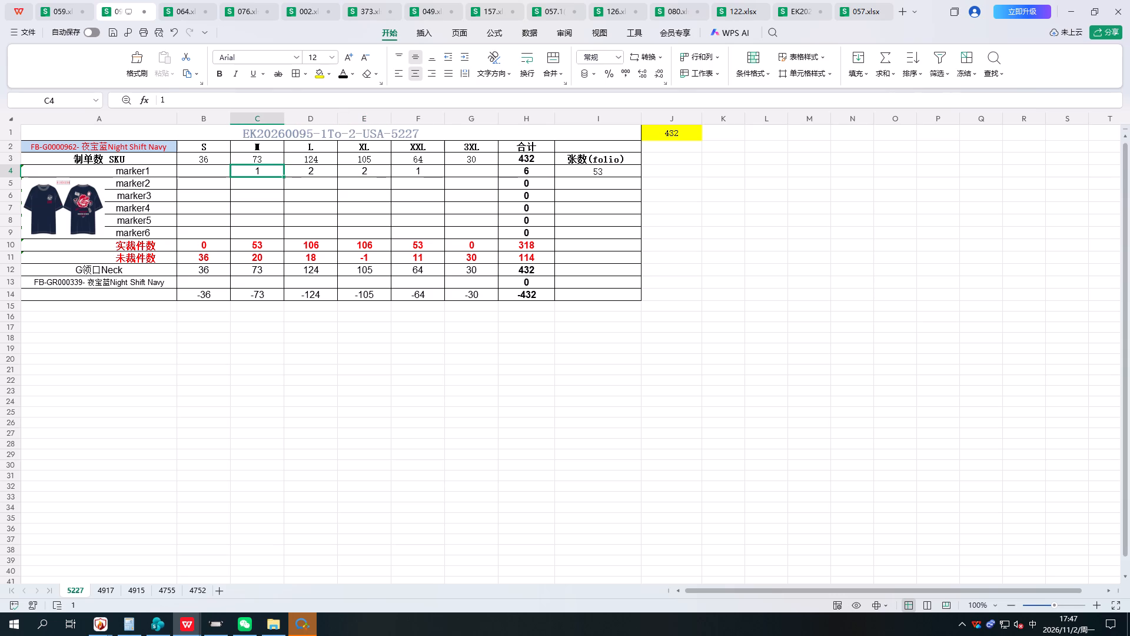
Fill marker2 with ratios S 2, M 1, L 1 and 3XL 1, and a folio count of 18.
key("Down")
key("Right")
key("Right")
key("Left")
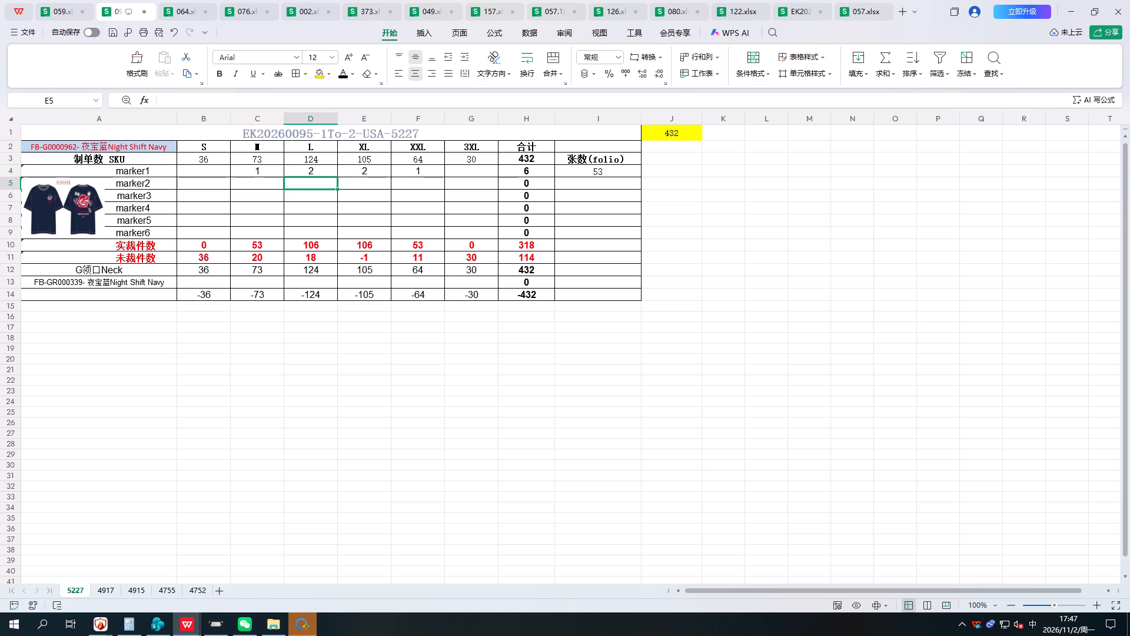
key("Left")
key("Left")
key("Down")
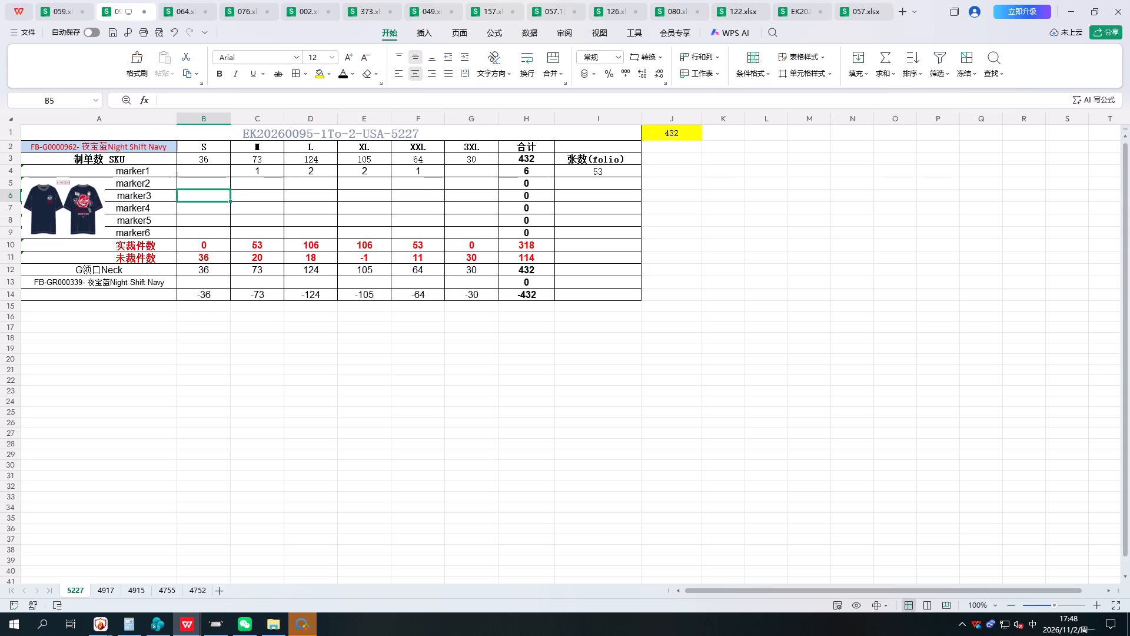
key("Up")
key("2")
key("Right")
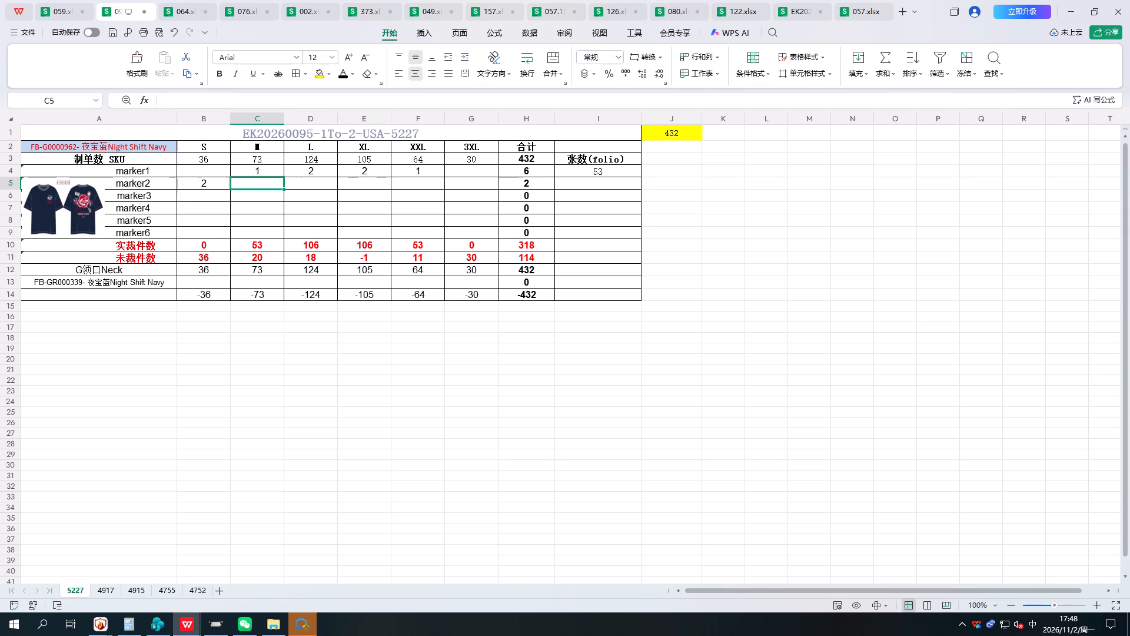
key("1")
key("Right")
key("1")
key("Right")
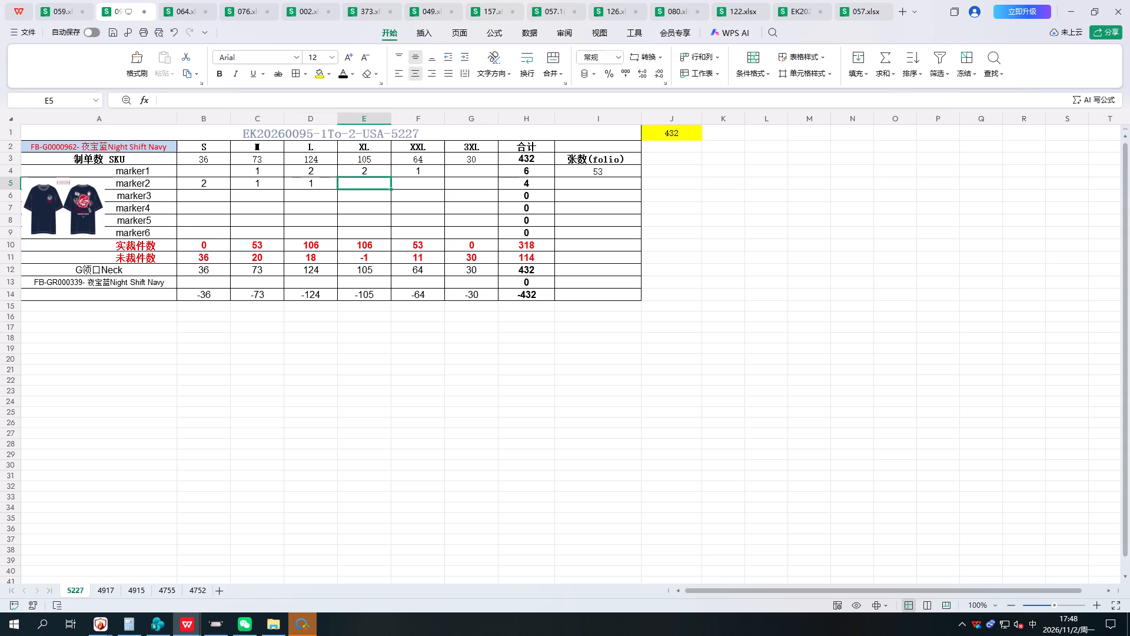
key("Right")
key("Right")
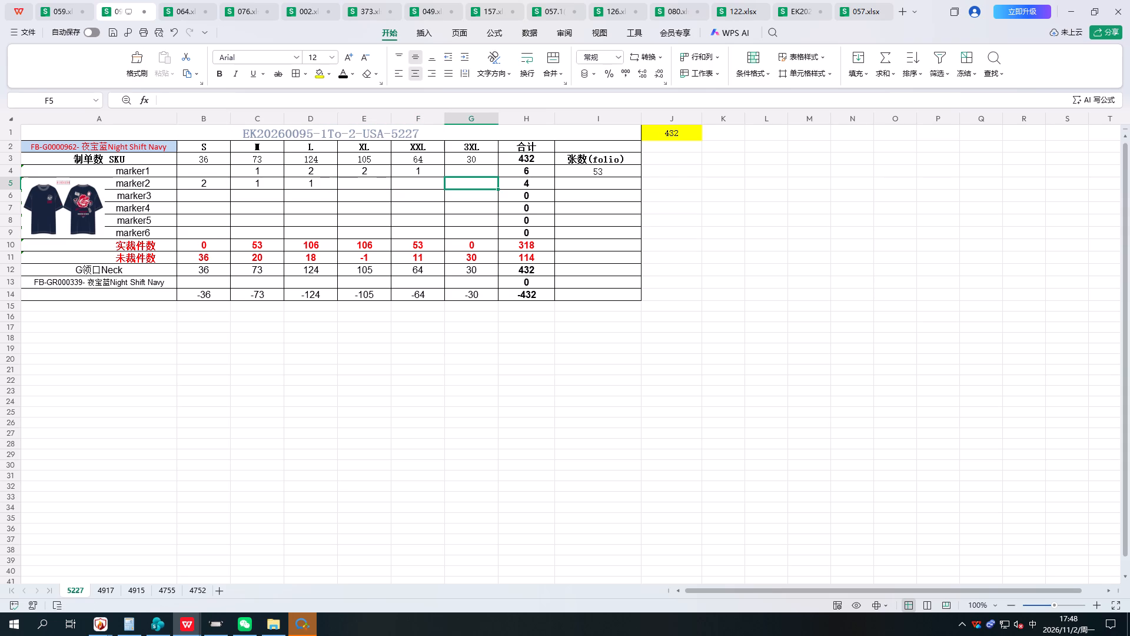
key("1")
key("Right")
key("Right")
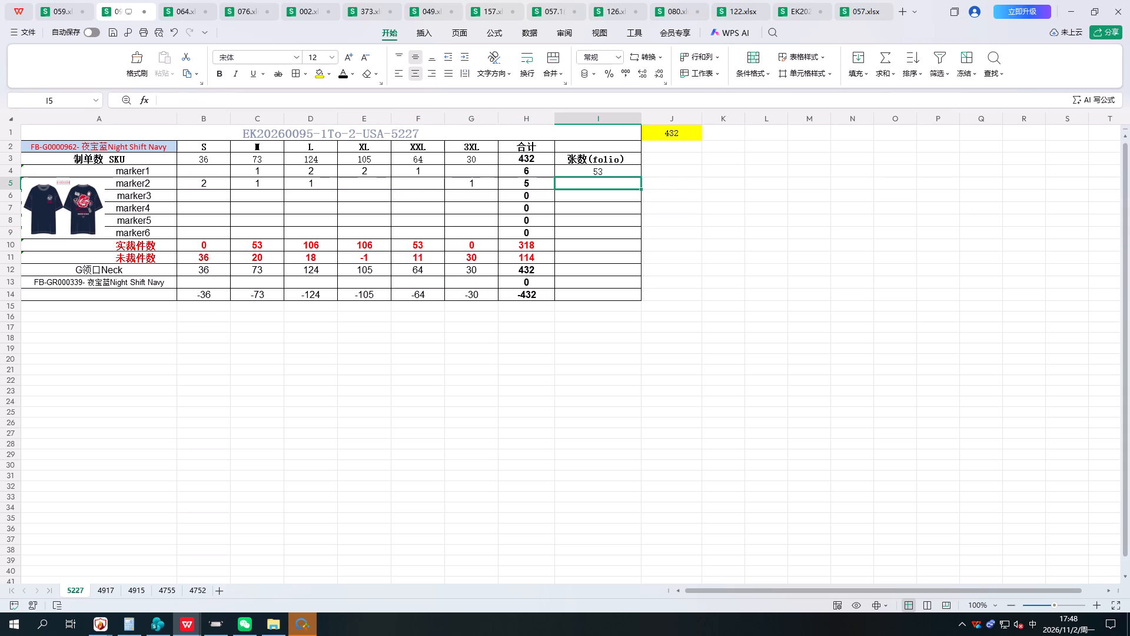
type("18")
key("Right")
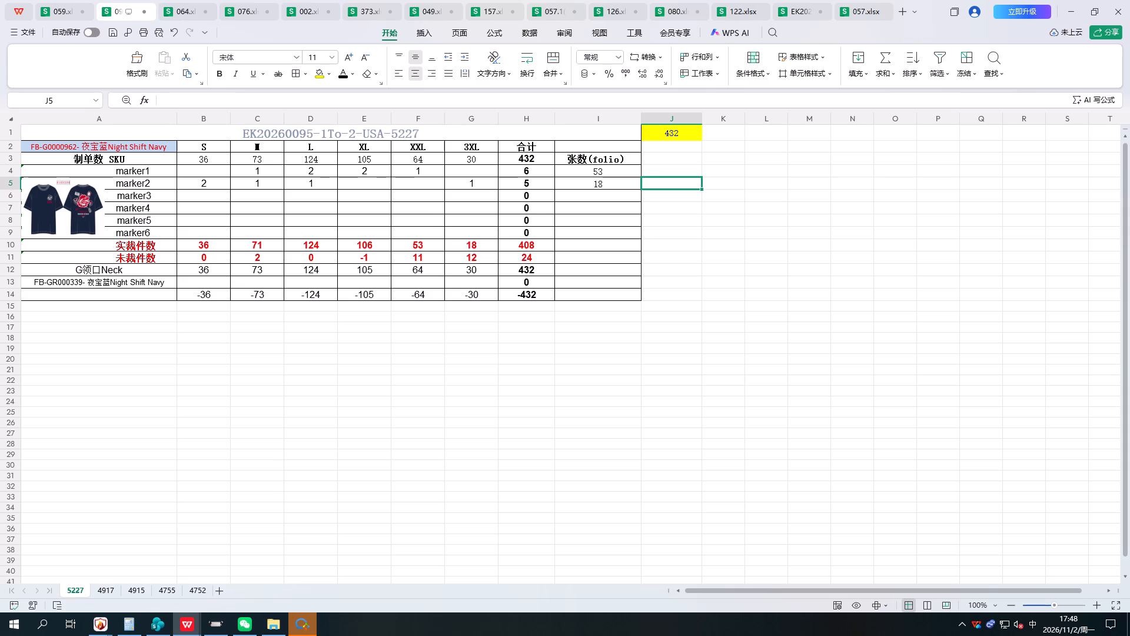
Fill marker3 with ratios XXL 1 and 3XL 1, and a folio count of 12.
key("Down")
key("Left")
key("Left")
key("Left")
key("Left")
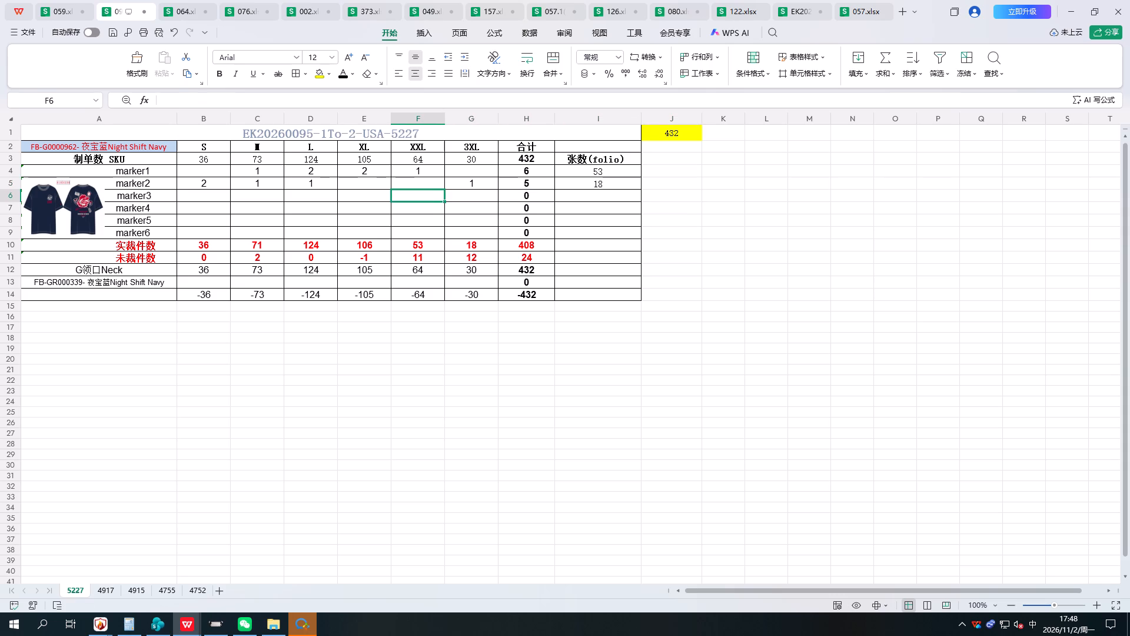
key("1")
key("Right")
key("1")
key("Right")
key("Right")
type("12")
key("Right")
key("Left")
key("Down")
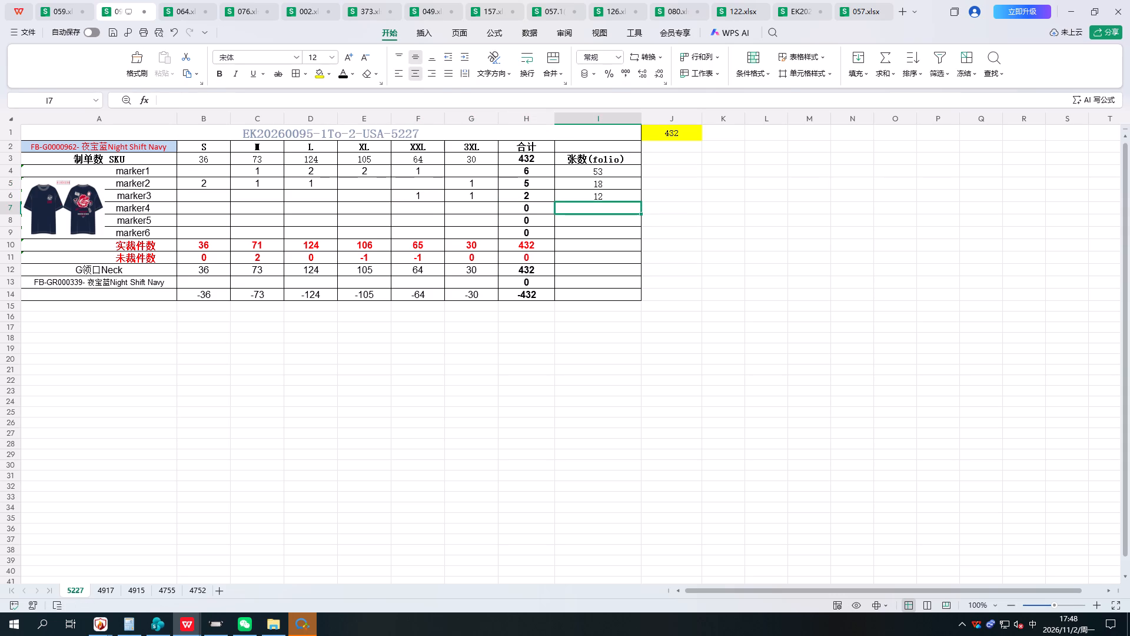
Fill marker4 with a folio count of 2 and ratio M 1.
key("2")
key("Left")
key("Right")
key("Left")
key("Left")
key("Left")
key("Left")
key("Left")
key("Left")
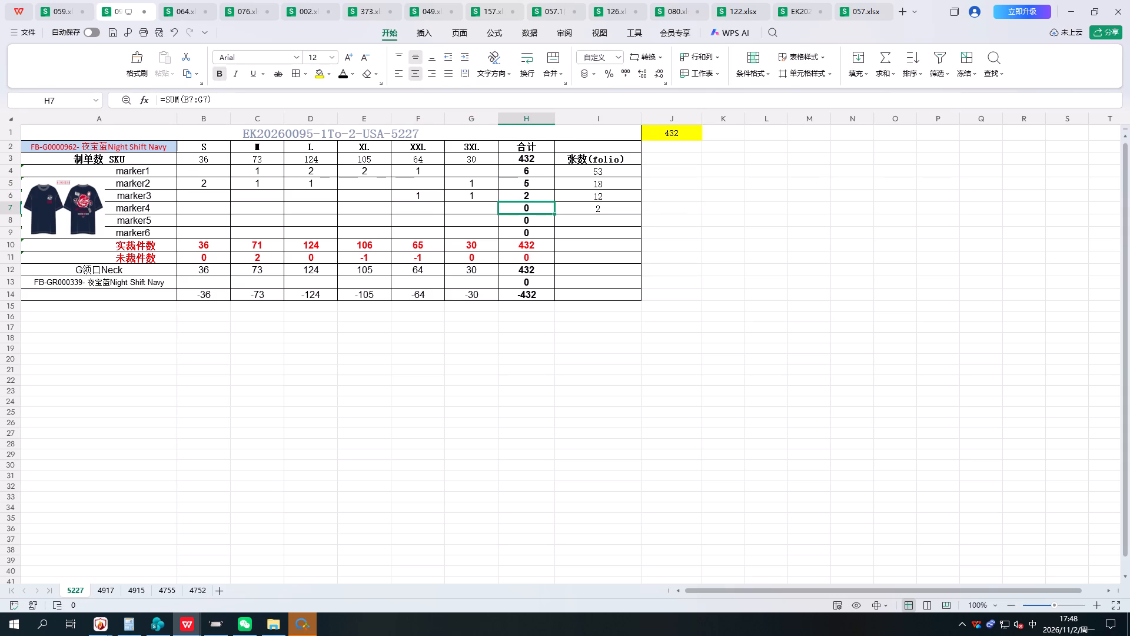
key("1")
key("Left")
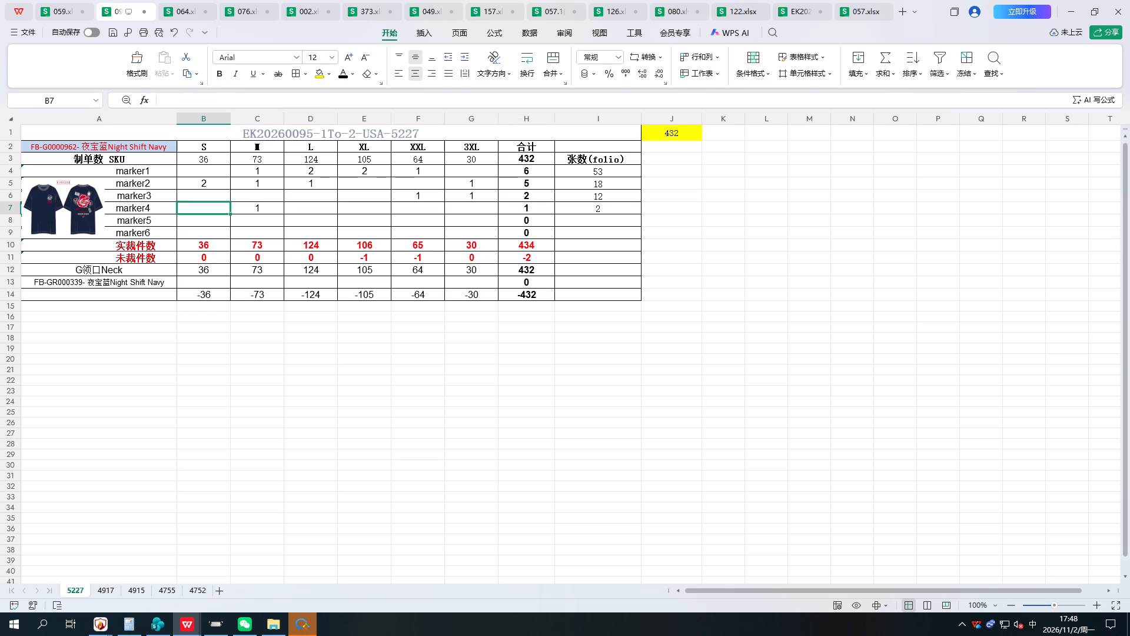
Hide the unused marker5 and marker6 rows on sheet 5227.
left_click_drag(4, 223, 6, 230)
right_click(6, 230)
left_click(38, 286)
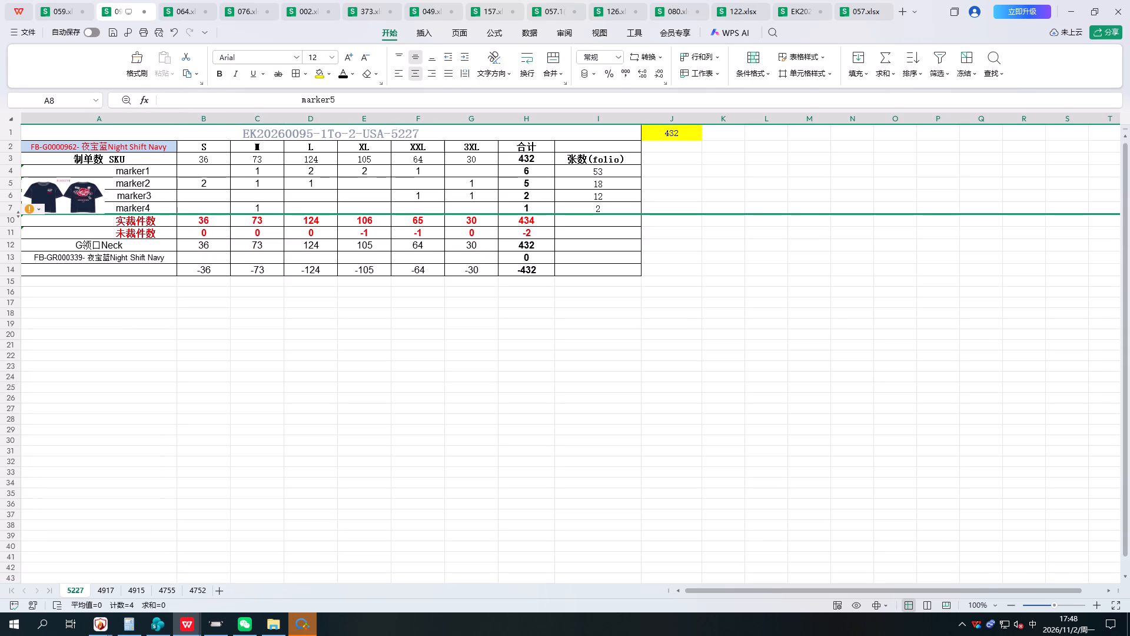
Start the neck row for Night Shift Navy with a folio count of 15 and ratios 3XL 2 and XXL 4.
left_click(208, 253)
left_click(448, 256)
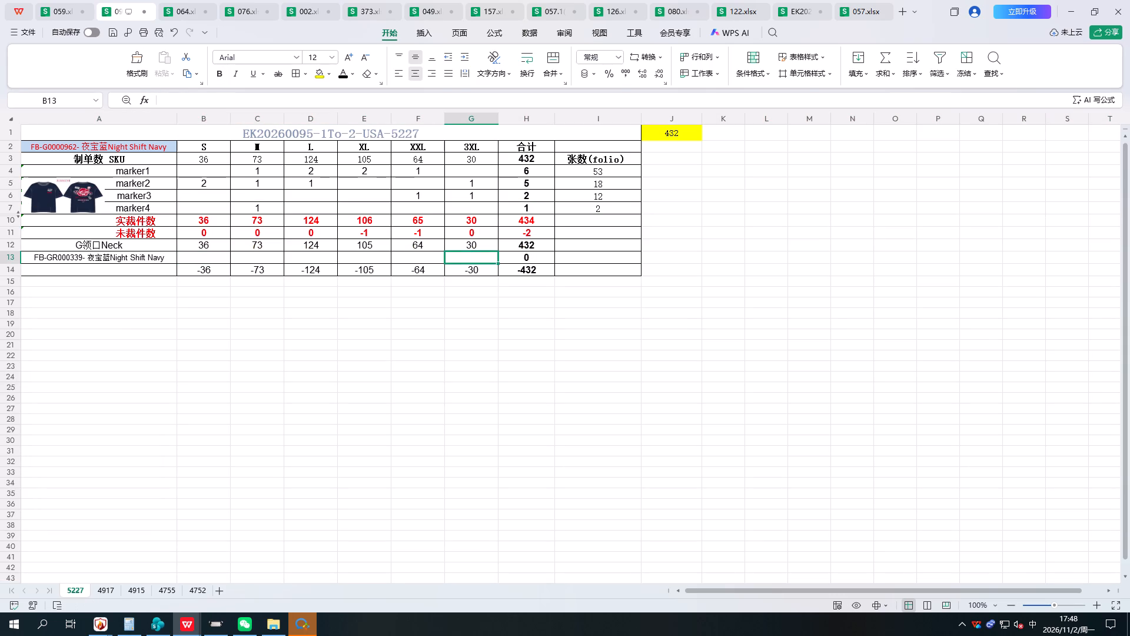
key("Right")
key("Right")
type("15")
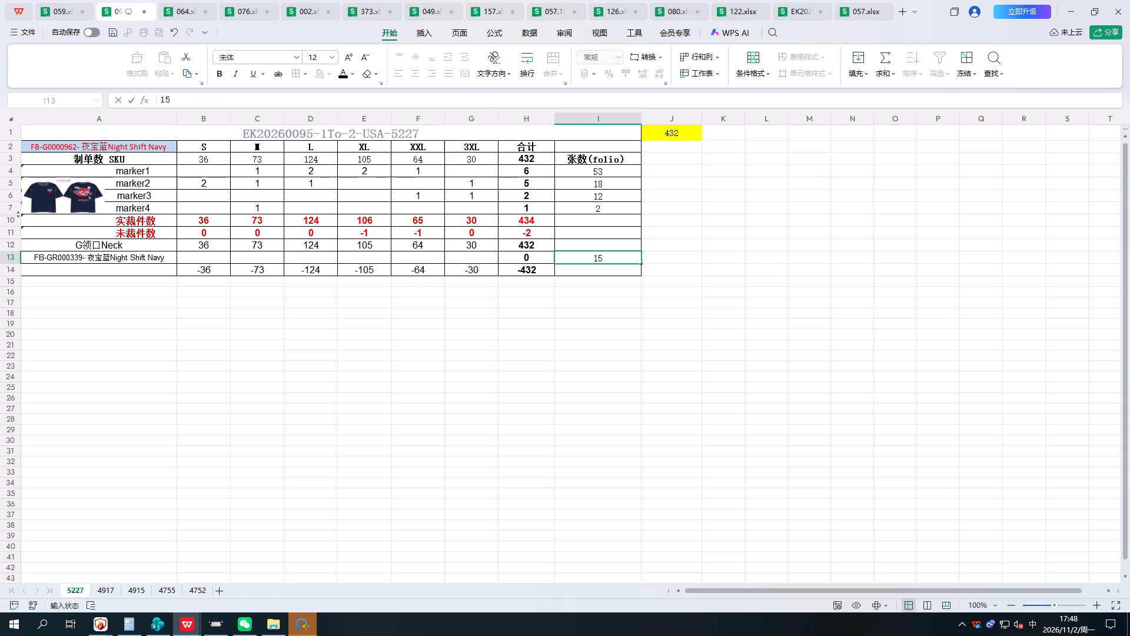
key("Left")
key("Left")
key("2")
key("Left")
key("4")
key("Left")
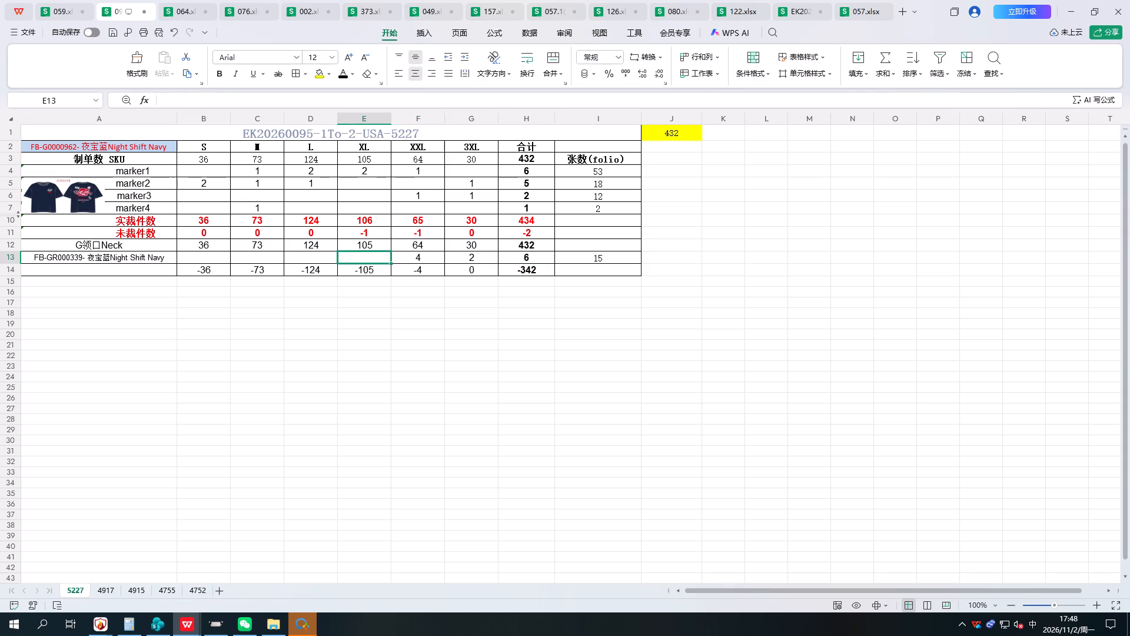
Set the neck row's folio count to 16.
key("Right")
key("Right")
key("Right")
key("Right")
type("16")
key("Right")
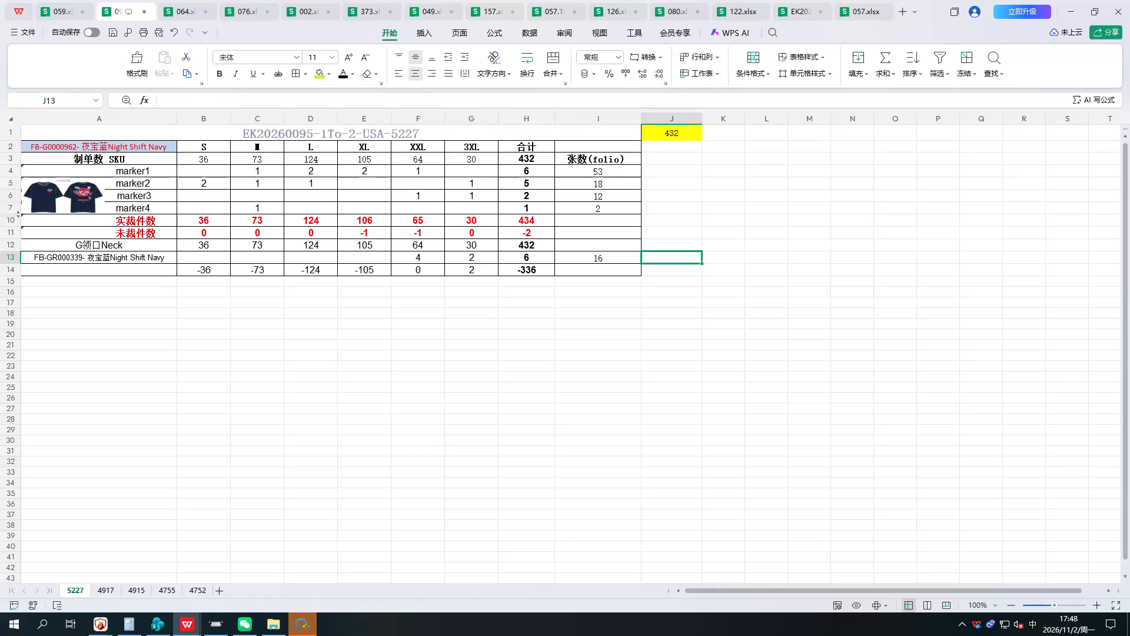
Try XL ratios of 8, 7 and 6 in the neck row and settle on 7.
key("Left")
key("Left")
key("Left")
key("Left")
key("Up")
key("Left")
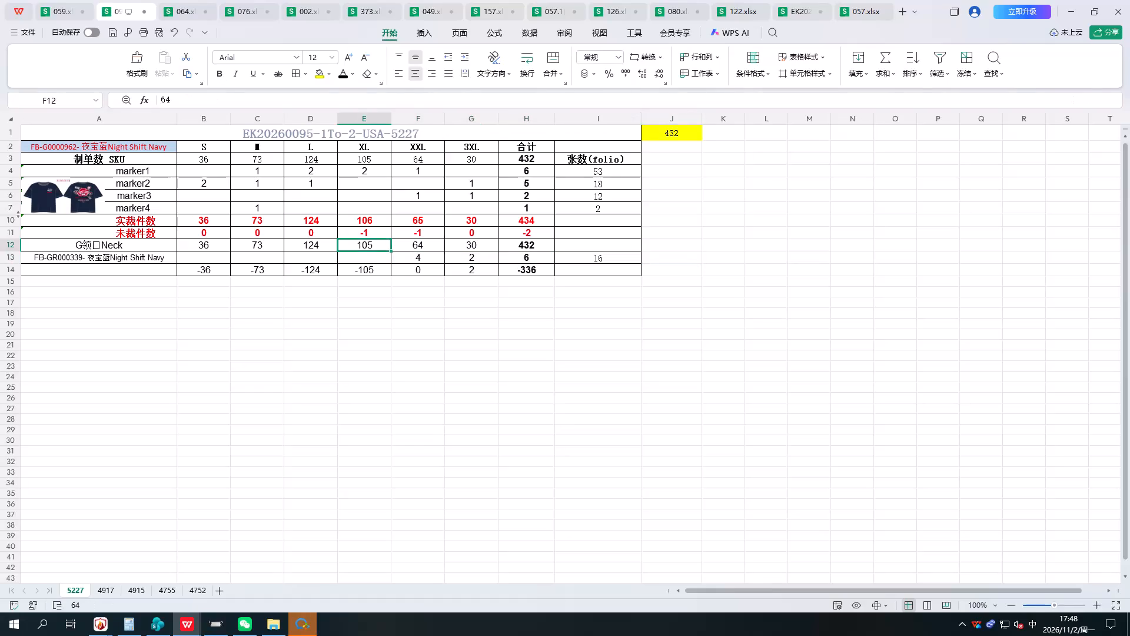
key("Down")
key("8")
key("Left")
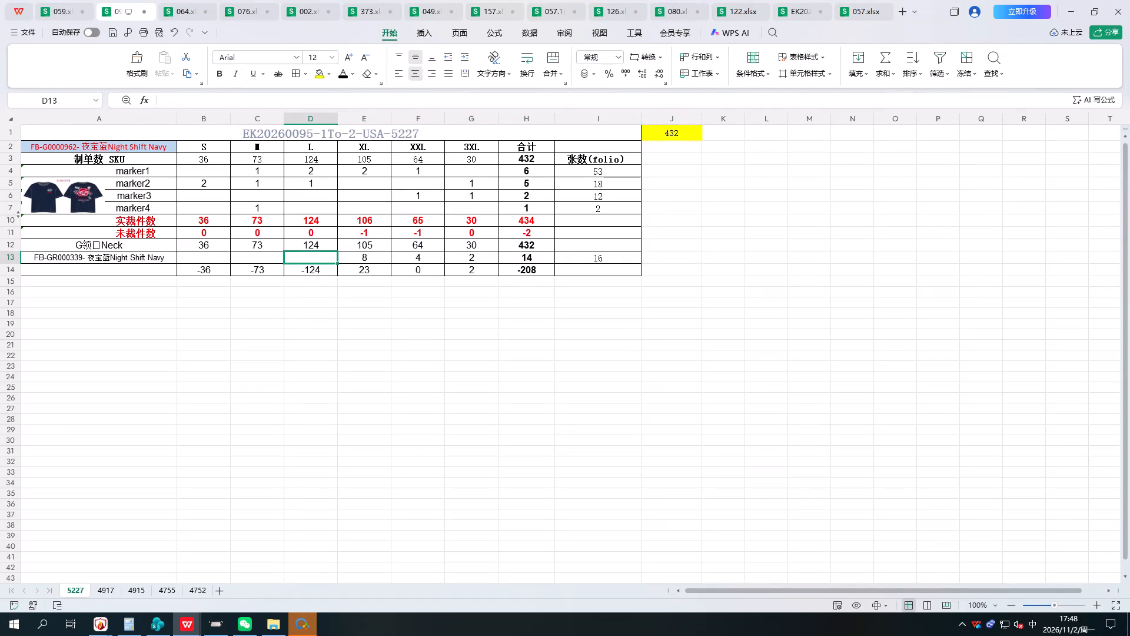
key("Right")
key("7")
key("Right")
key("Left")
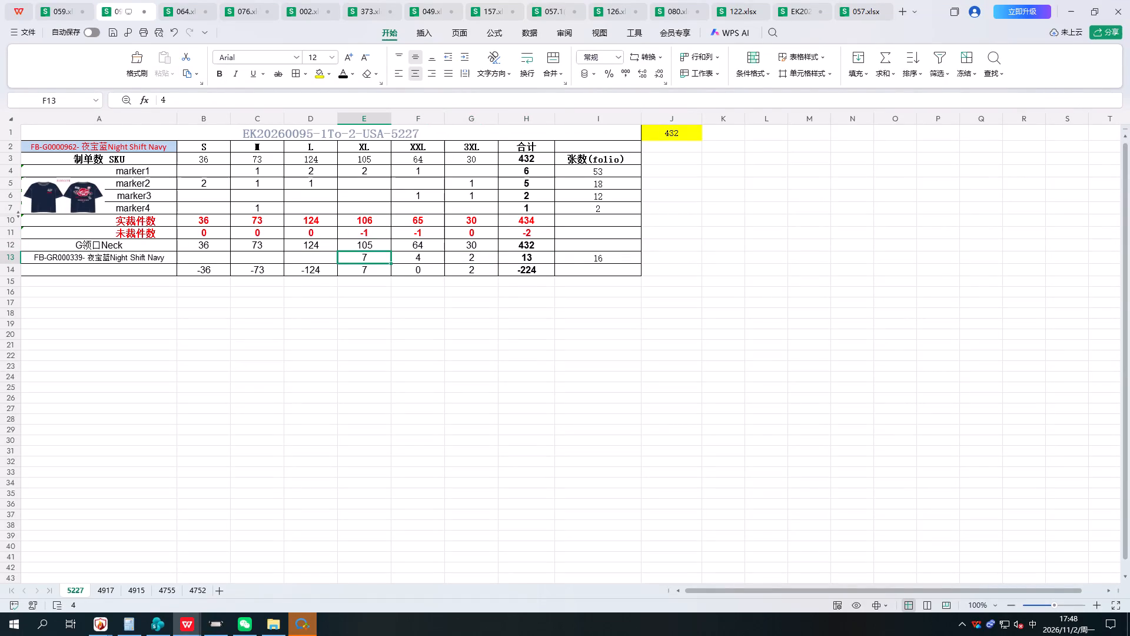
key("6")
key("Right")
key("Left")
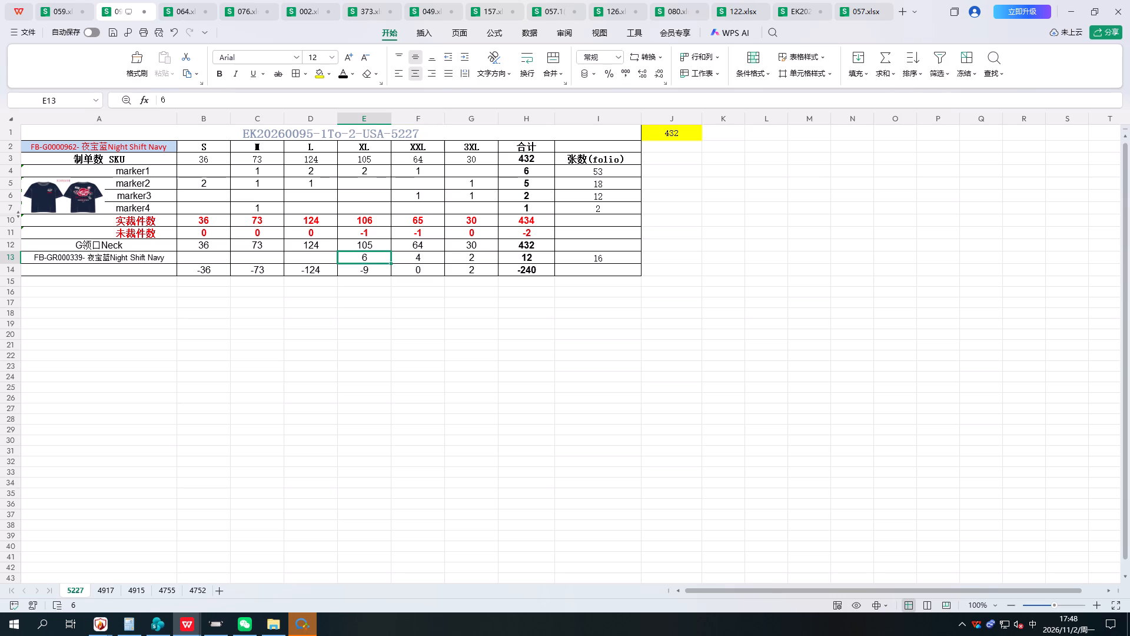
key("7")
key("Right")
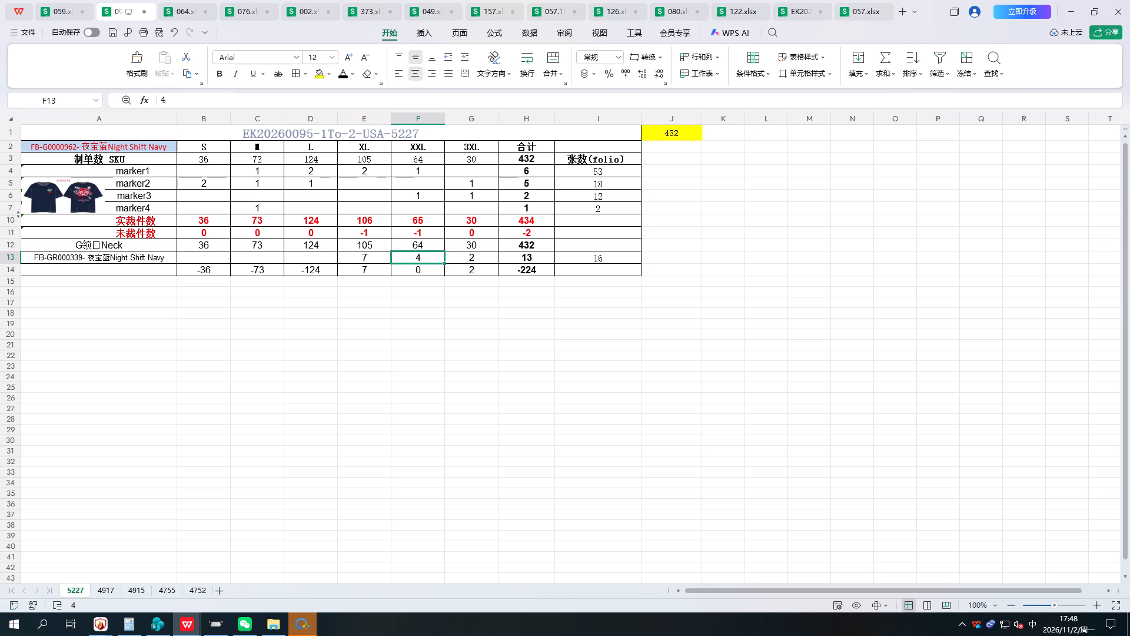
Try an L ratio of 5 in the neck row, and set it to 8.
key("Left")
key("Left")
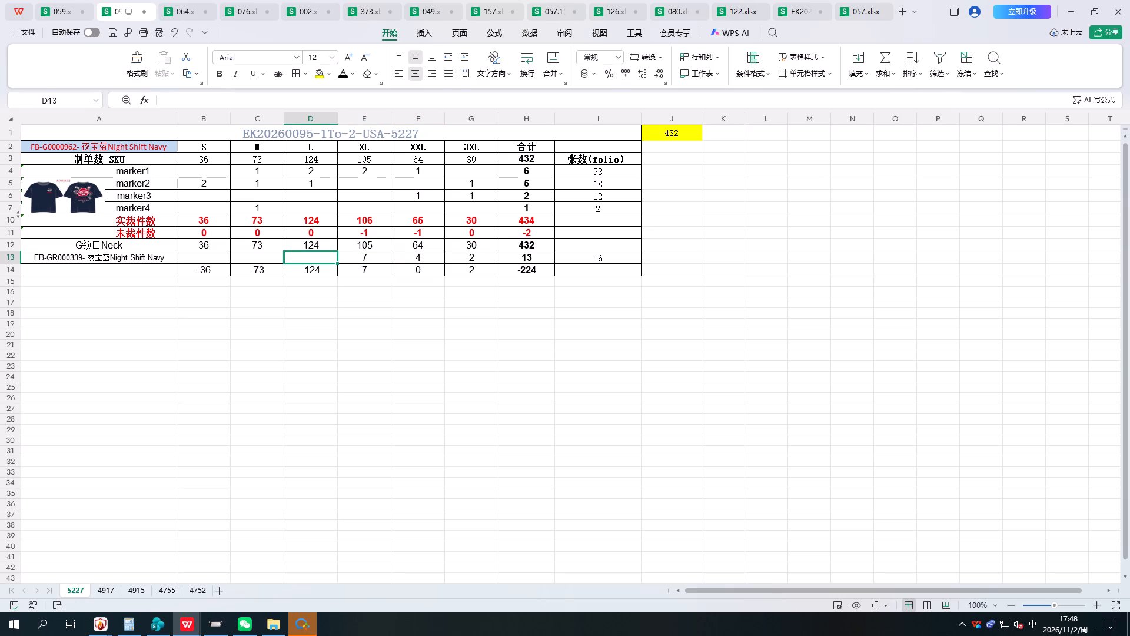
key("5")
key("Right")
key("Left")
key("8")
key("Right")
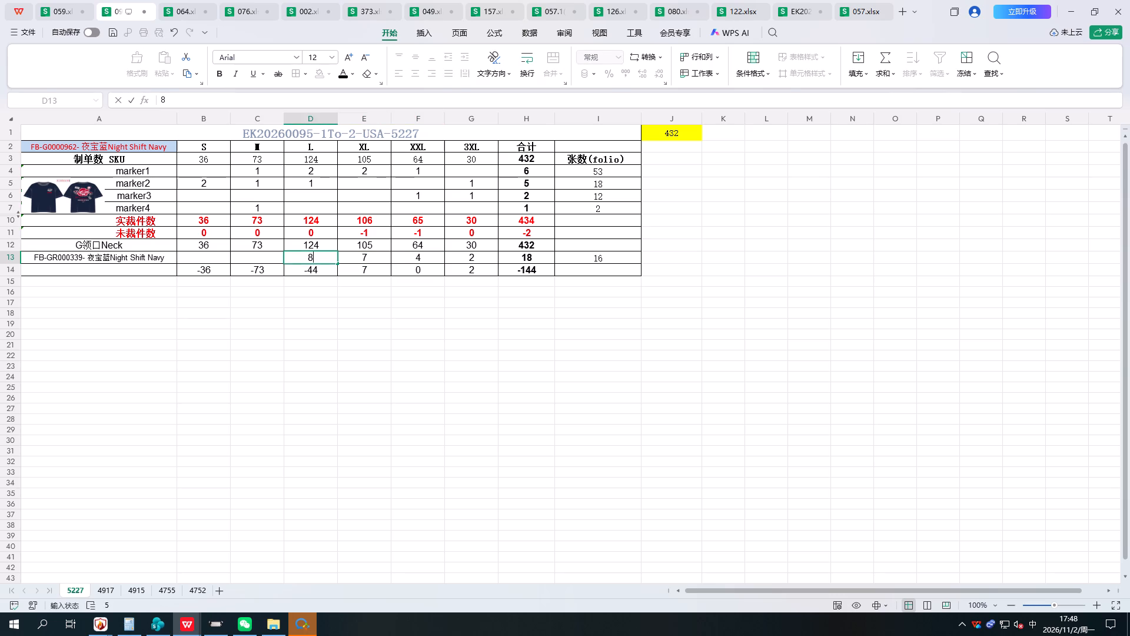
key("Left")
key("Left")
key("Right")
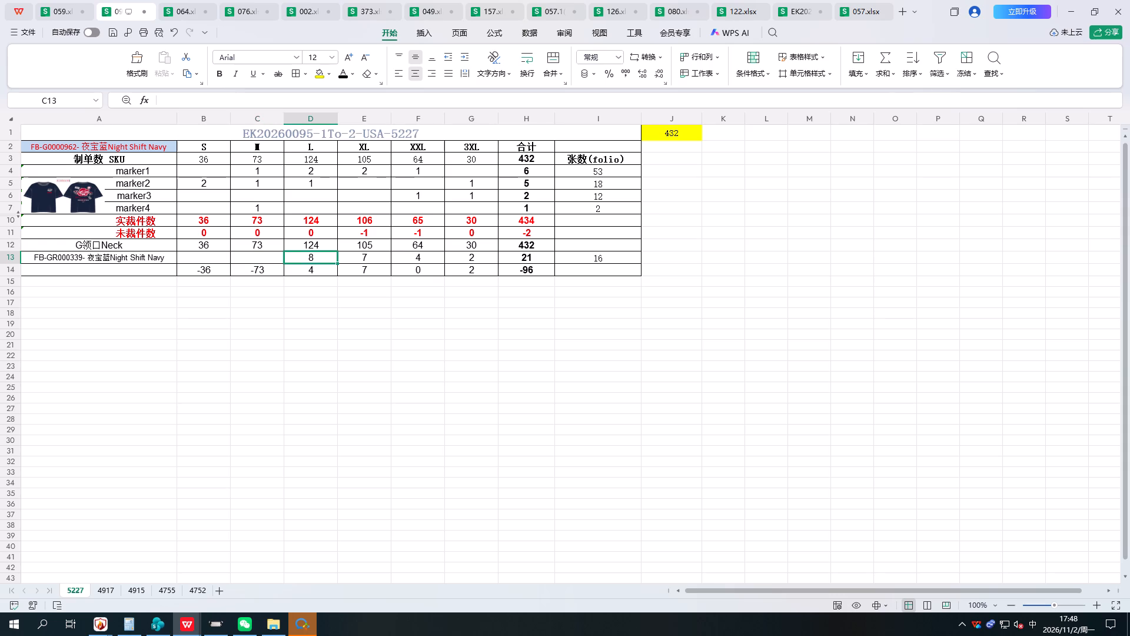
Complete the neck row with ratios M 4 and S 2, trying 5 for M along the way.
key("Left")
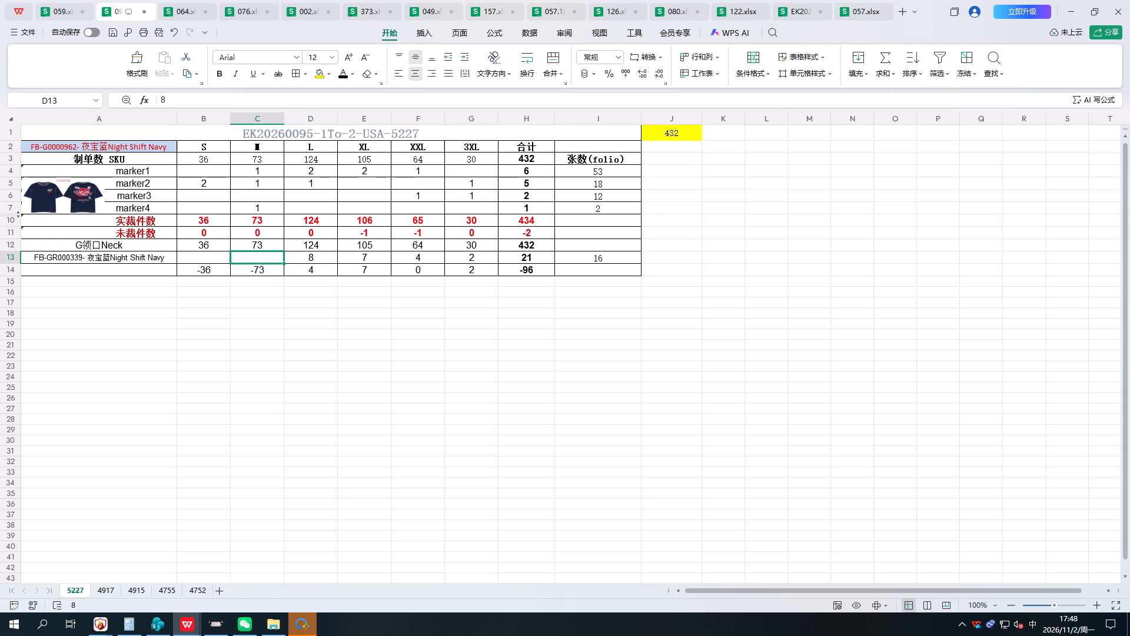
key("4")
key("Right")
key("Left")
key("5")
key("Right")
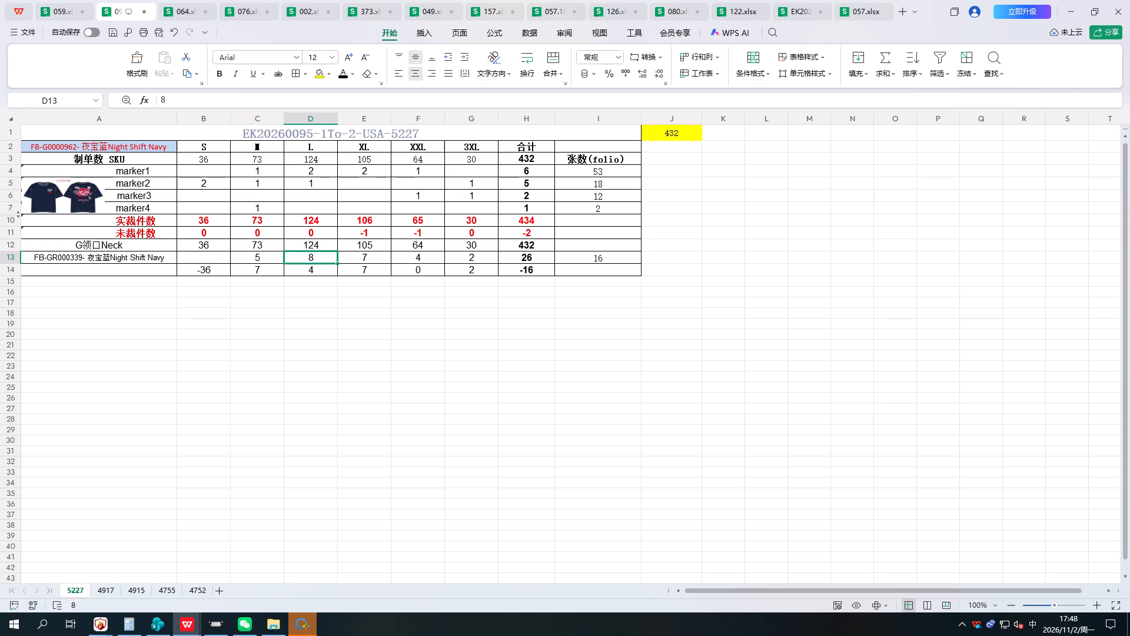
key("Left")
key("4")
key("Left")
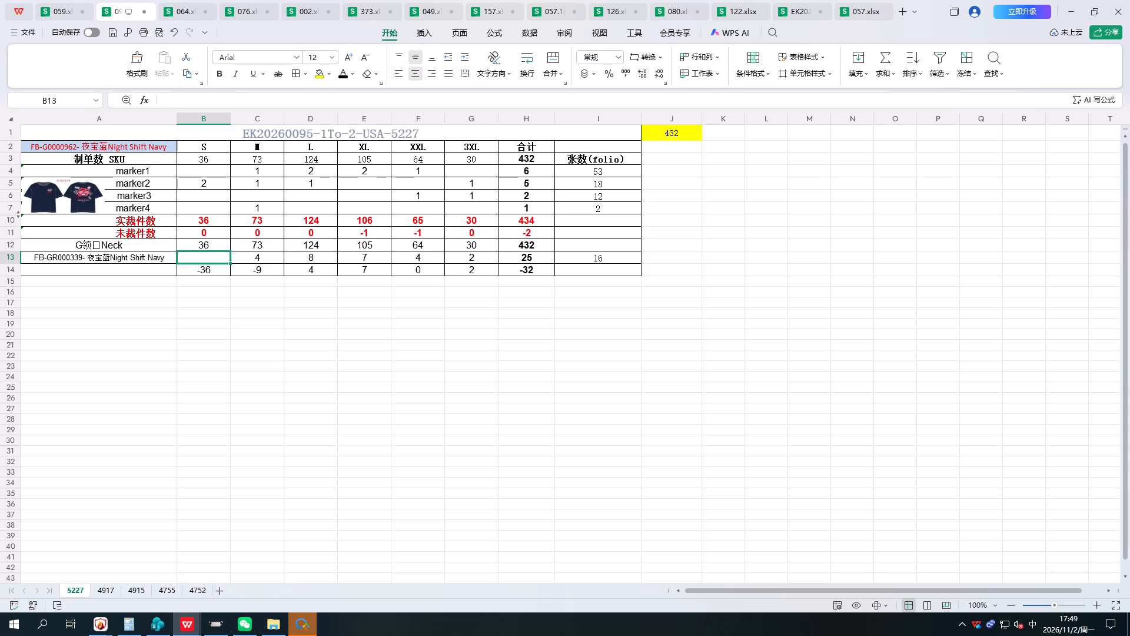
key("2")
key("Right")
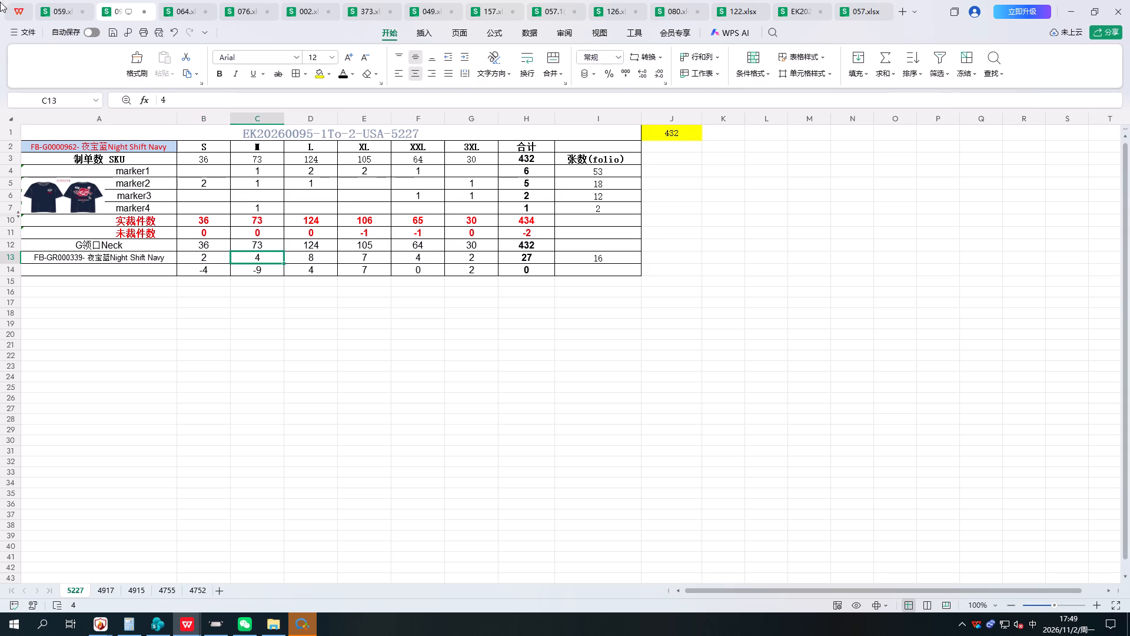
Check the neck rows on the other sheets through 4752, and return to sheet 4755.
double_click(114, 40)
left_click(100, 588)
left_click(138, 589)
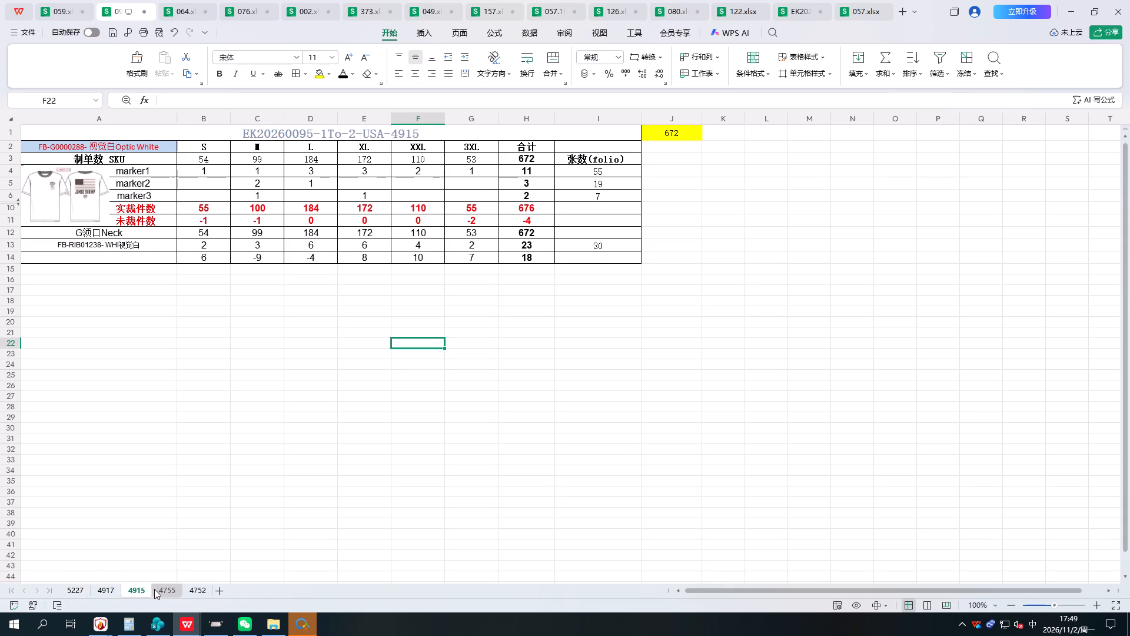
left_click(161, 590)
left_click(210, 597)
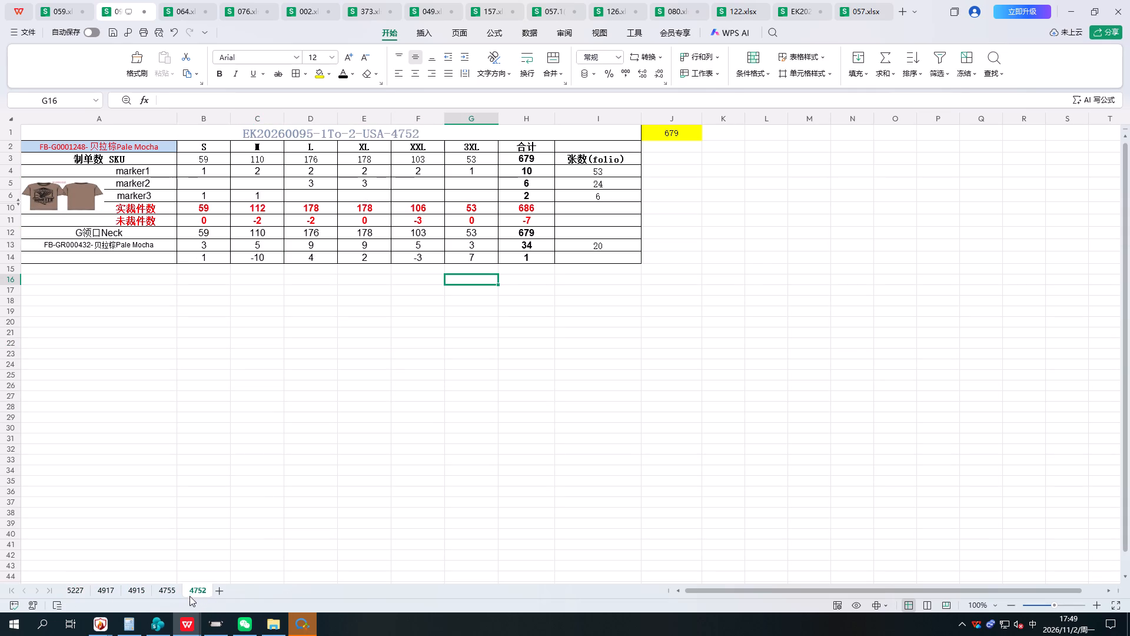
left_click(175, 589)
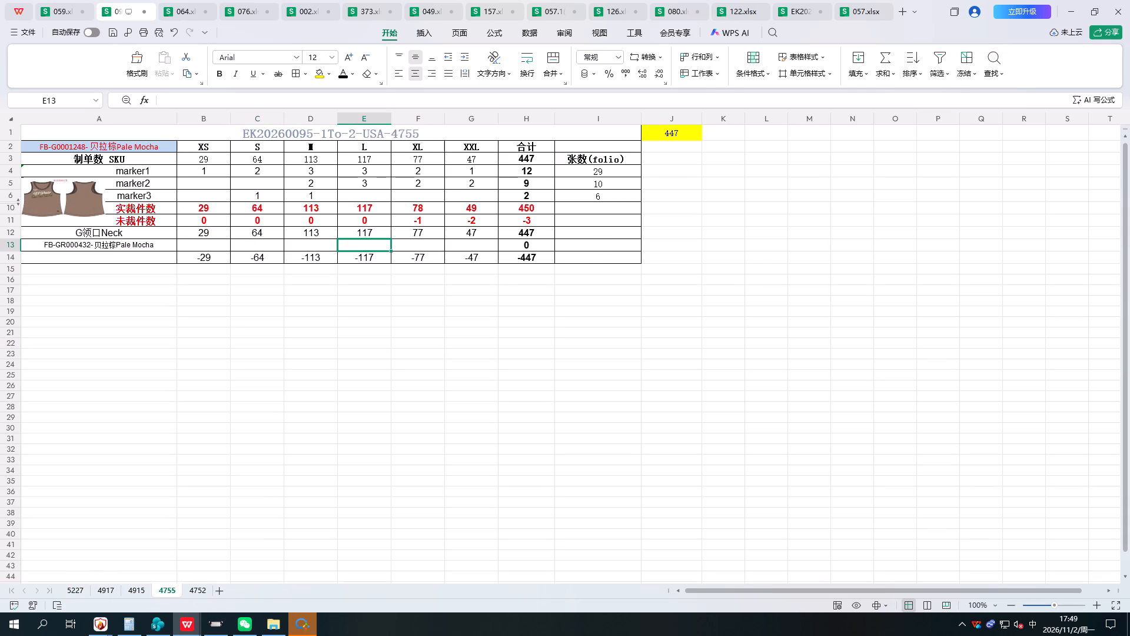
Start the Pale Mocha neck row on sheet 4755 with ratios XXL 2 and XL 3 and a folio count of 24.
left_click(211, 251)
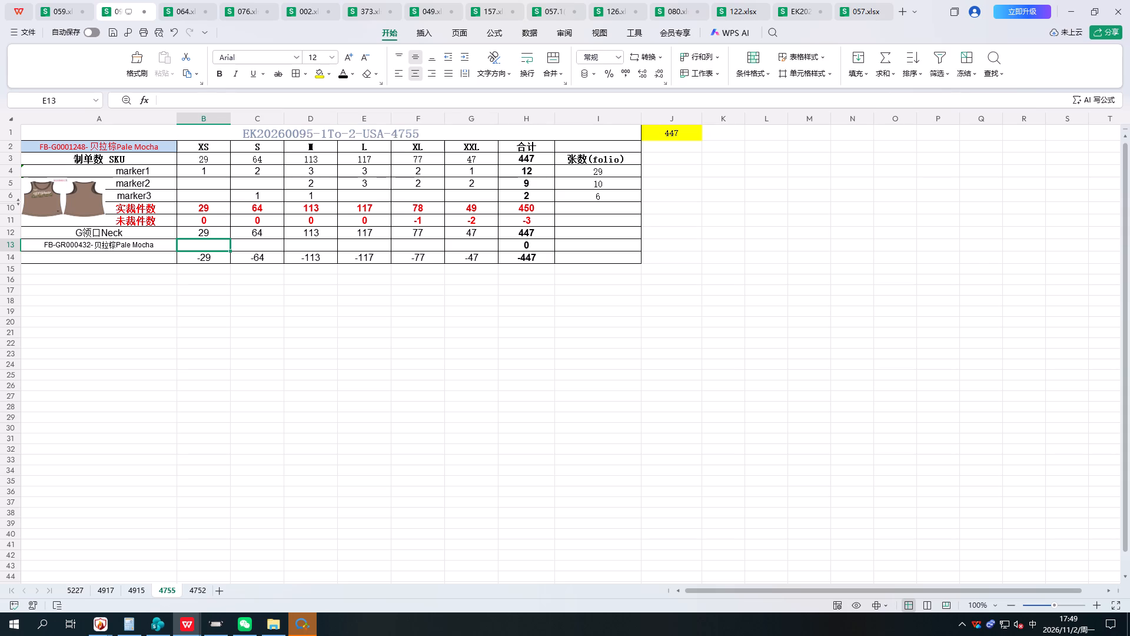
key("Right")
key("Right")
key("Right")
key("Right")
key("Right")
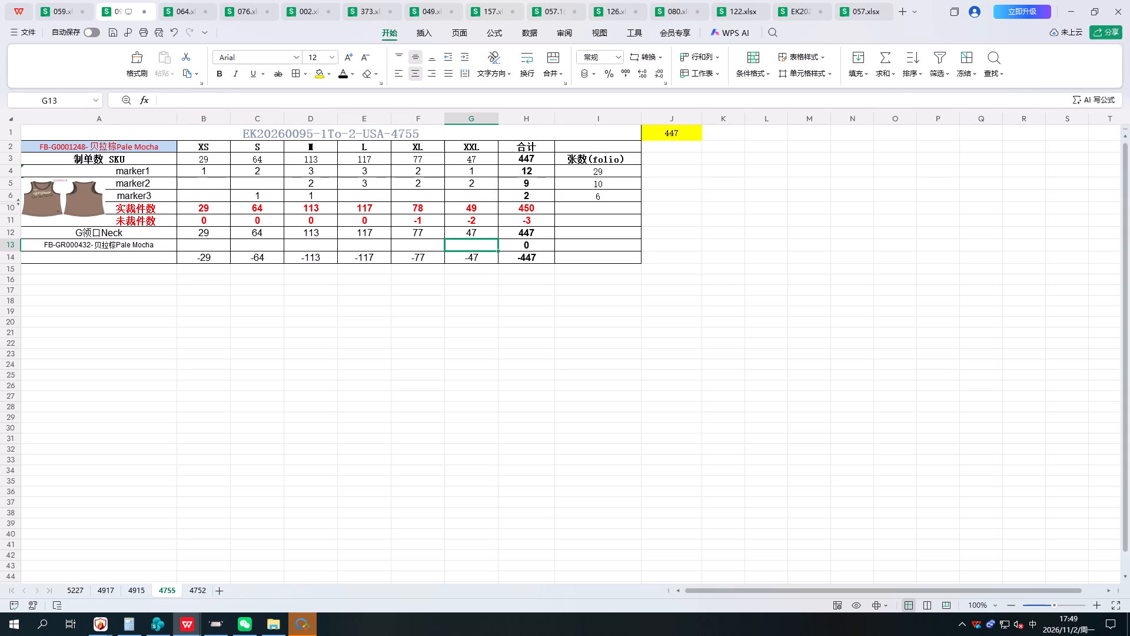
key("2")
key("Right")
key("Right")
key("Right")
key("Left")
type("24")
key("Left")
key("Left")
key("Left")
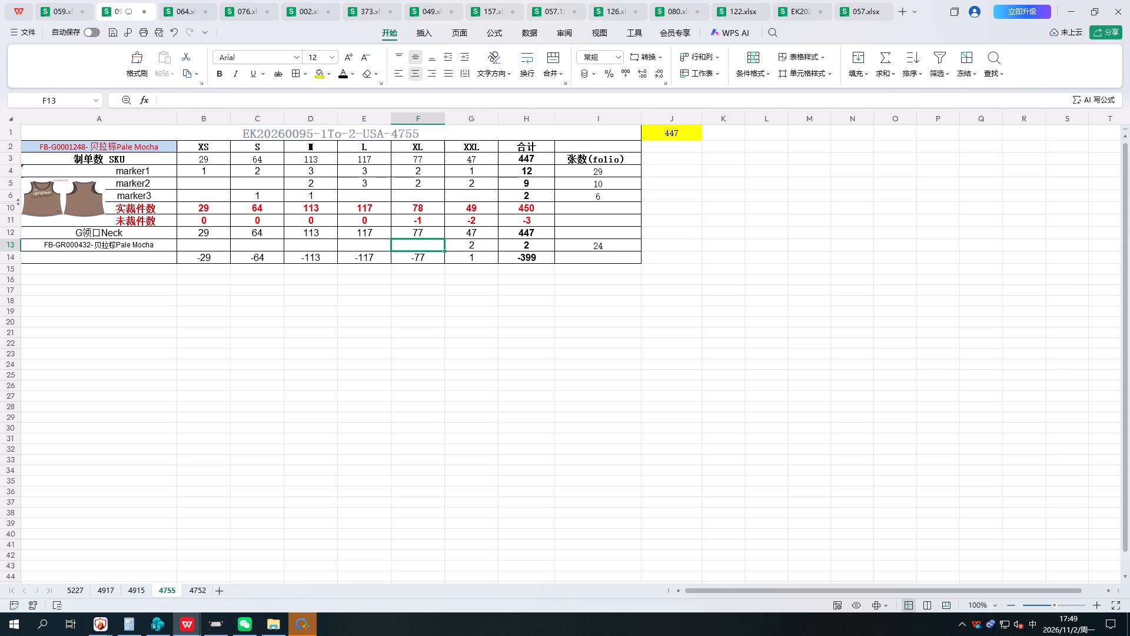
key("3")
key("Right")
key("Left")
Set the neck row's folio count on sheet 4755 to 25.
key("Left")
key("Right")
key("Right")
key("Right")
key("Right")
key("Left")
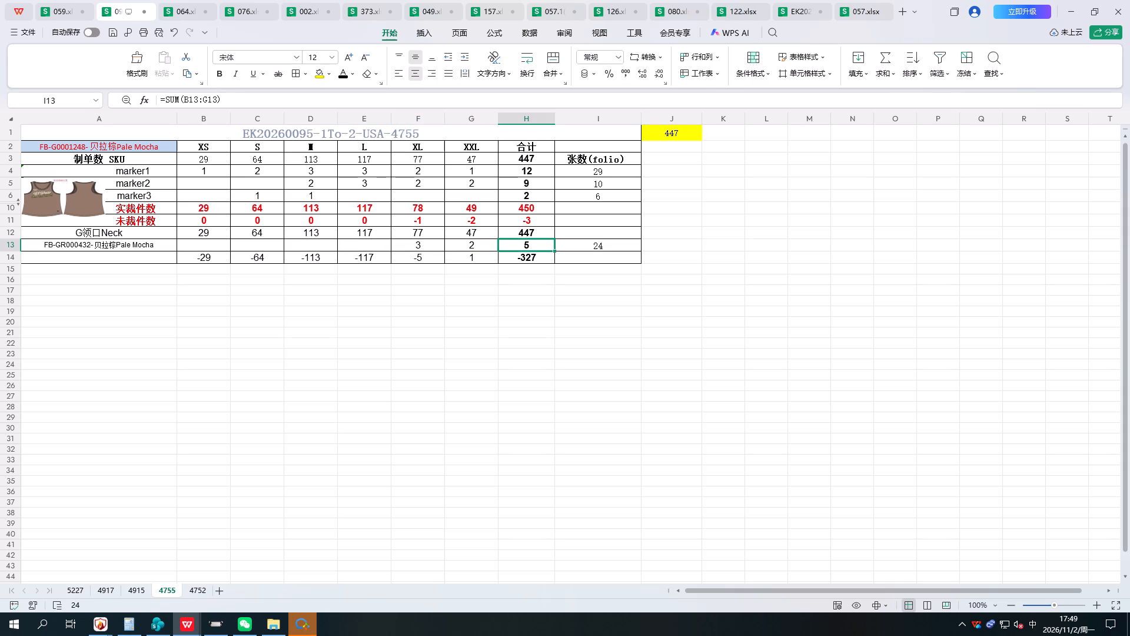
key("Left")
key("Left")
key("Right")
key("Right")
key("Right")
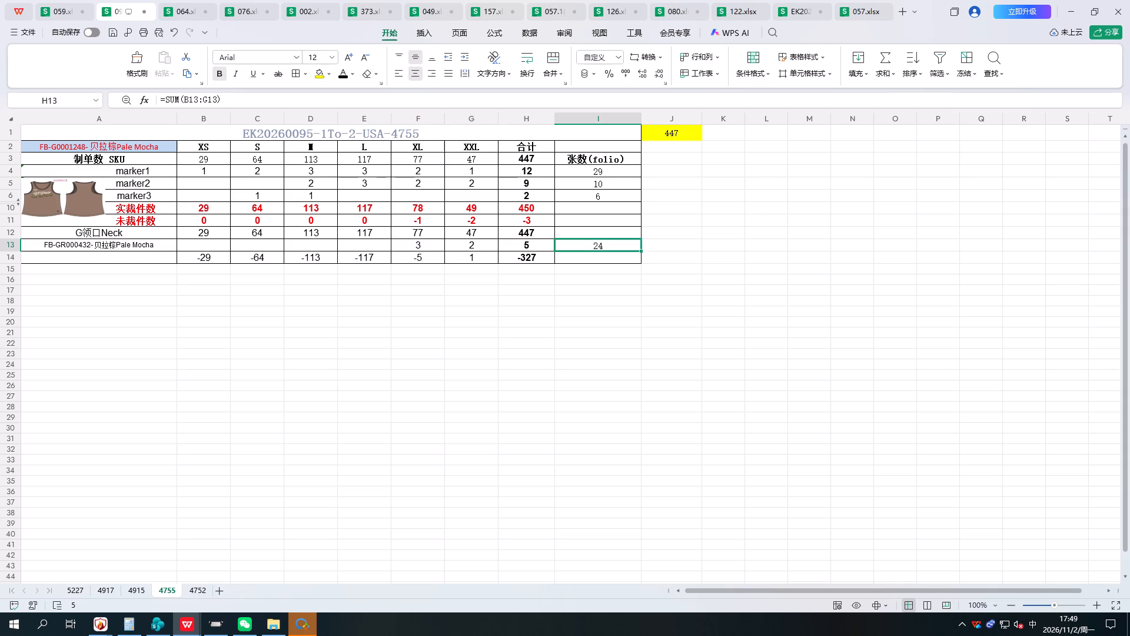
type("25")
key("Left")
key("Left")
key("Left")
key("Left")
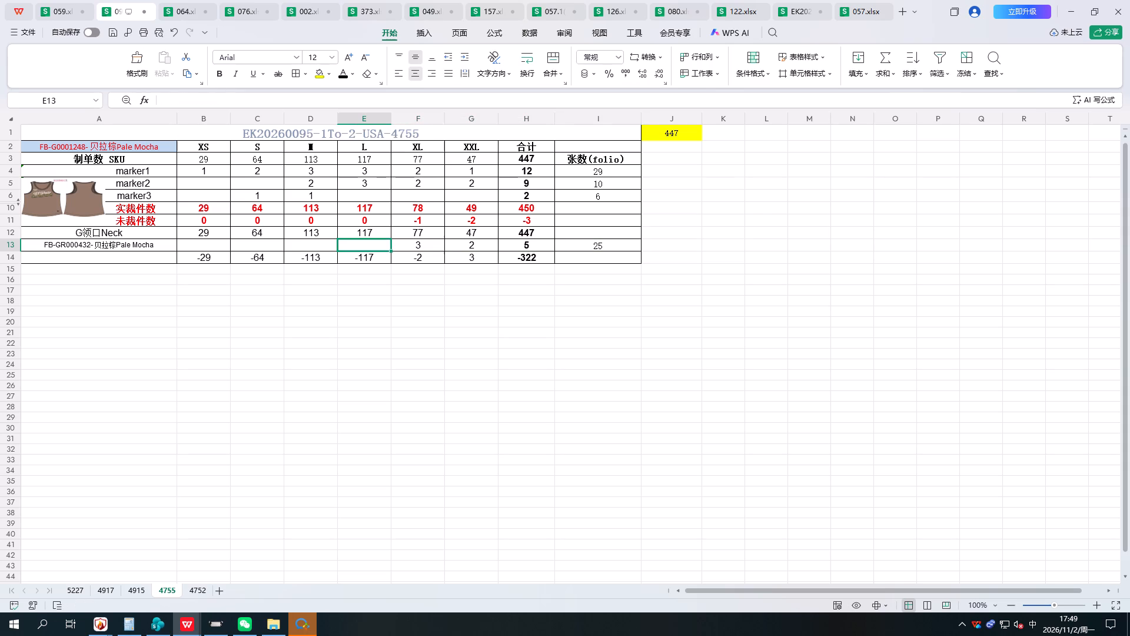
Enter neck ratios L 5 and M 5 in sheet 4755's Pale Mocha neck row, trying 4 for M first.
key("Right")
key("Right")
key("Left")
key("Left")
key("5")
key("Right")
key("Left")
key("Left")
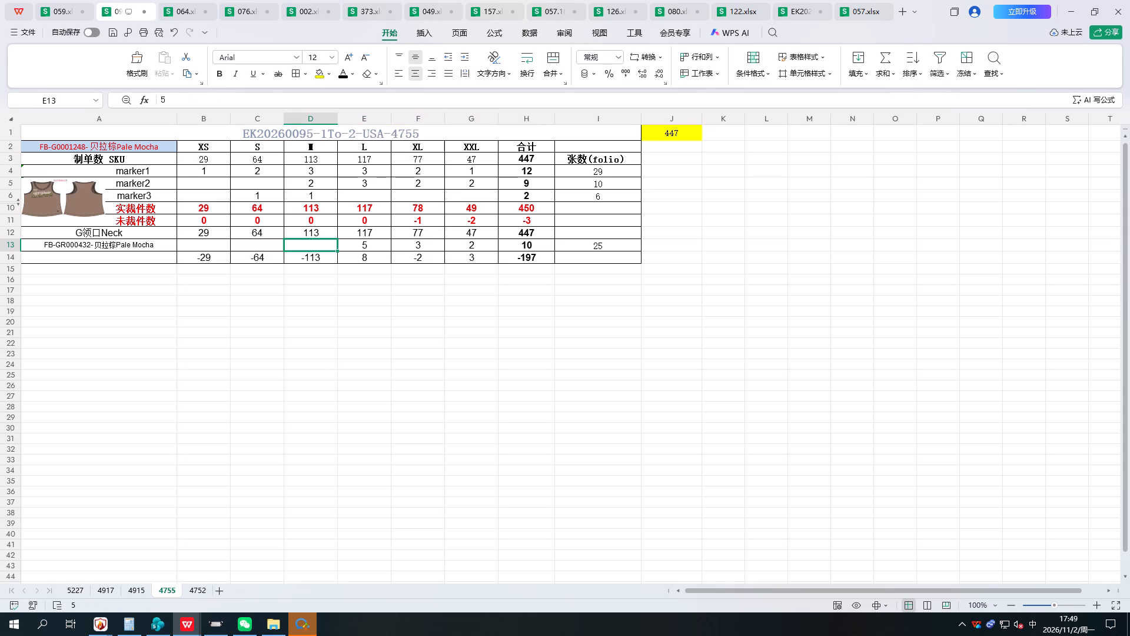
key("4")
key("Right")
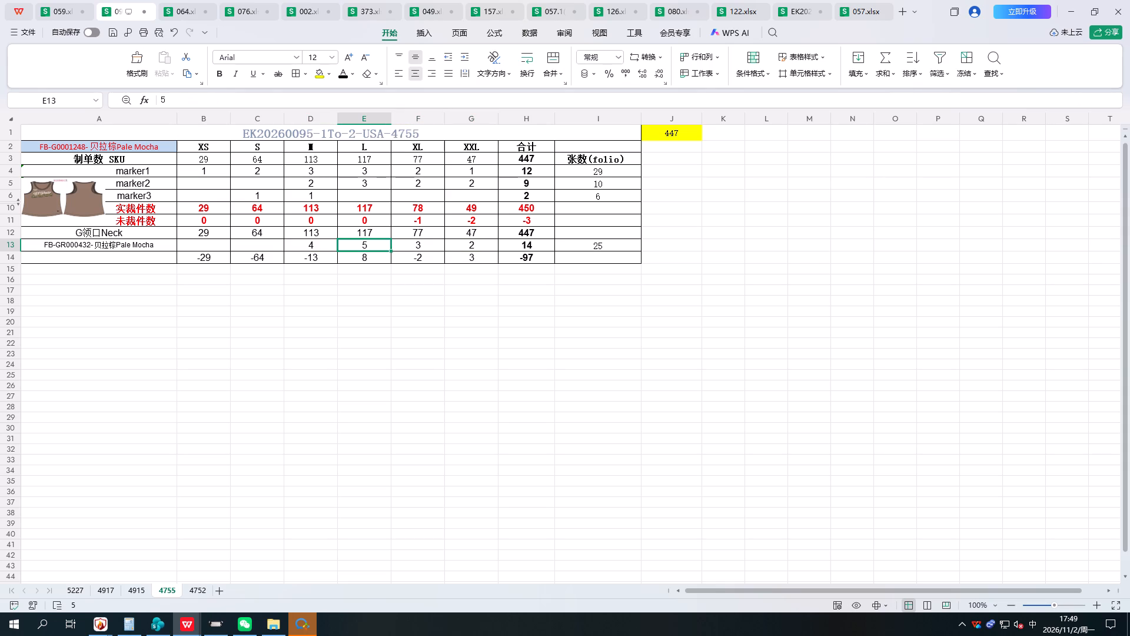
key("Left")
key("5")
key("Right")
key("Left")
key("Left")
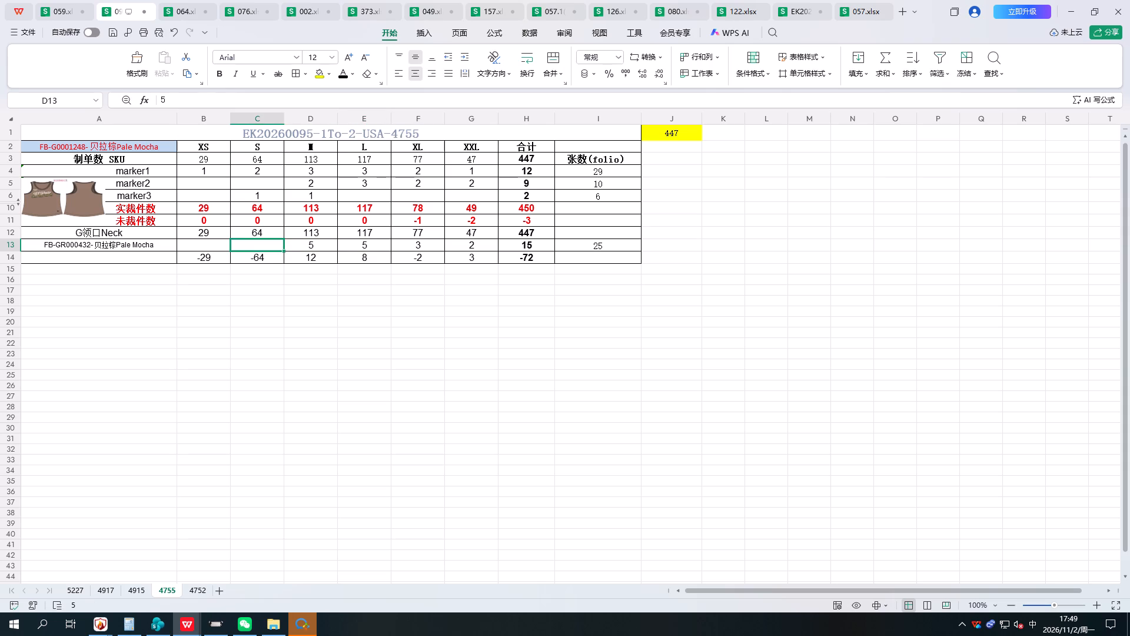
Complete sheet 4755's neck row with ratios S 2 and XS 1, and save the workbook.
key("2")
key("Left")
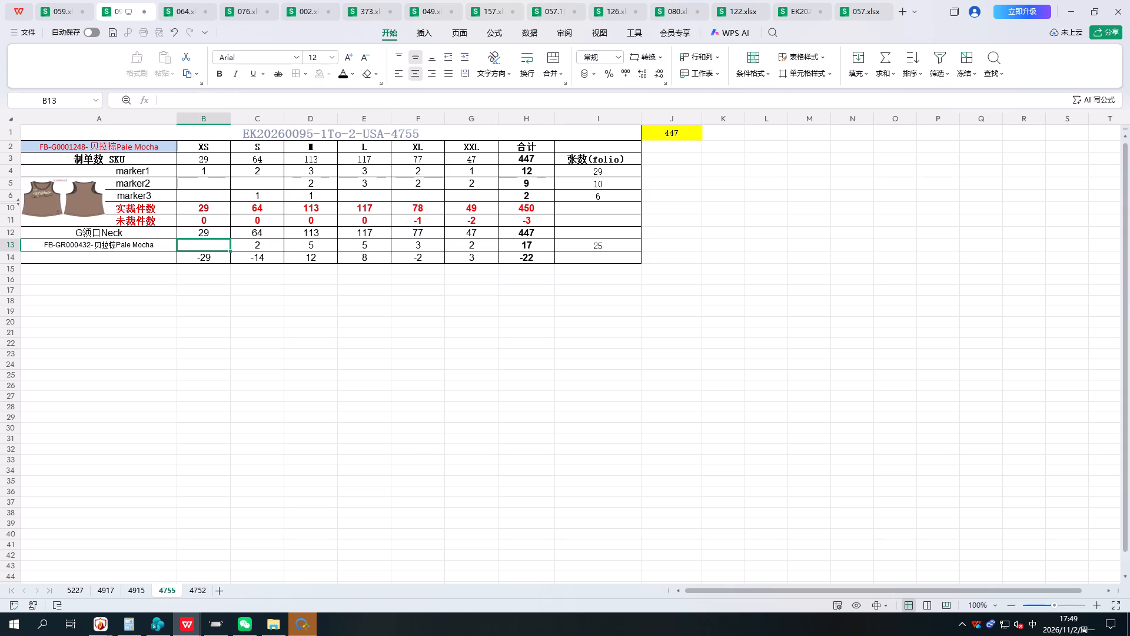
key("1")
key("Right")
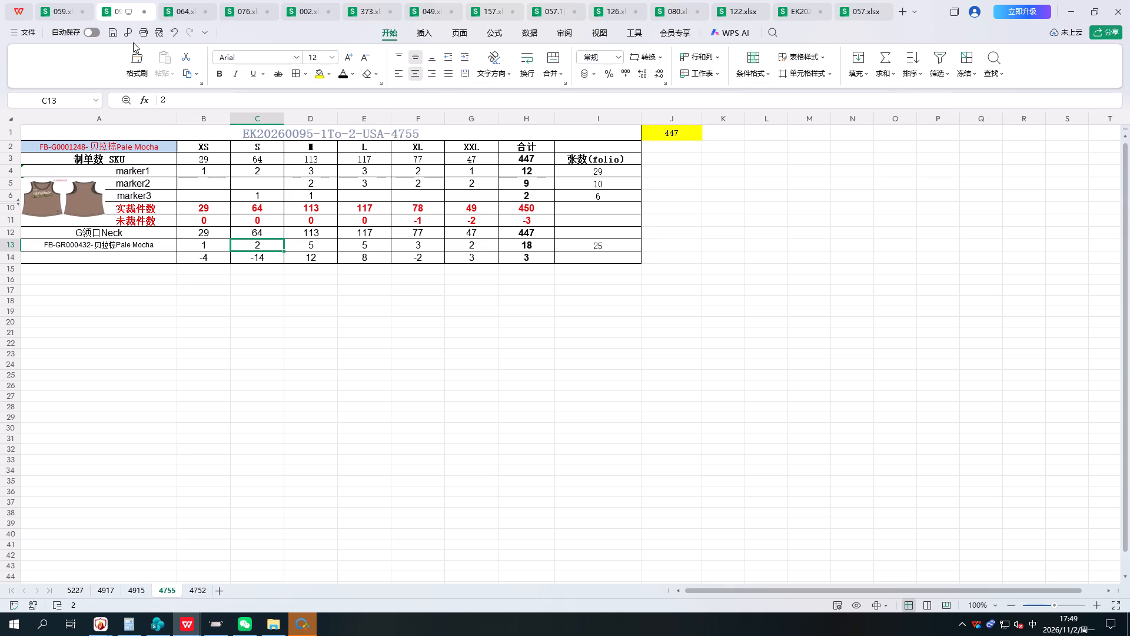
double_click(114, 32)
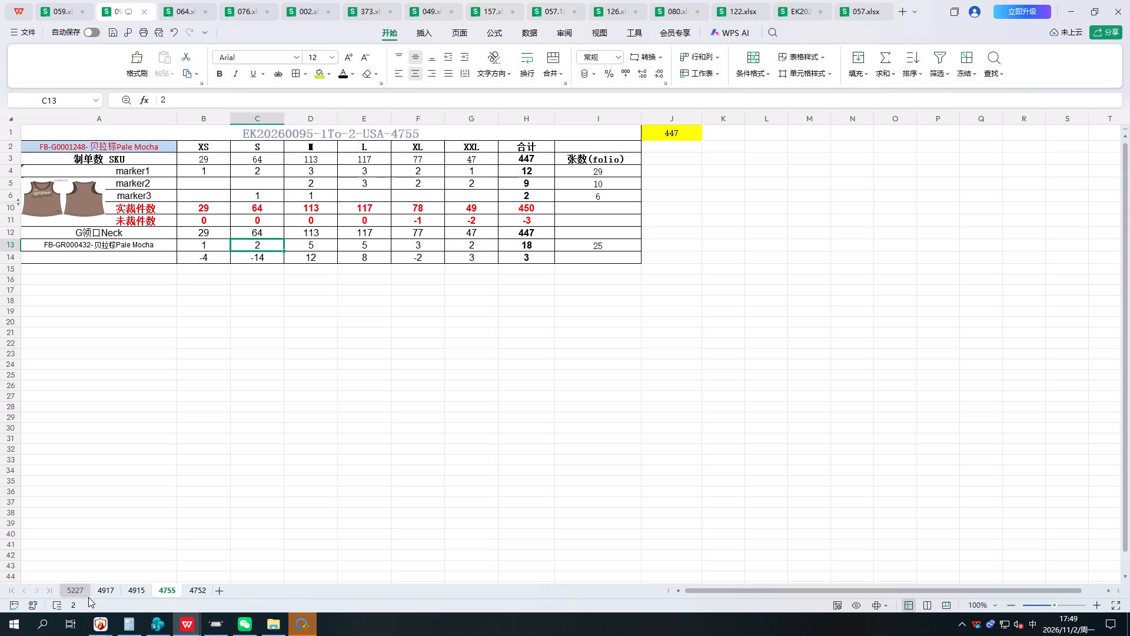
Review sheets 4752 and 4755, and bring up the marker table on sheet 4915.
left_click(183, 591)
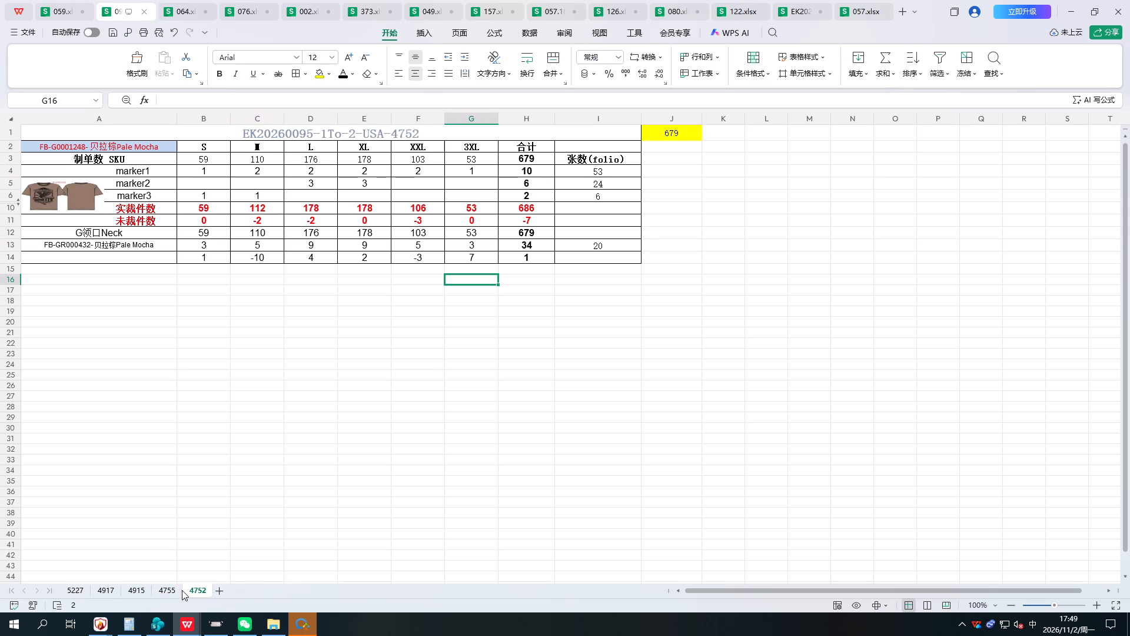
left_click(167, 591)
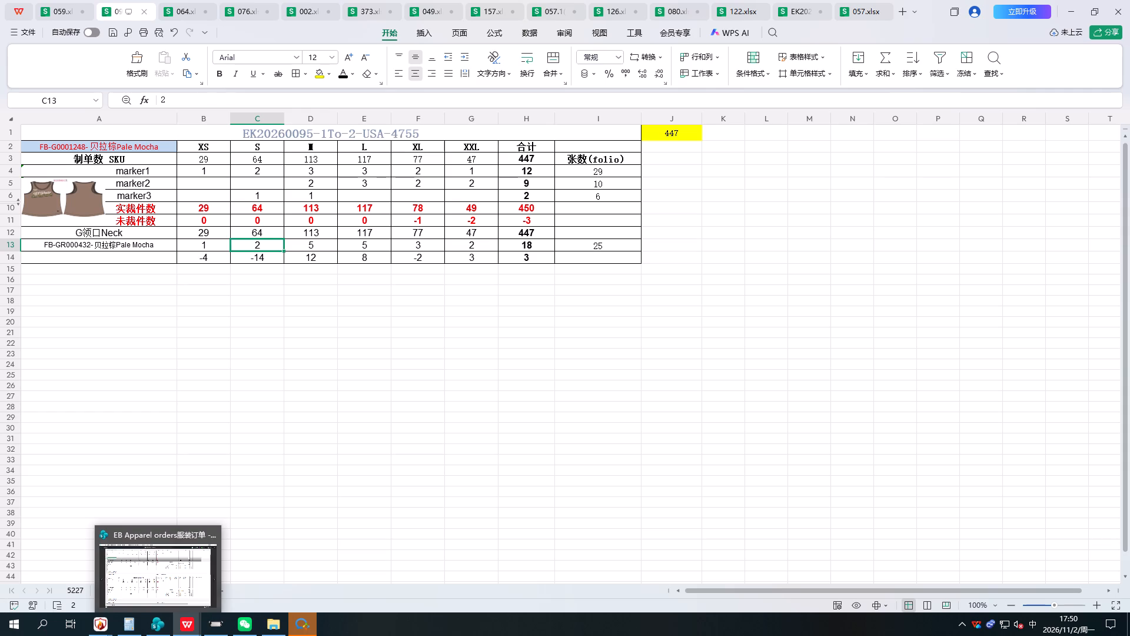
left_click(154, 467)
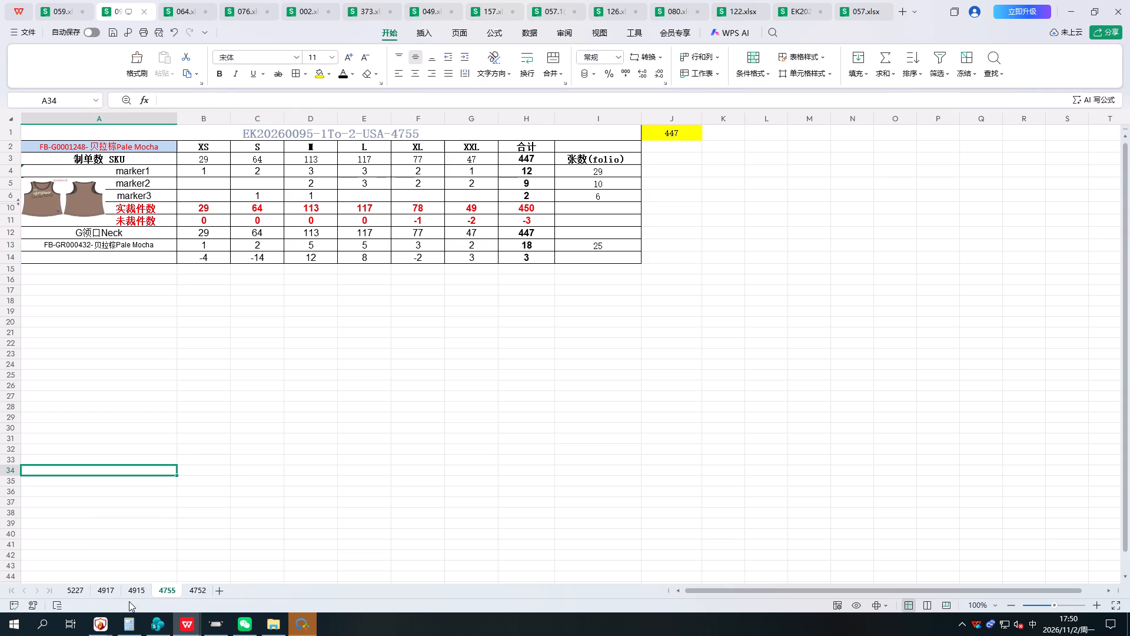
left_click(297, 447)
left_click(131, 592)
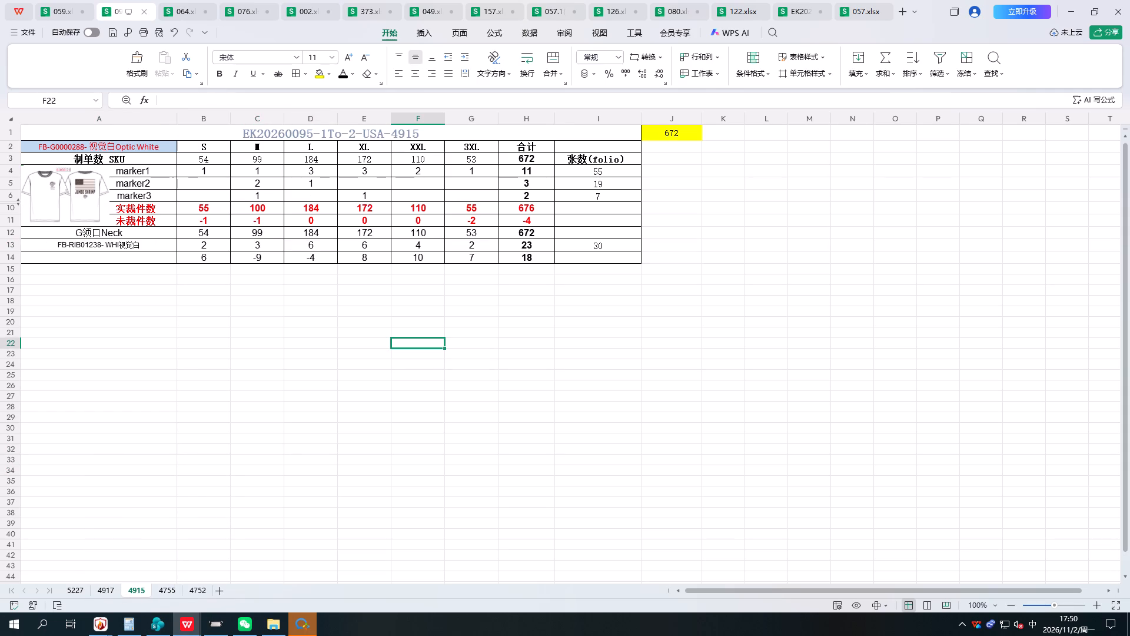
Switch to the empty marker-nesting window, discard its open plan, and start a new marker from HQAP0004915.prj in the 095 folder.
left_click(105, 629)
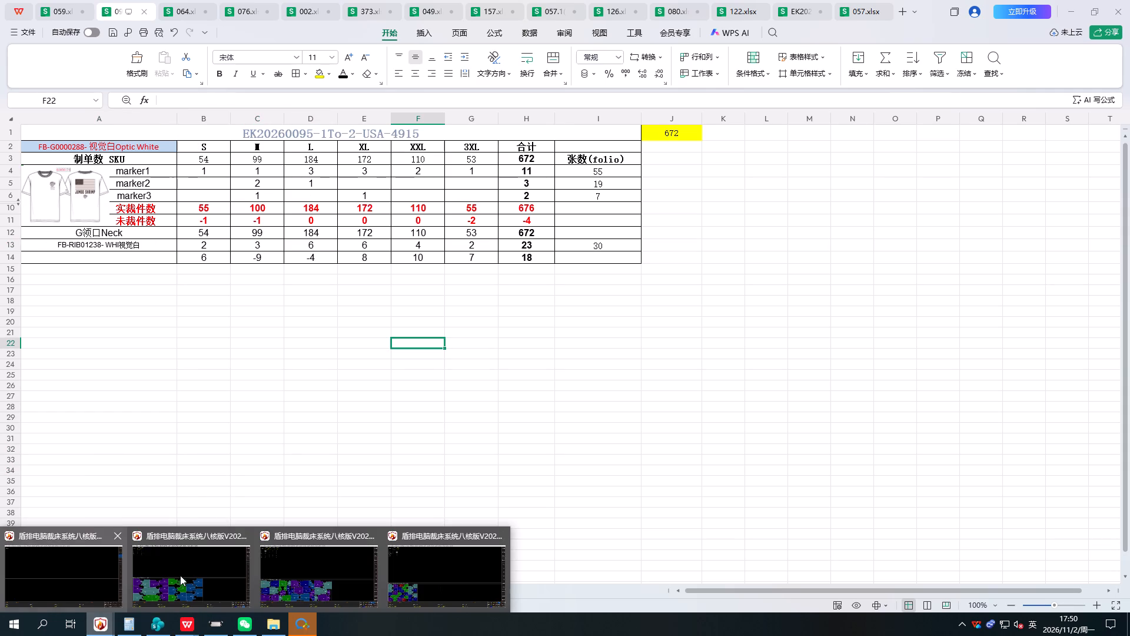
left_click(39, 598)
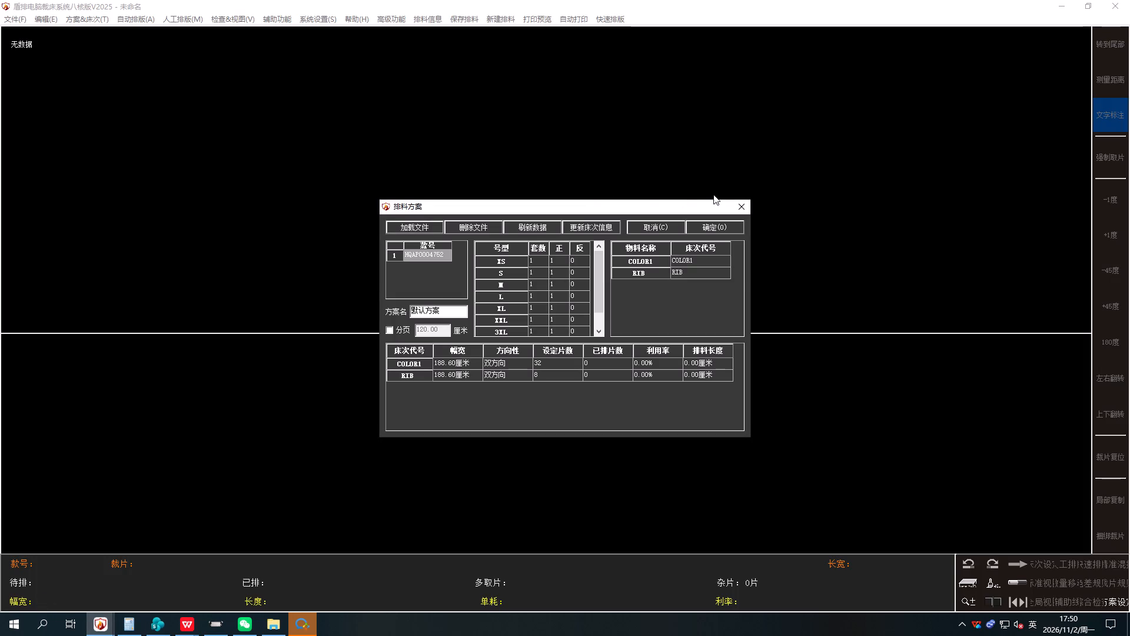
left_click(733, 211)
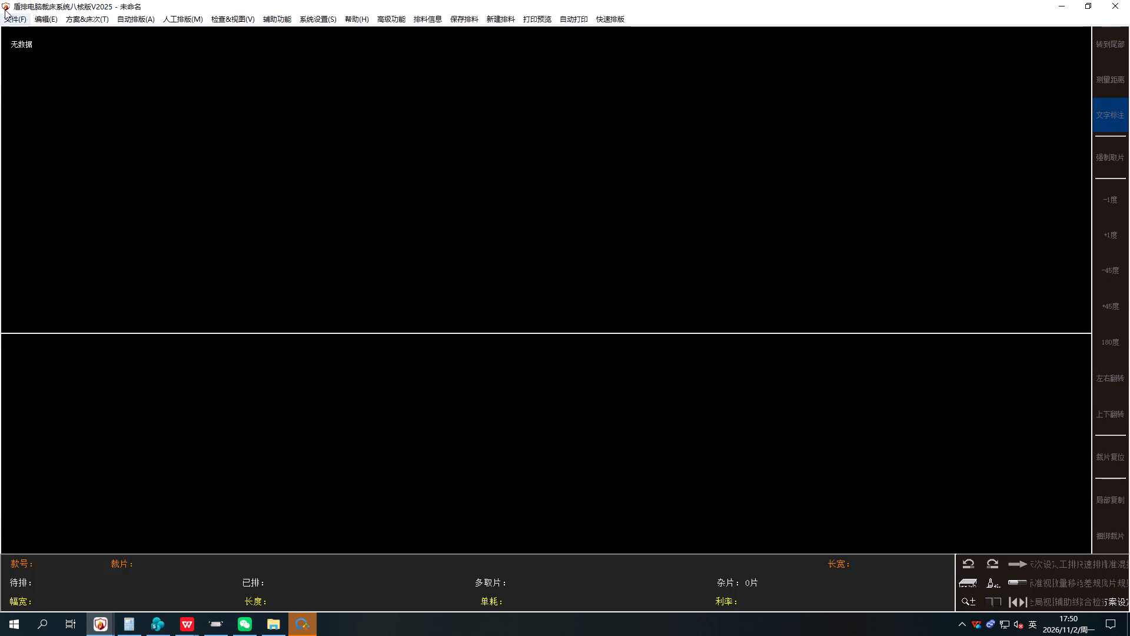
left_click(4, 9)
left_click(209, 67)
left_click(12, 17)
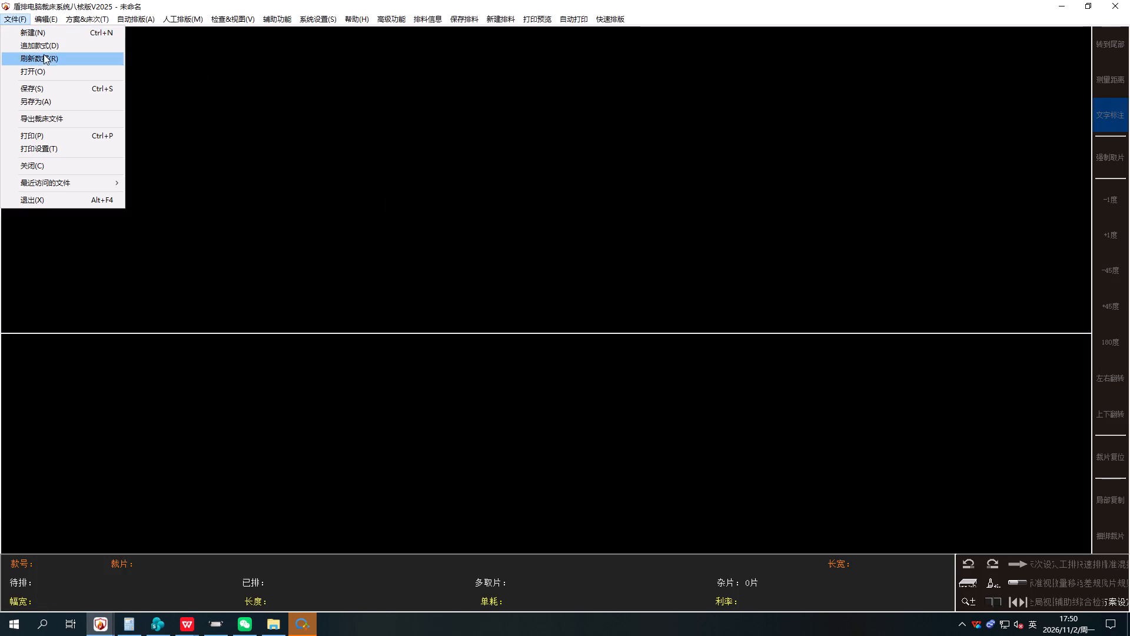
left_click(56, 35)
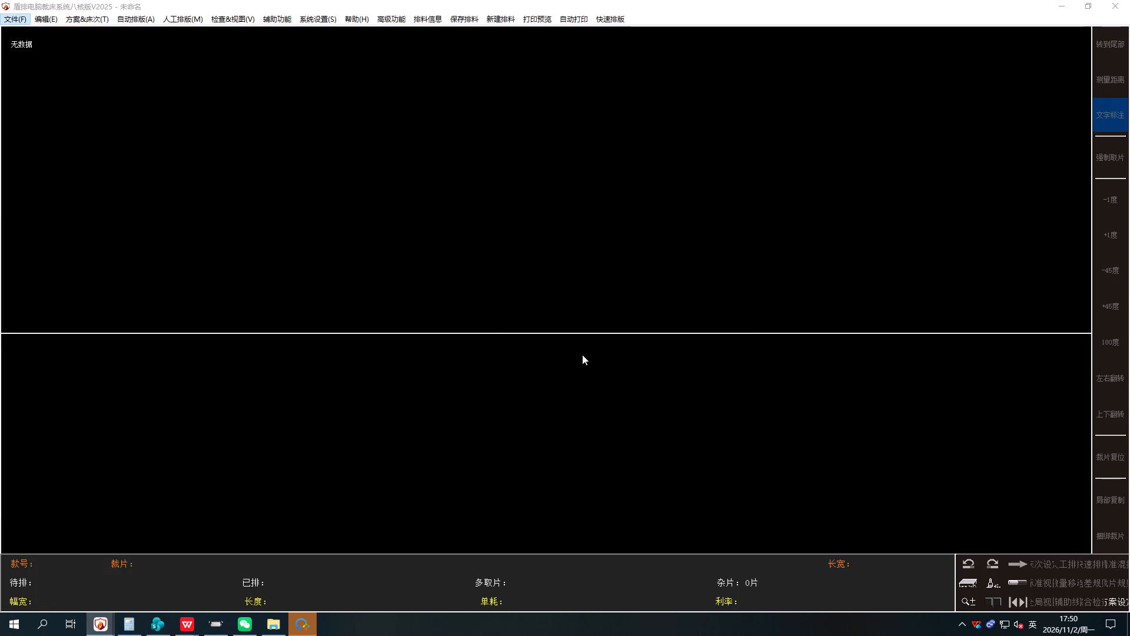
left_click(582, 355)
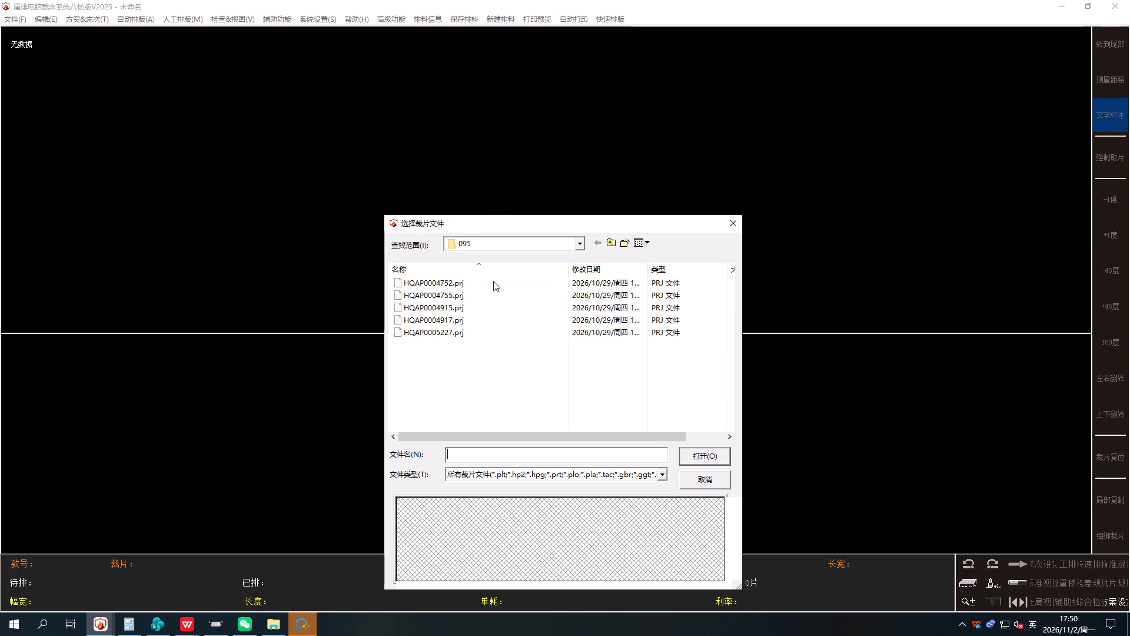
double_click(451, 306)
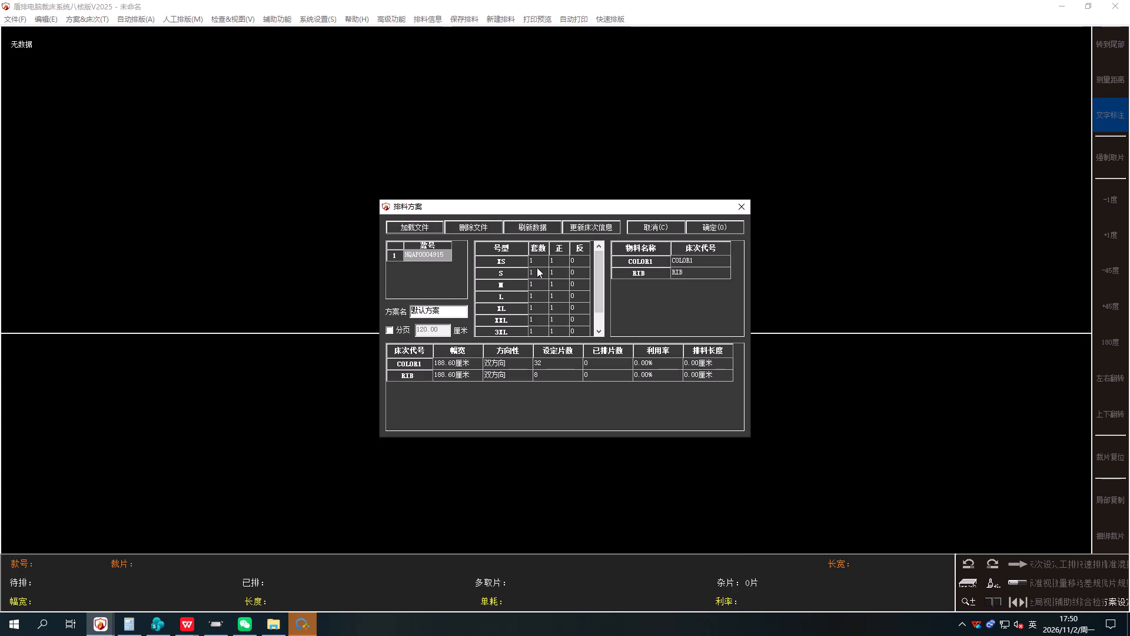
Following marker1 on sheet 4915, set size quantities XS 0, L 3, XL 3, XXL 2 and the size beyond 3XL 0, and accept the plan.
left_click(537, 262)
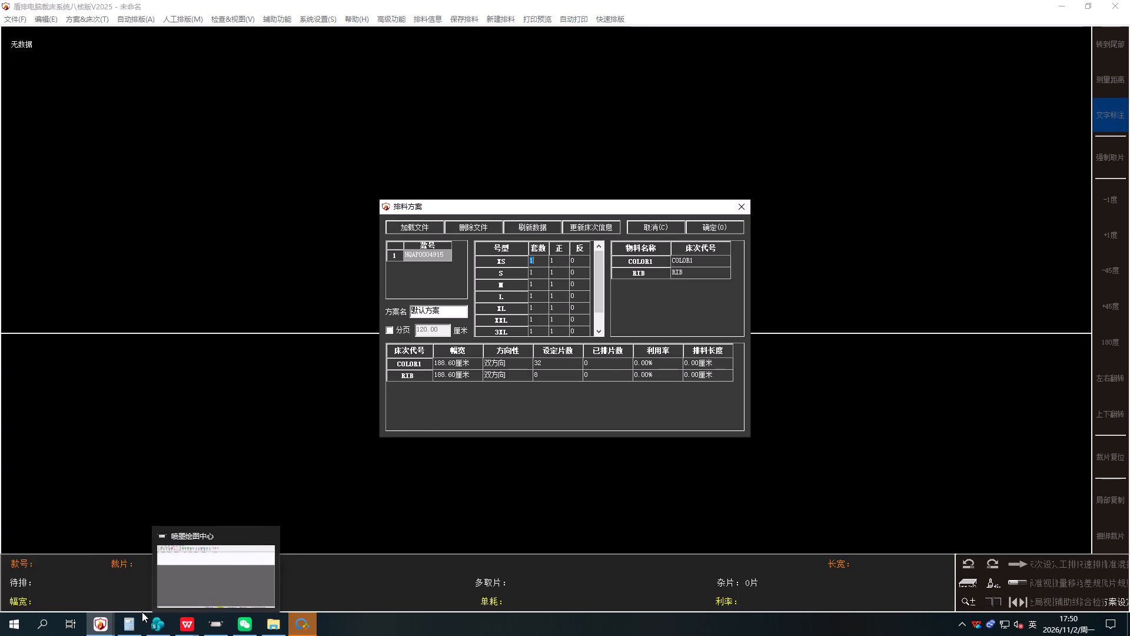
left_click(117, 594)
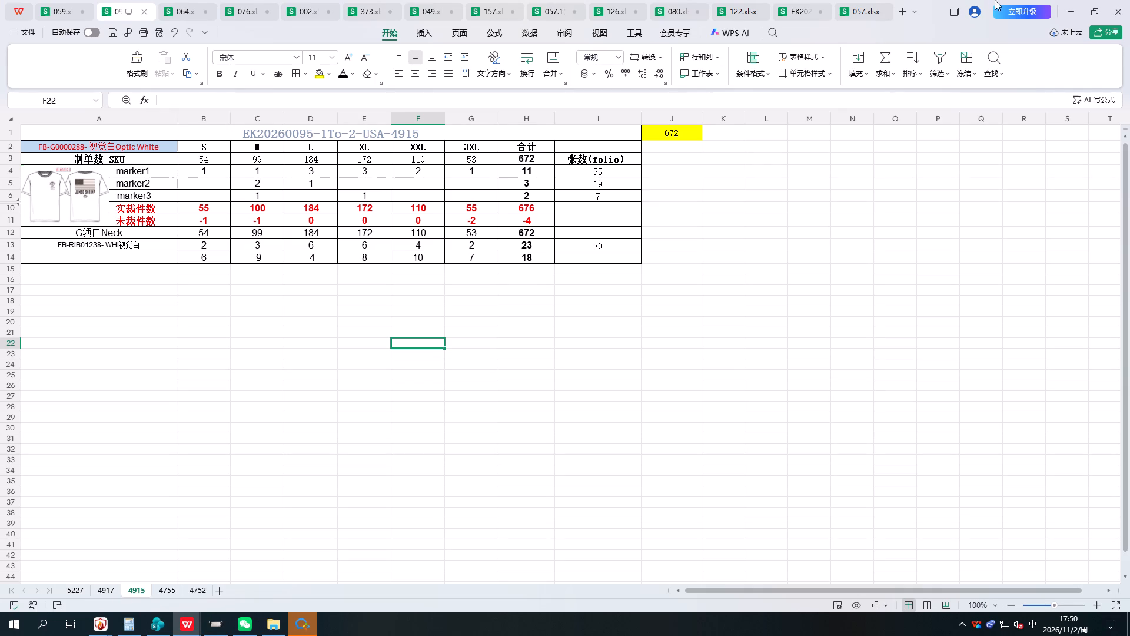
left_click(1081, 12)
left_click(537, 261)
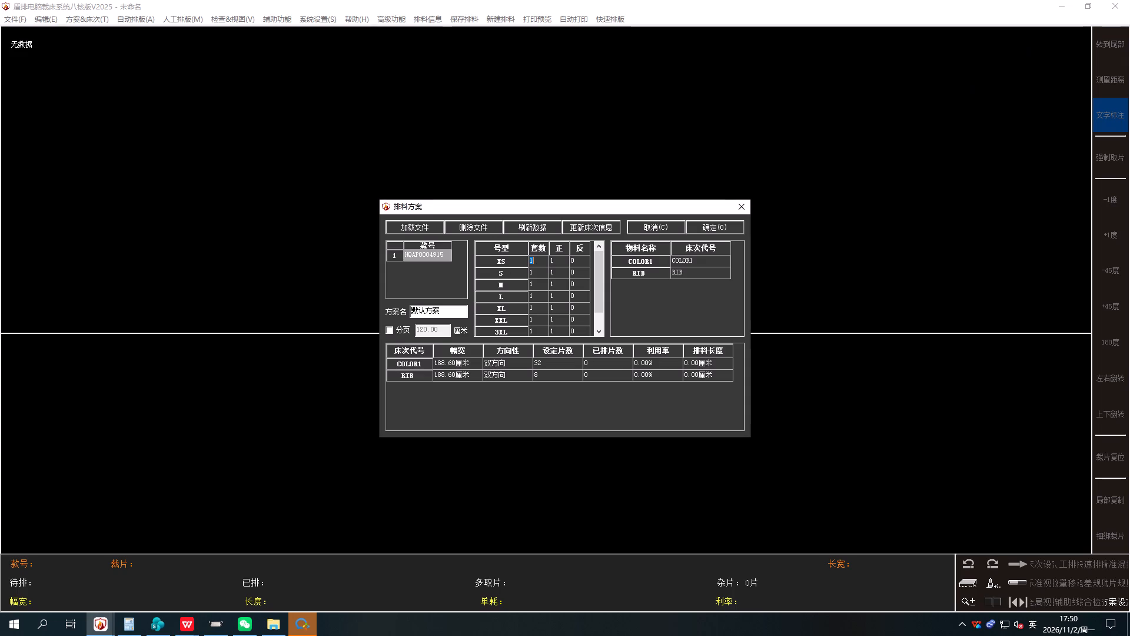
key("0")
left_click(536, 293)
key("3")
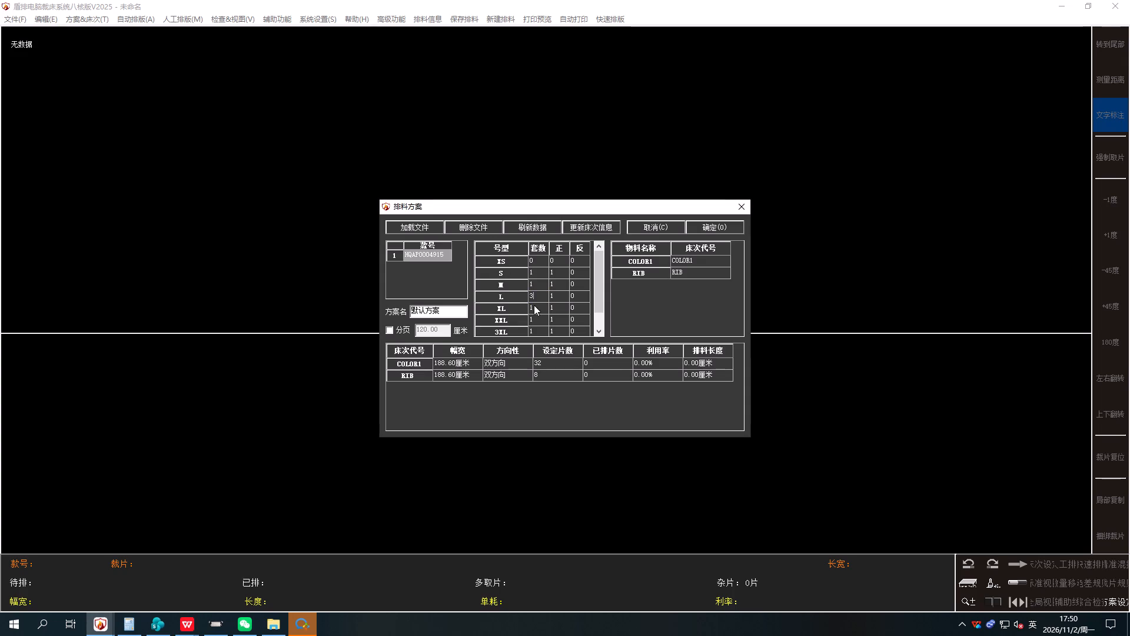
left_click(534, 306)
key("3")
left_click(534, 322)
key("2")
scroll(542, 326, "down", 2)
left_click(538, 324)
key("0")
scroll(544, 308, "up", 2)
left_click(727, 230)
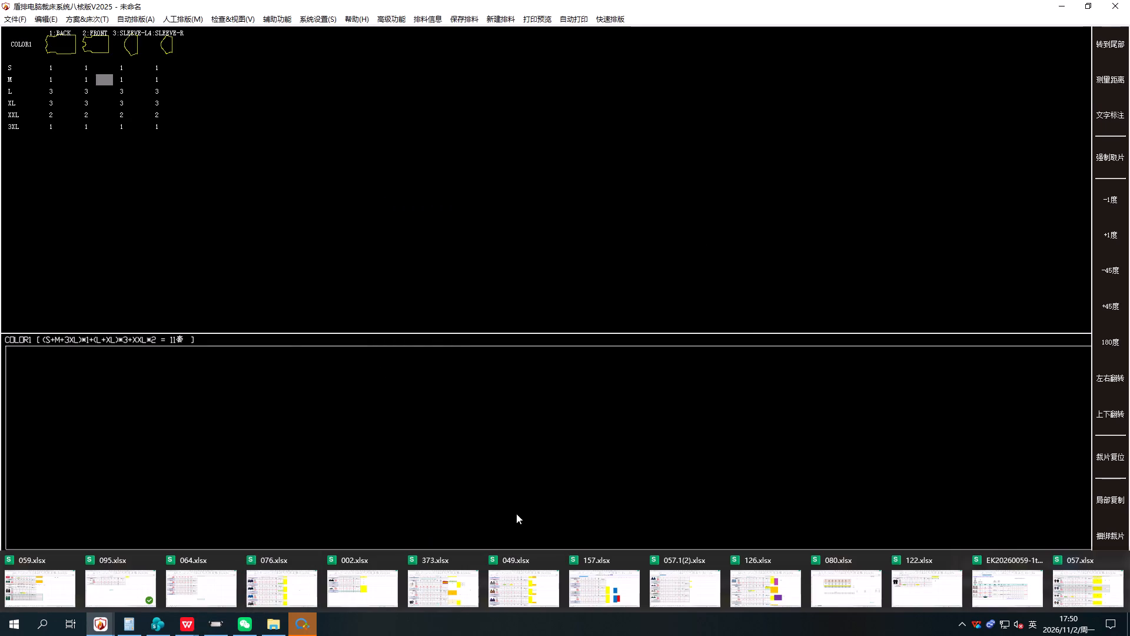
Set the COLOR1 marker's fabric width to 183 cm.
right_click(303, 116)
right_click(303, 116)
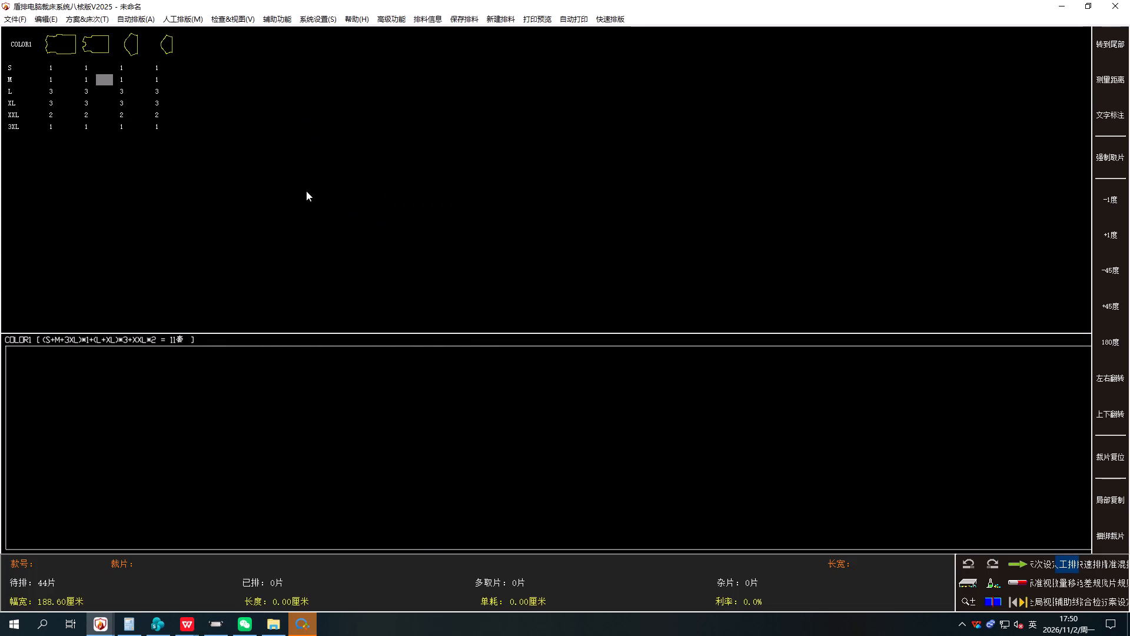
left_click(1036, 564)
type("183")
key("Return")
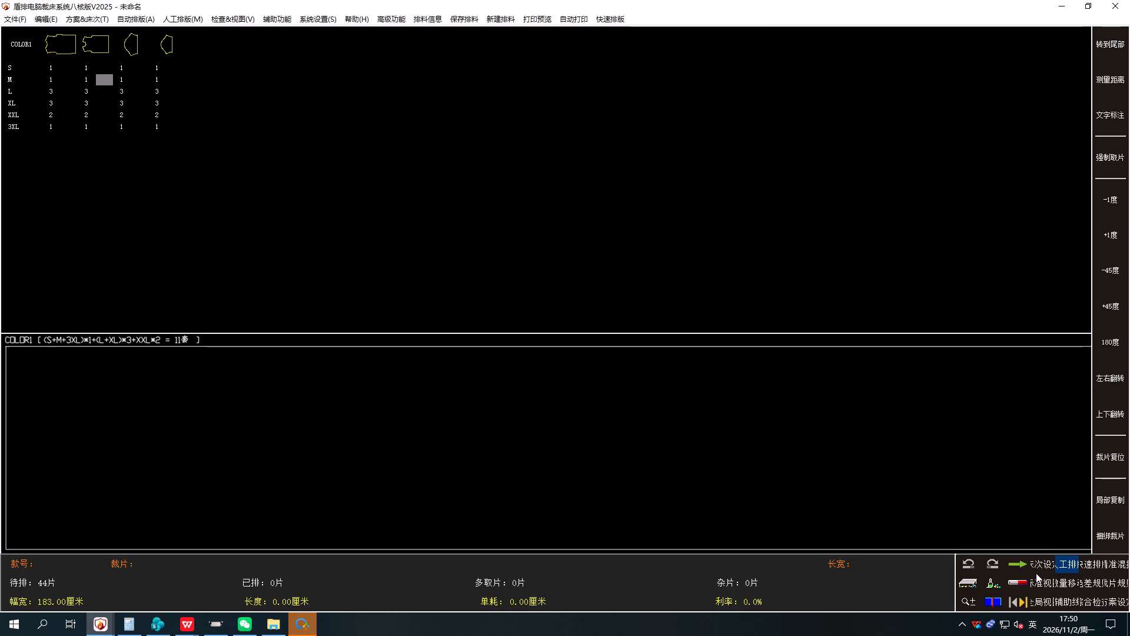
Run precise mixed nesting on the COLOR1 marker with the time set to 5 minutes.
left_click(1112, 565)
key("5")
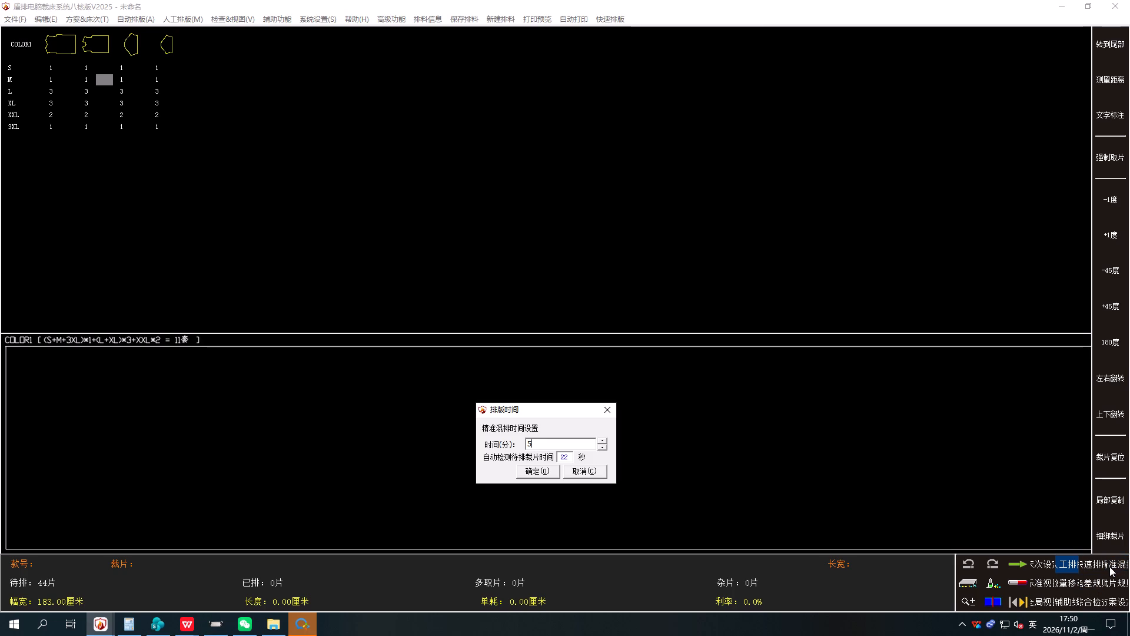
key("Return")
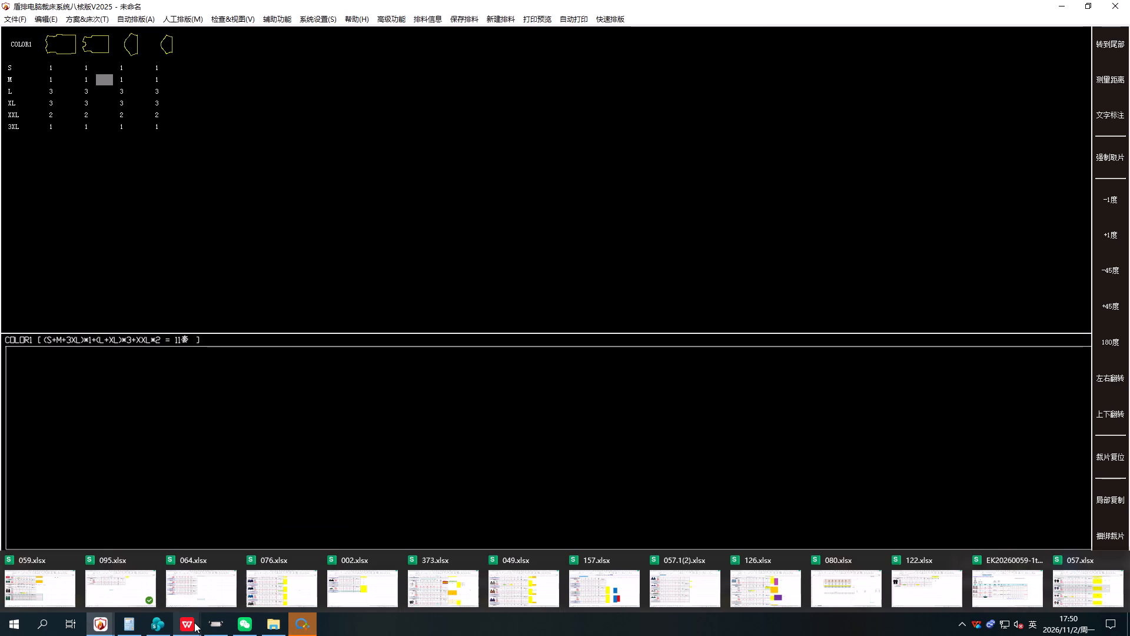
Compare sheet 4915 with the nesting in progress, and check the neck data on sheets 5227 and 4917 of the 095 workbook.
left_click(128, 583)
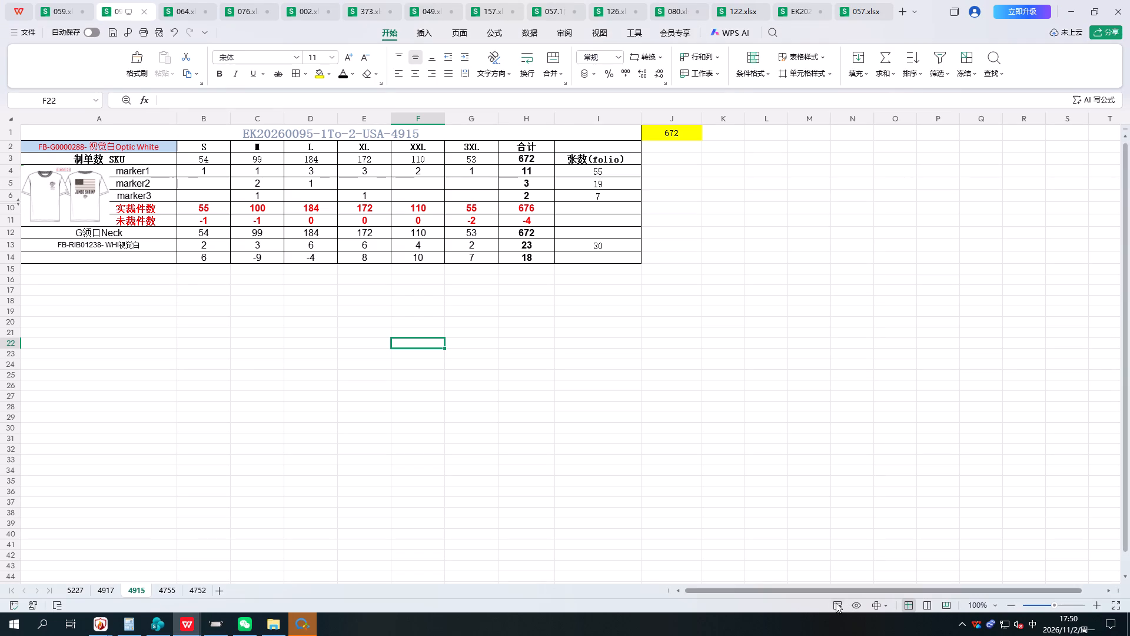
left_click(101, 623)
left_click(92, 582)
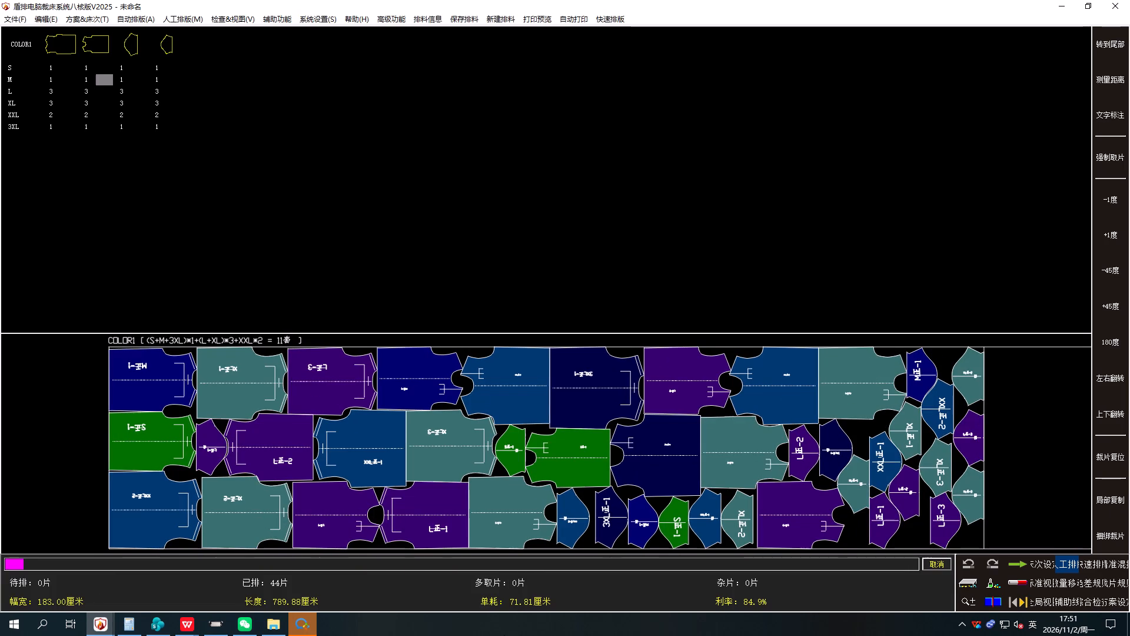
left_click(185, 620)
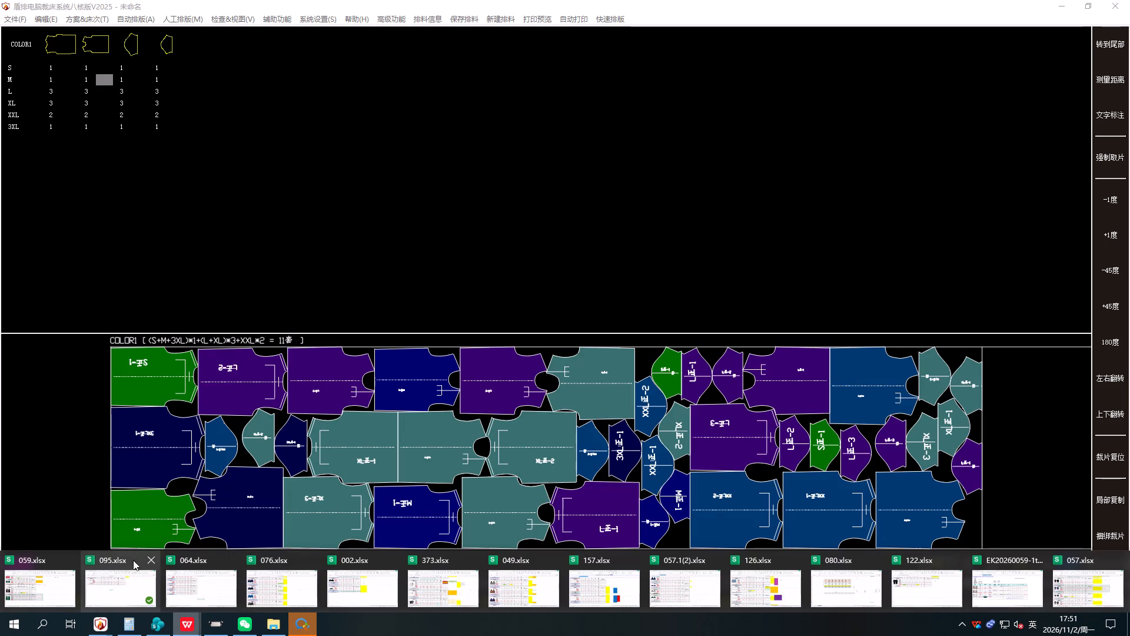
left_click(107, 575)
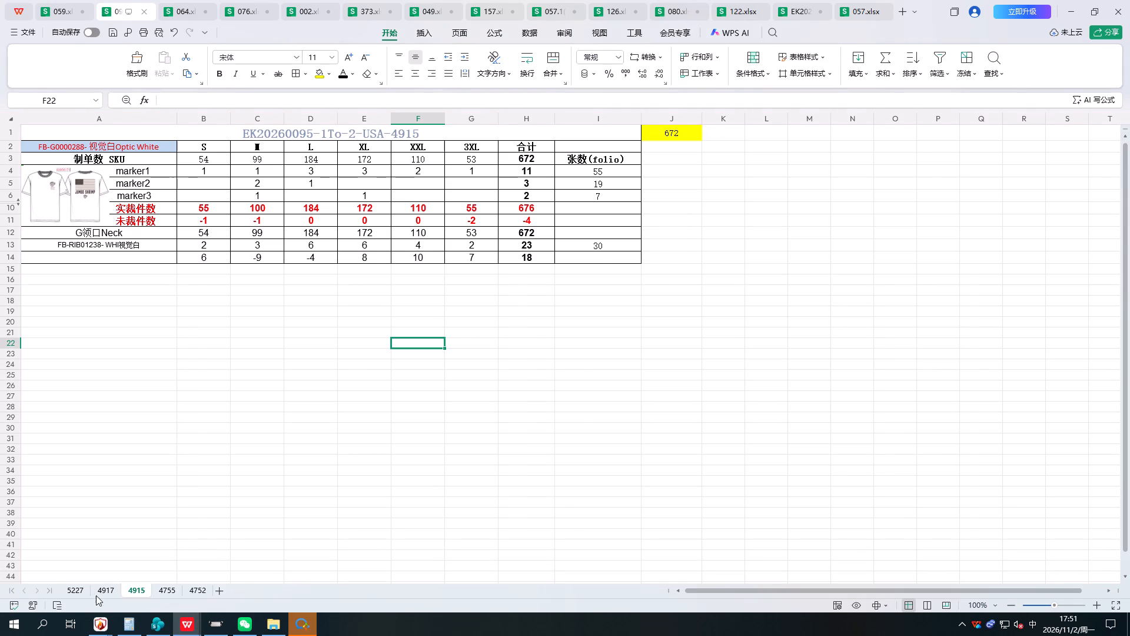
left_click(81, 594)
left_click(101, 588)
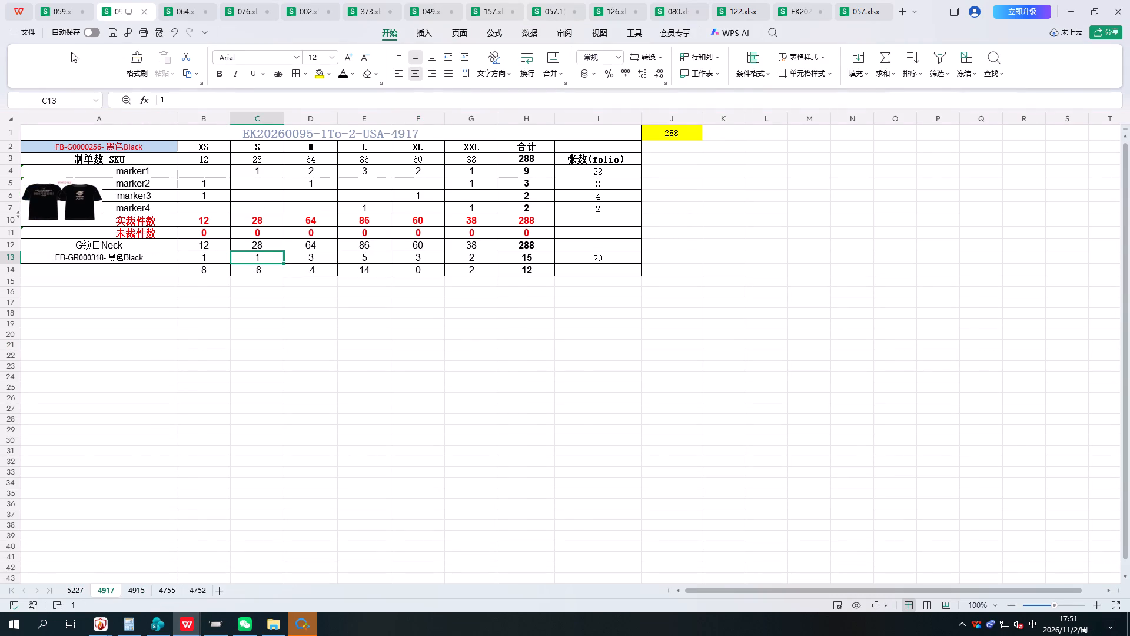
Copy the "横切cross-section 3.2CM" note from sheet 4510 of the 059 workbook into cell J3 of sheet 4917 in the 095 workbook.
left_click(60, 11)
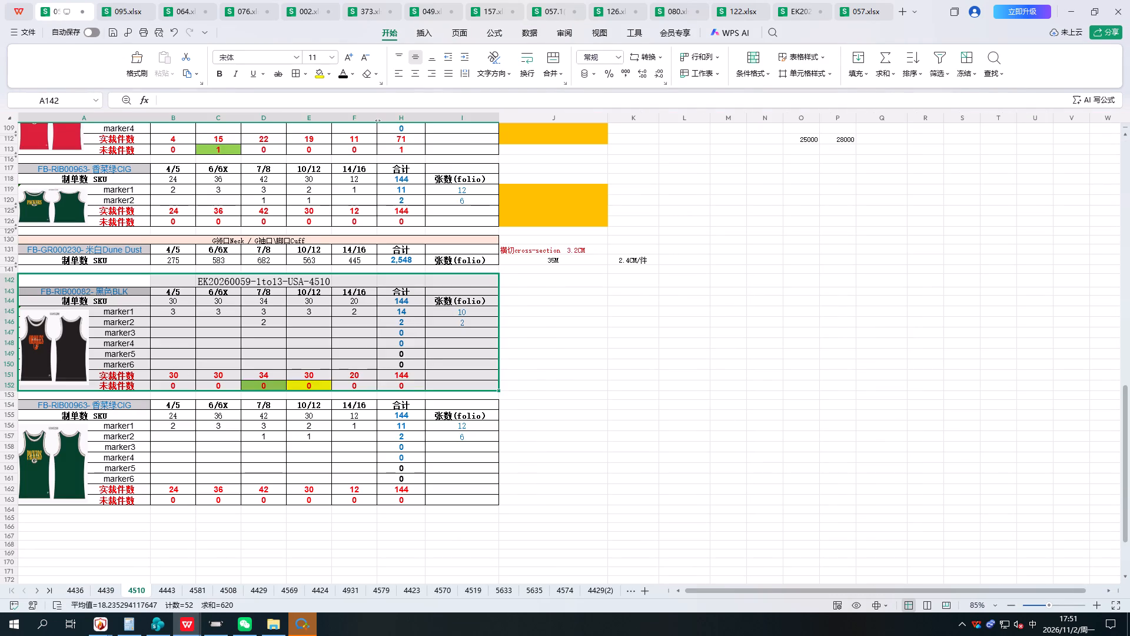
left_click(545, 253)
right_click(546, 253)
left_click(563, 14)
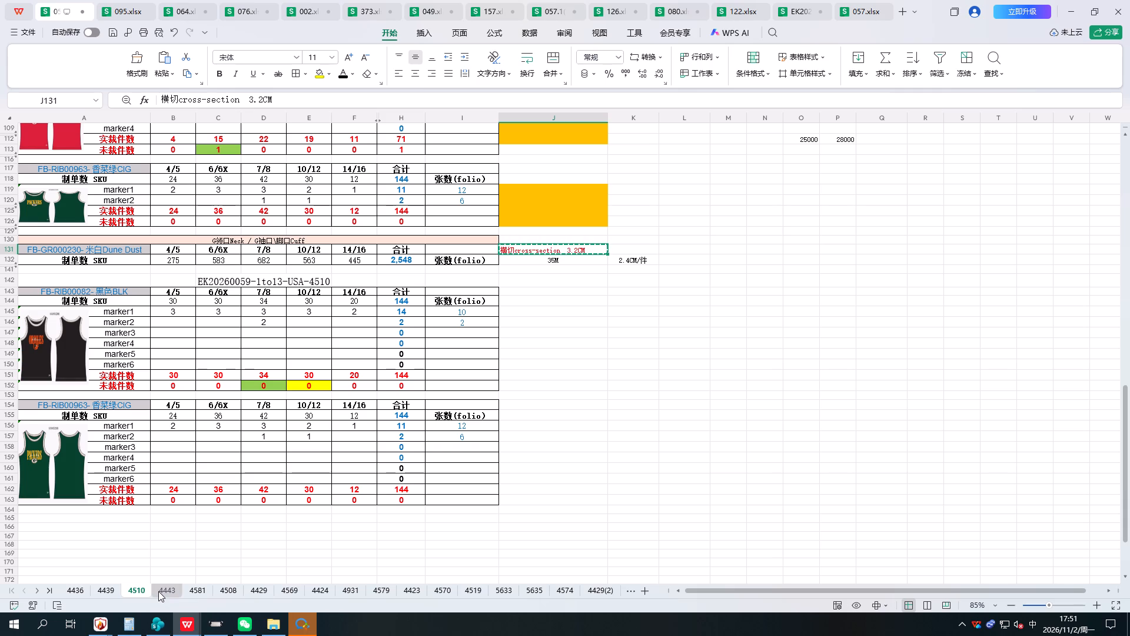
left_click(109, 8)
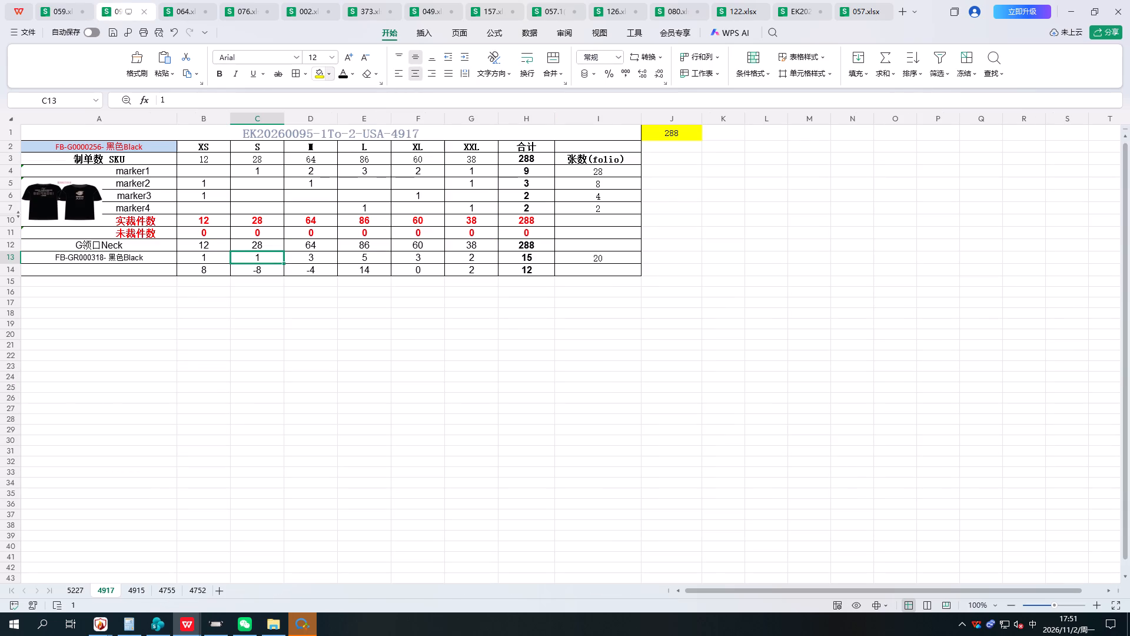
left_click(669, 155)
right_click(669, 155)
left_click(722, 164)
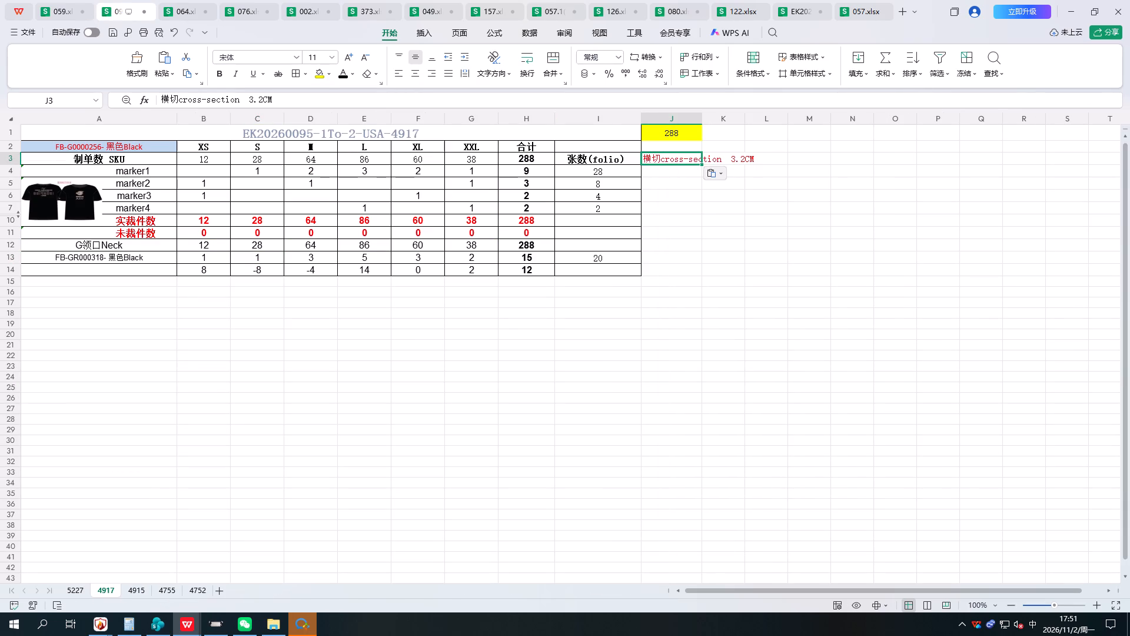
Paste the copied cross-section note into cell J2 of sheets 5227 and 4915.
left_click(77, 592)
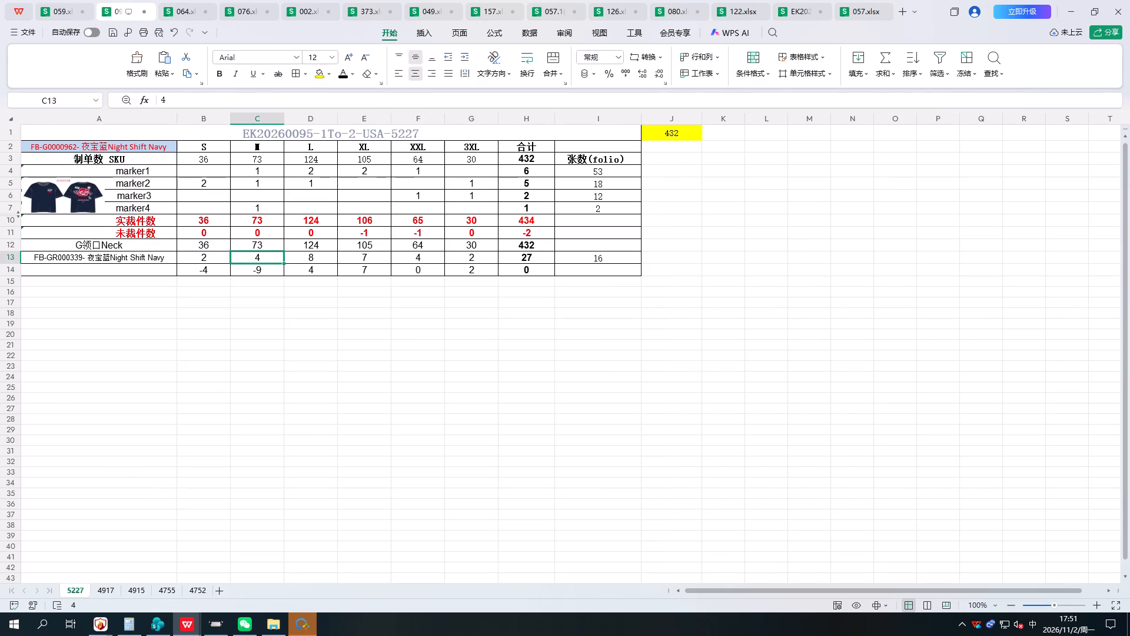
left_click(666, 148)
right_click(666, 148)
left_click(721, 160)
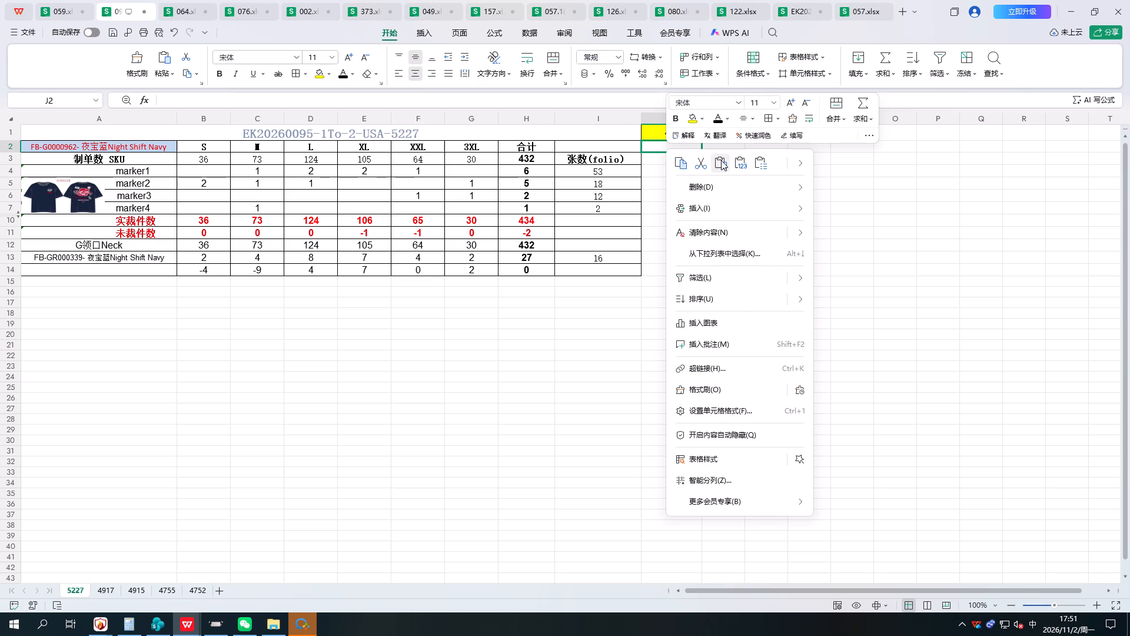
left_click(135, 591)
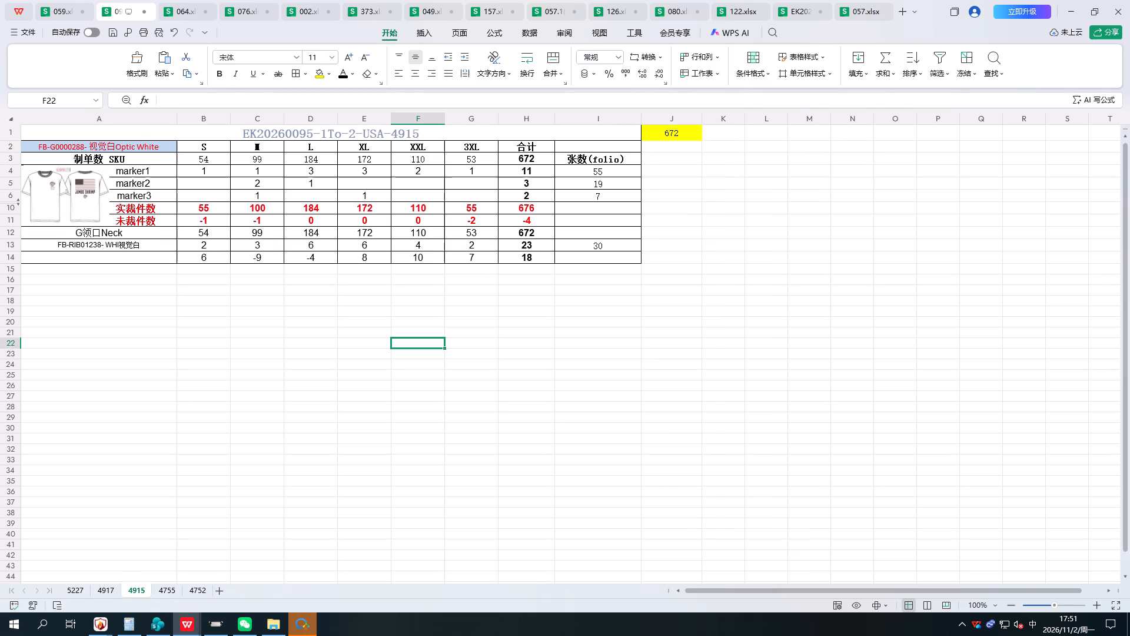
left_click(664, 150)
right_click(664, 150)
left_click(722, 162)
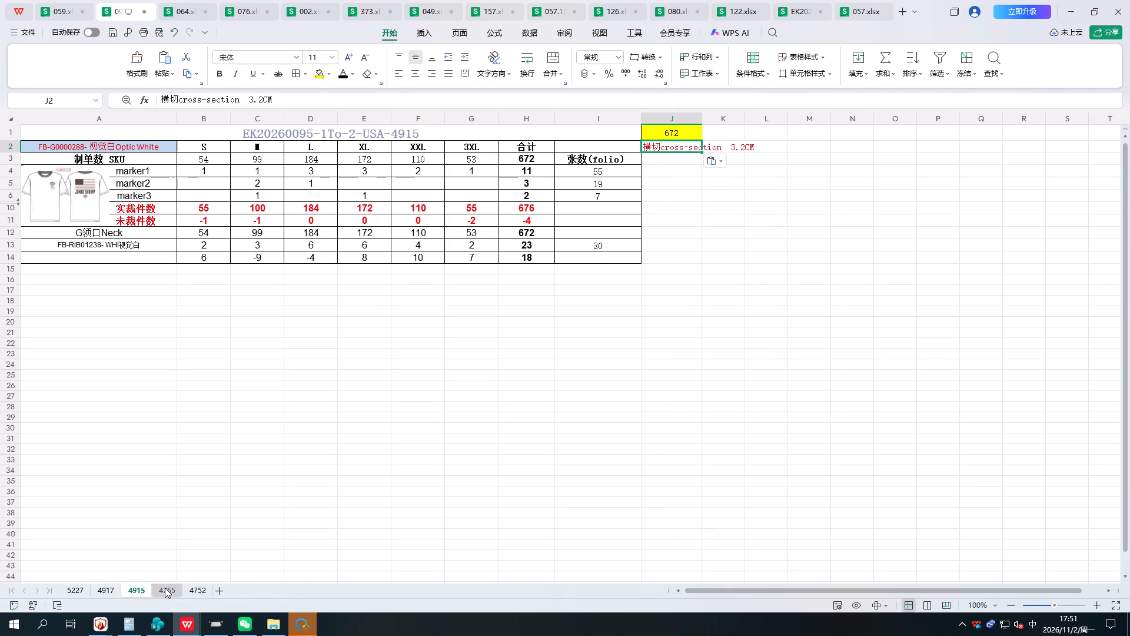
Paste the cross-section note into cell J2 of sheet 4755 and change its value to 2.8CM.
left_click(165, 588)
left_click(662, 149)
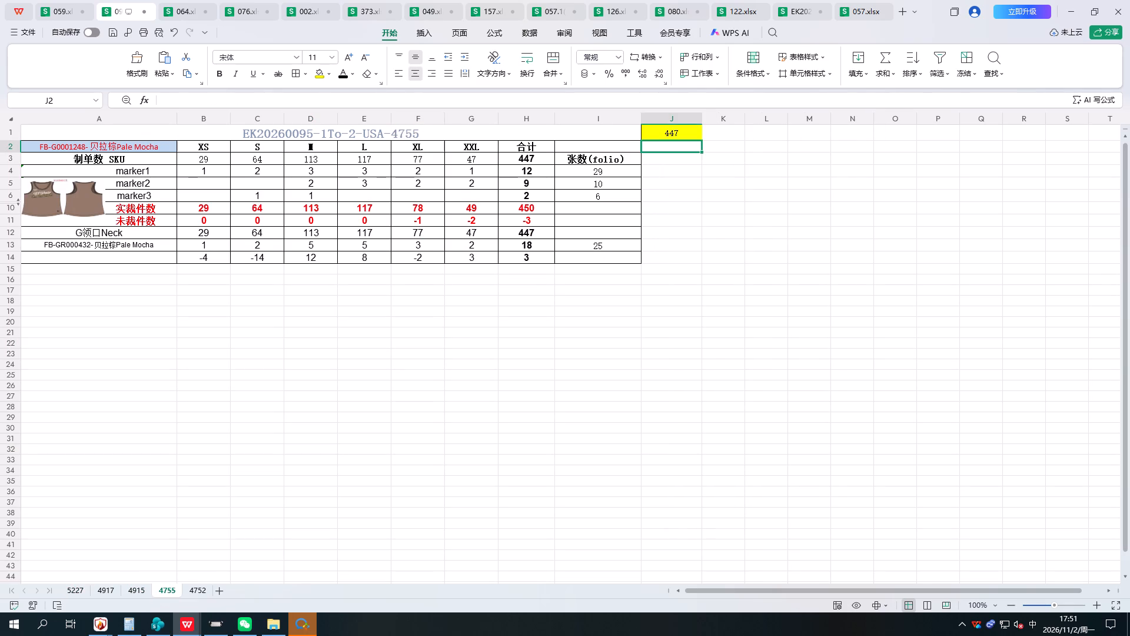
right_click(662, 149)
left_click(719, 164)
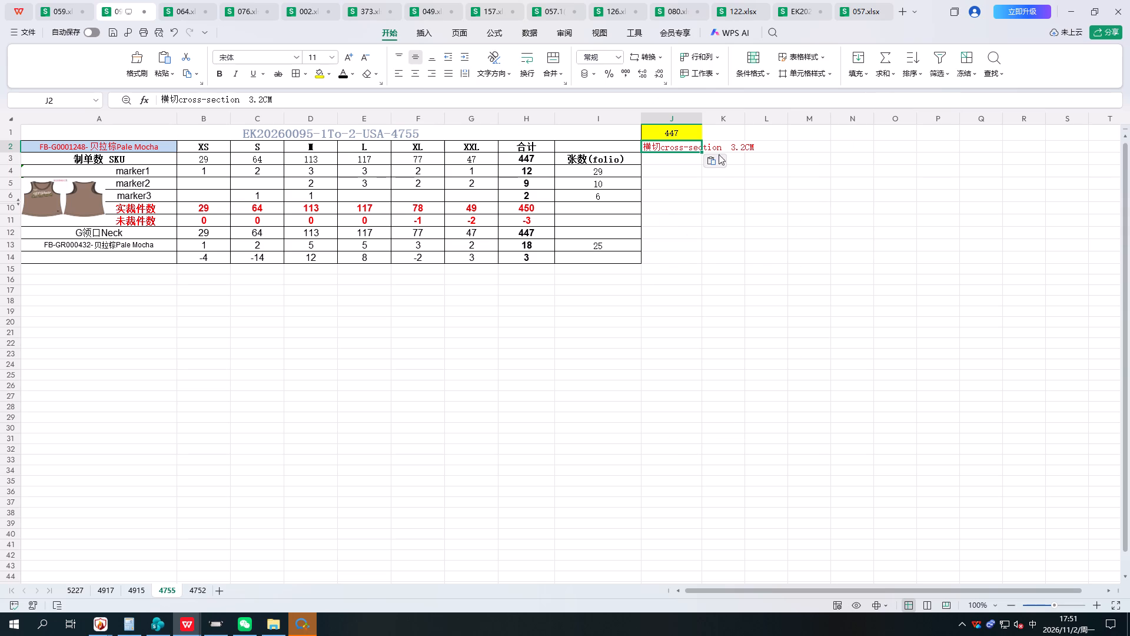
left_click(262, 99)
left_click_drag(262, 99, 249, 99)
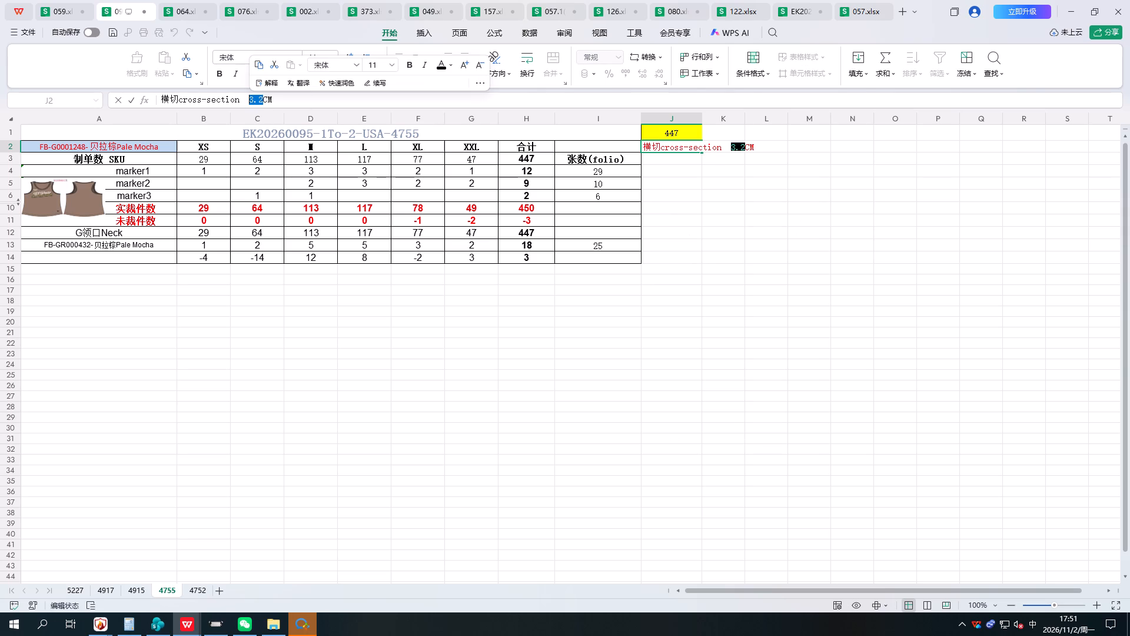
type("2.8")
left_click(671, 447)
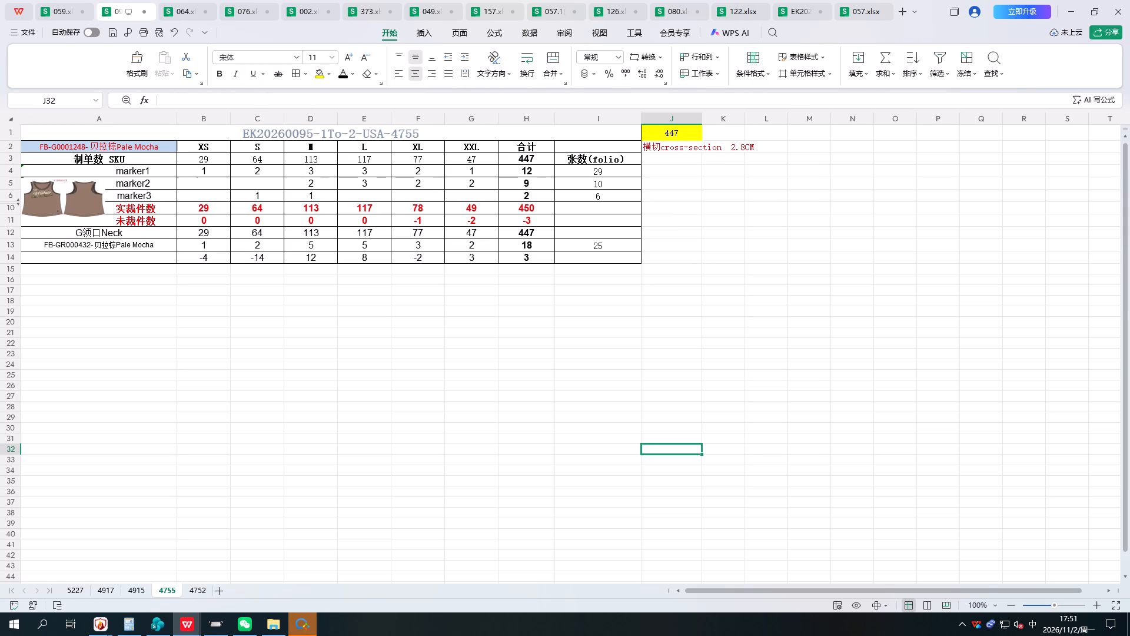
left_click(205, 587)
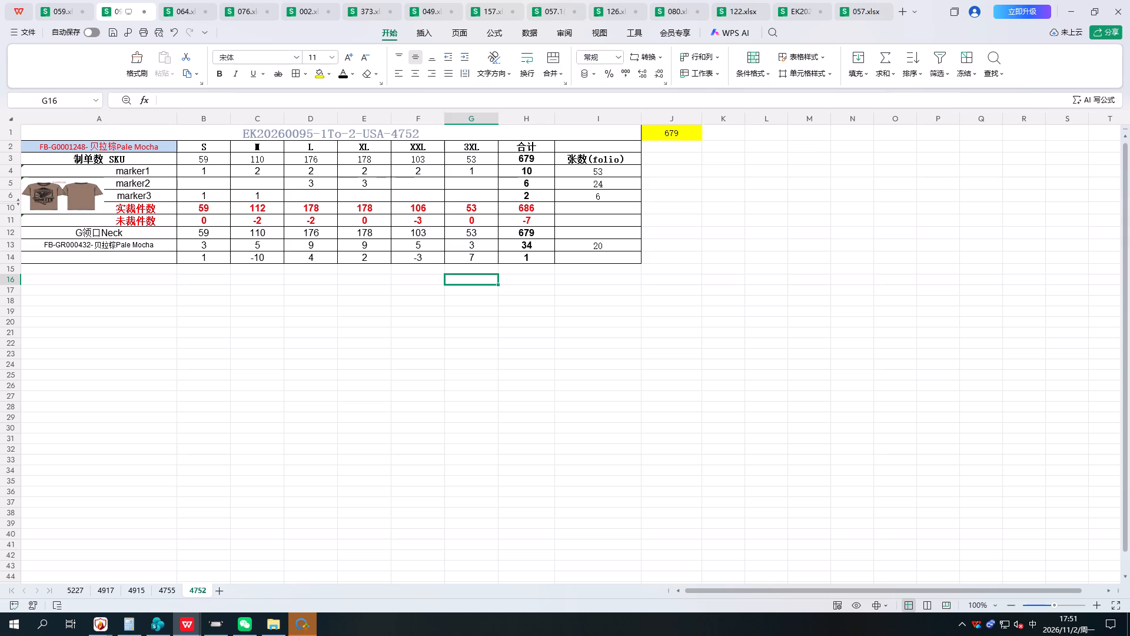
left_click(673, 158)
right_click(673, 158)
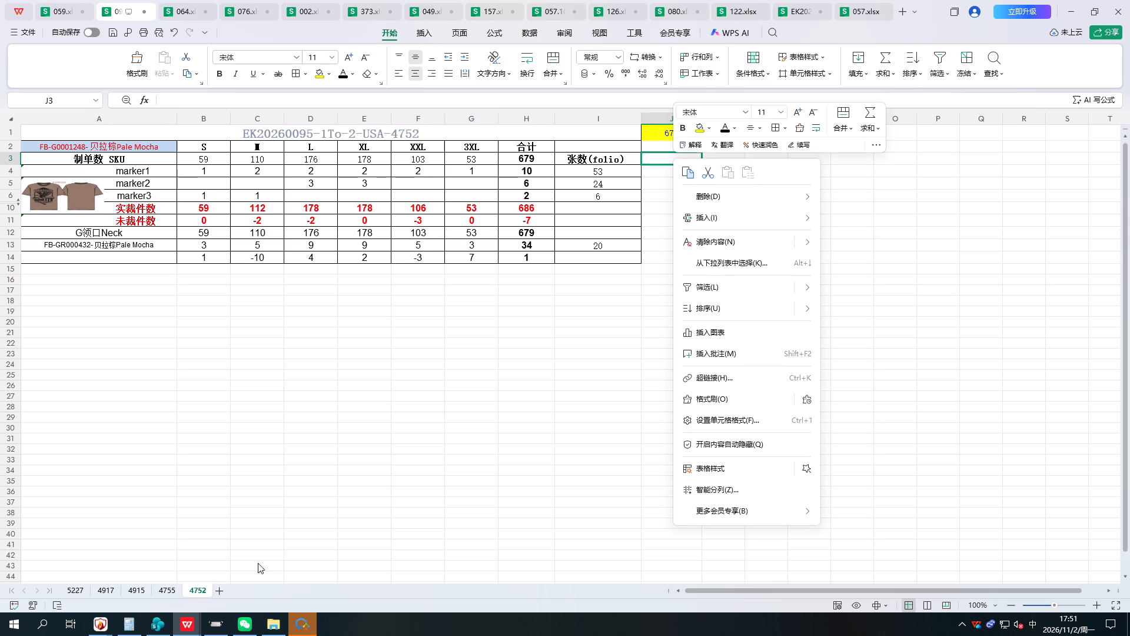
Change the cross-section note in cell J2 of sheet 4915 to 2.3CM.
left_click(141, 588)
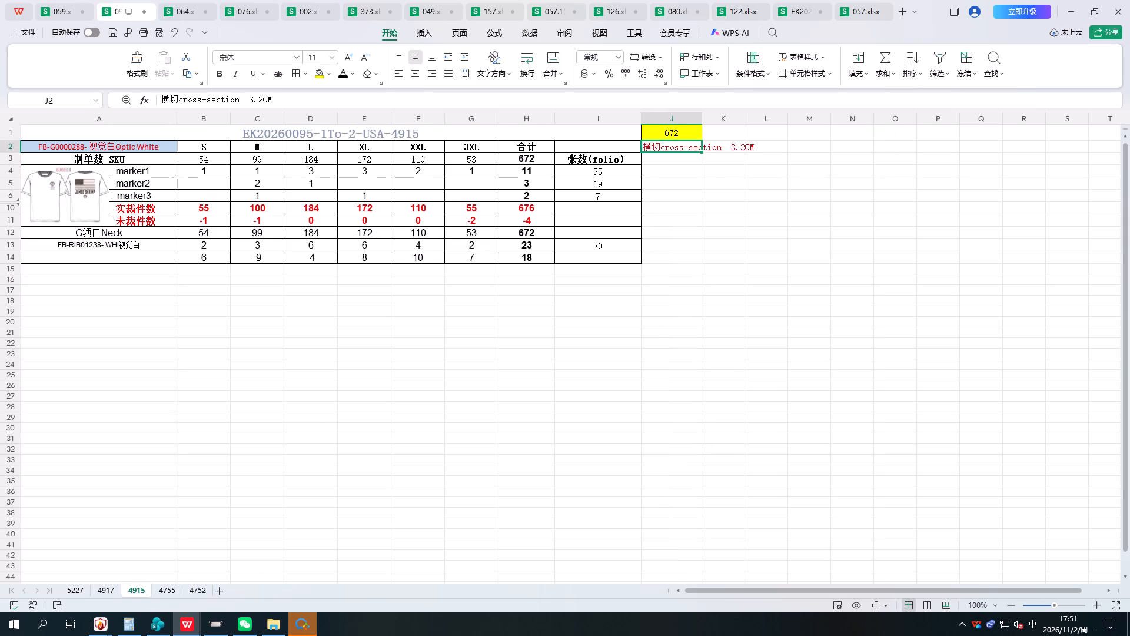
double_click(746, 148)
left_click_drag(746, 148, 727, 147)
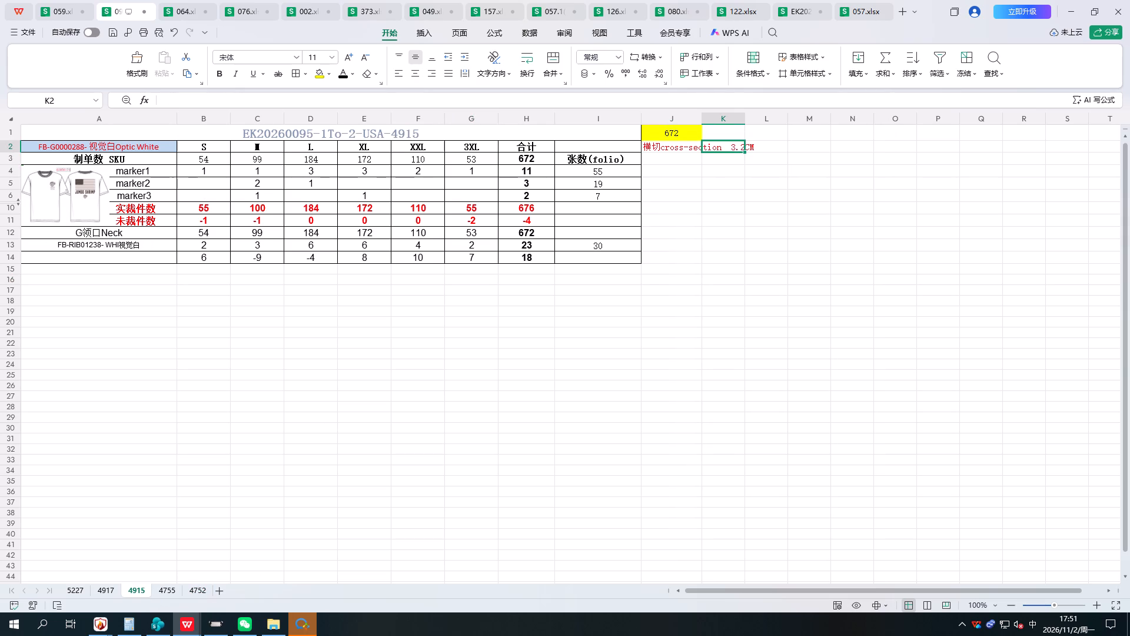
left_click(659, 150)
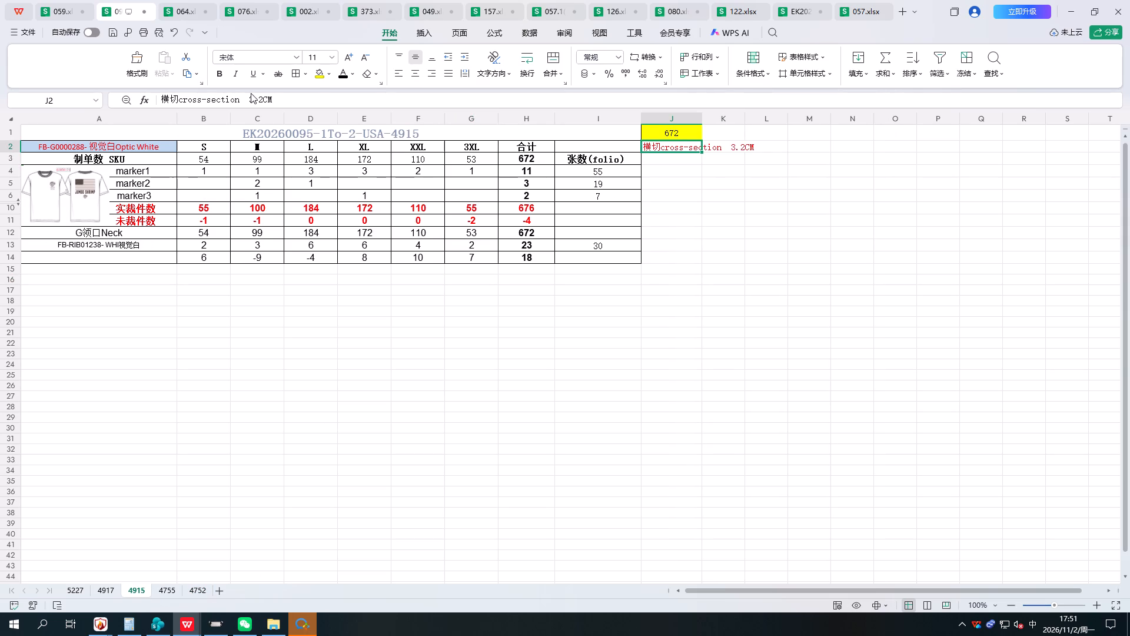
left_click_drag(251, 99, 262, 102)
type("2.3")
left_click(306, 478)
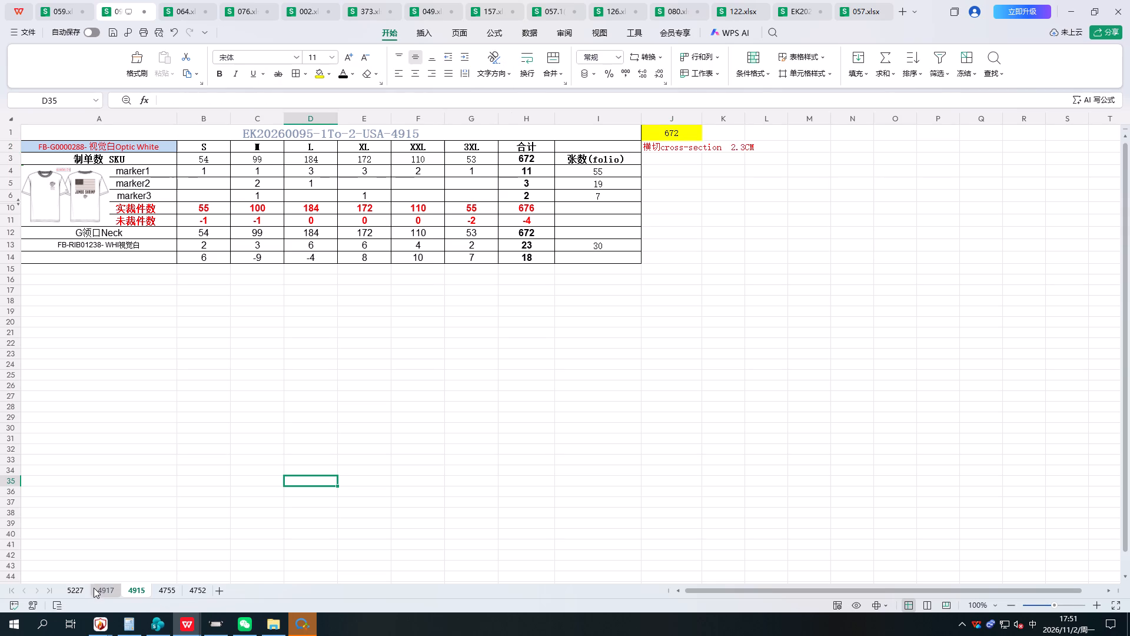
Change the cross-section note in cell J3 of sheet 4917 to 2.3CM.
left_click(104, 589)
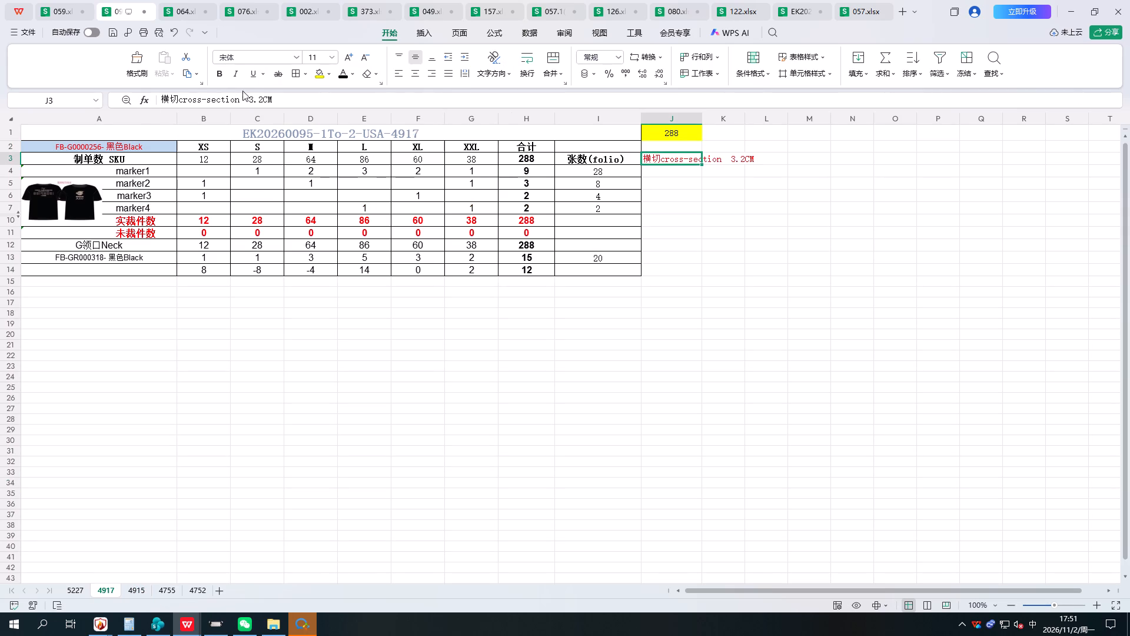
left_click_drag(247, 97, 262, 99)
type("2.3")
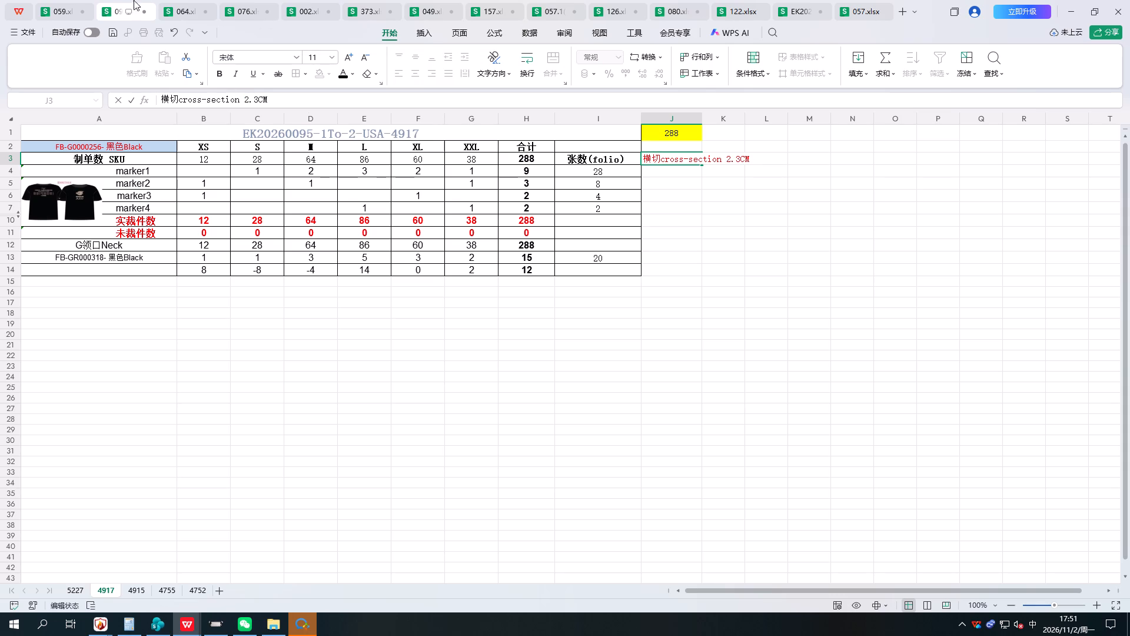
Change the cross-section note in cell J2 of sheet 5227 to 2.3CM.
left_click(70, 592)
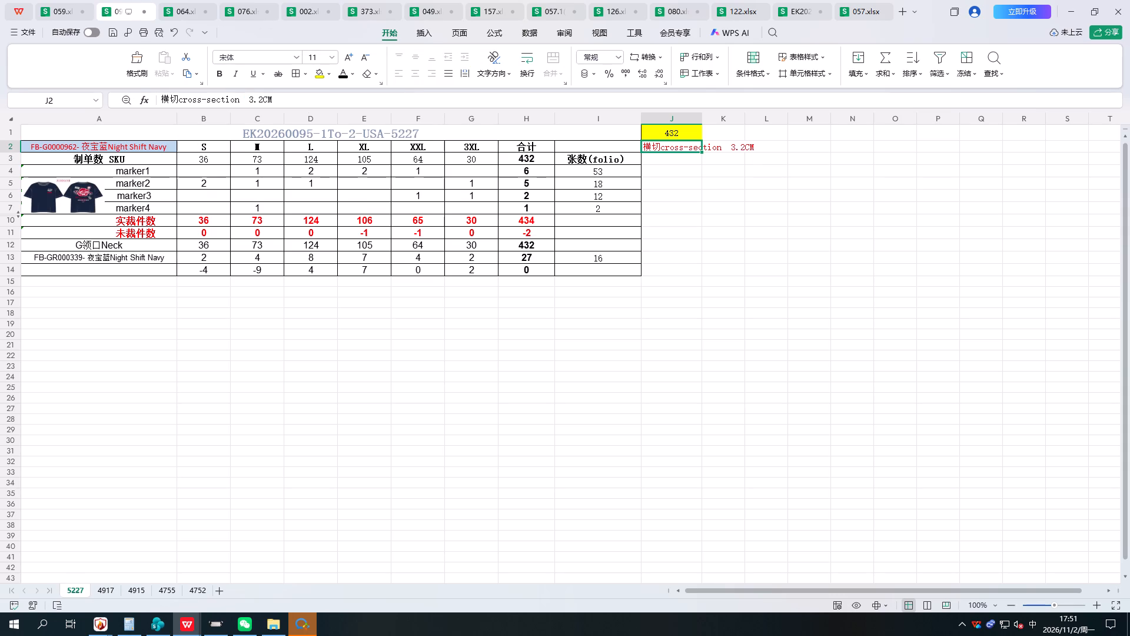
left_click_drag(252, 99, 263, 101)
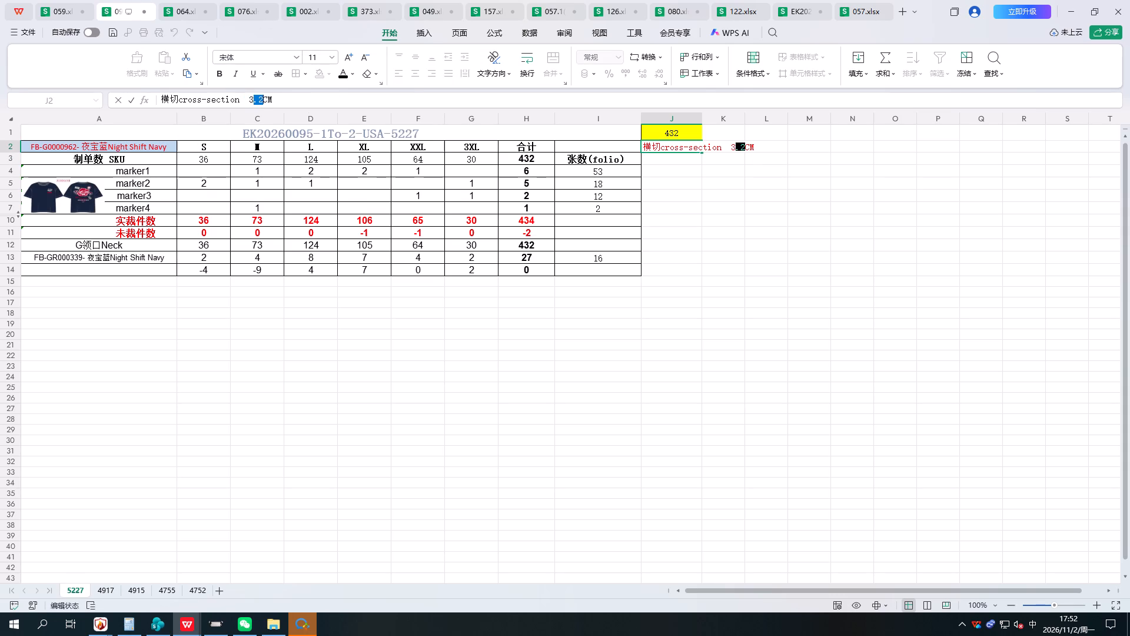
left_click_drag(248, 95, 264, 100)
type("2.")
key("3")
left_click(468, 488)
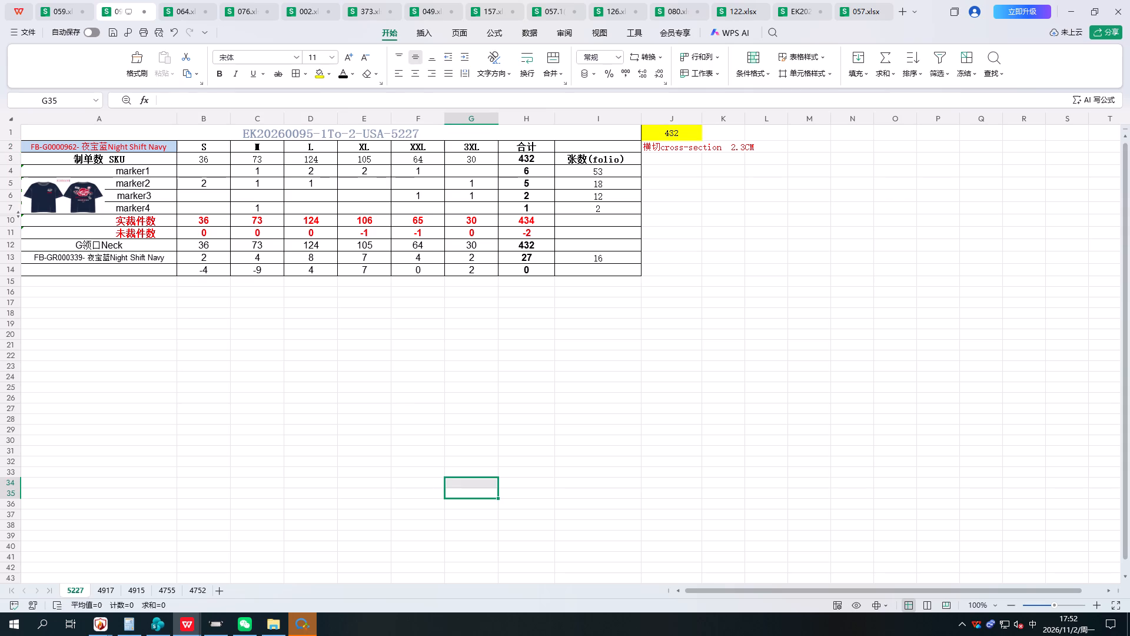
Copy the full cross-section note text from sheet 5227 into cell J3 of sheet 4752.
left_click(654, 148)
left_click_drag(278, 101, 152, 101)
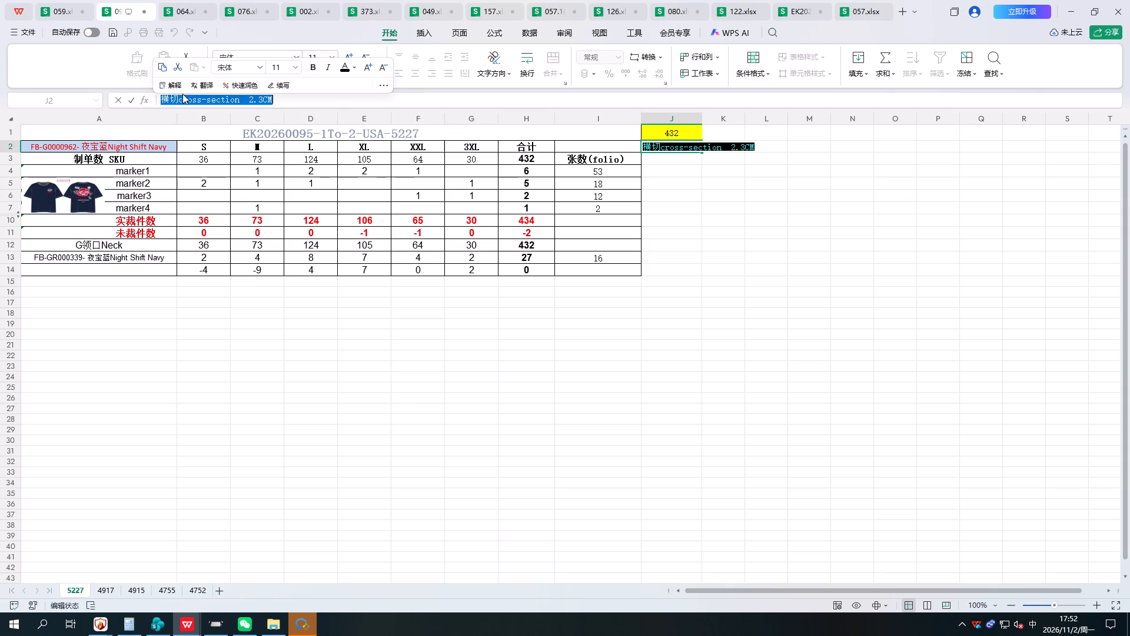
left_click(165, 65)
left_click(198, 588)
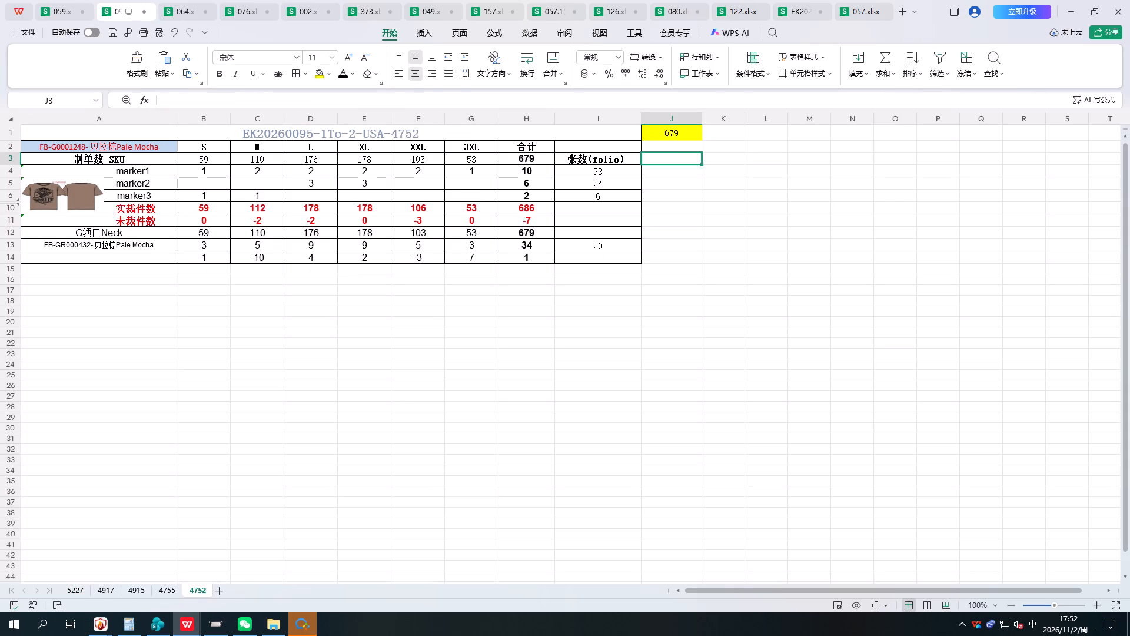
right_click(669, 158)
left_click(724, 177)
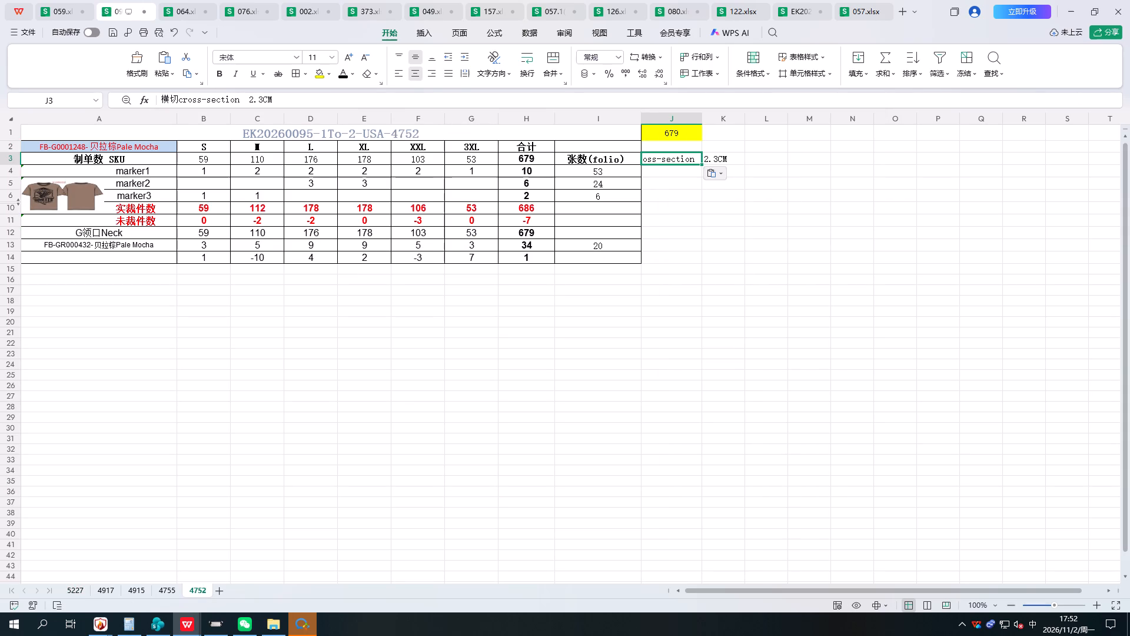
In the 122 workbook, paste the cross-section note into cell J3 of sheet 4751 and change its value to 2.8CM.
left_click(750, 10)
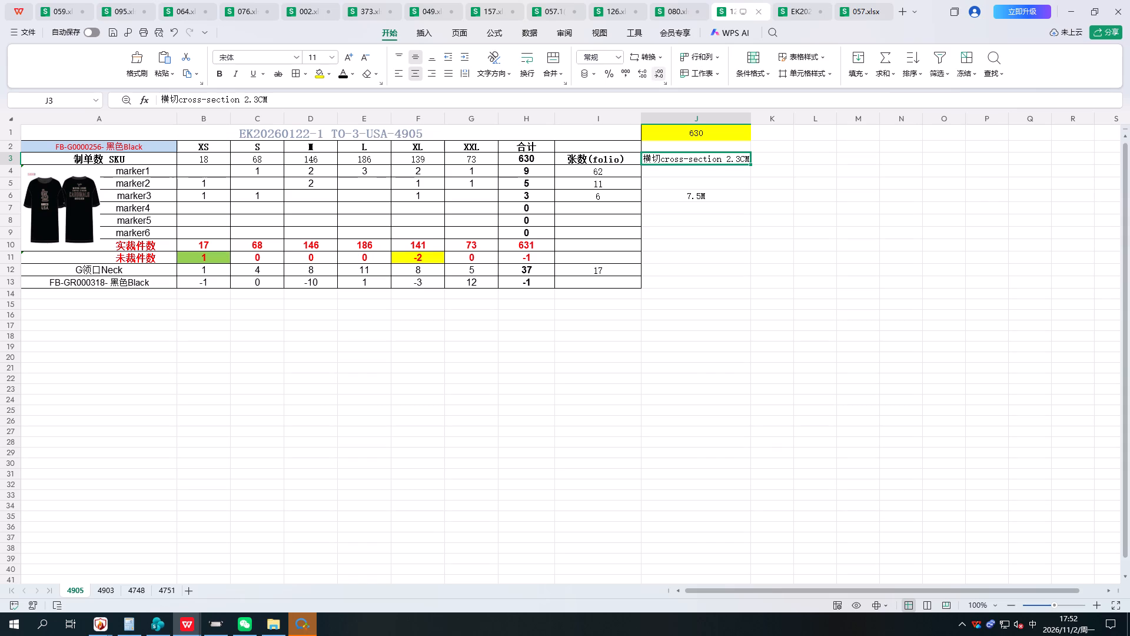
left_click(104, 594)
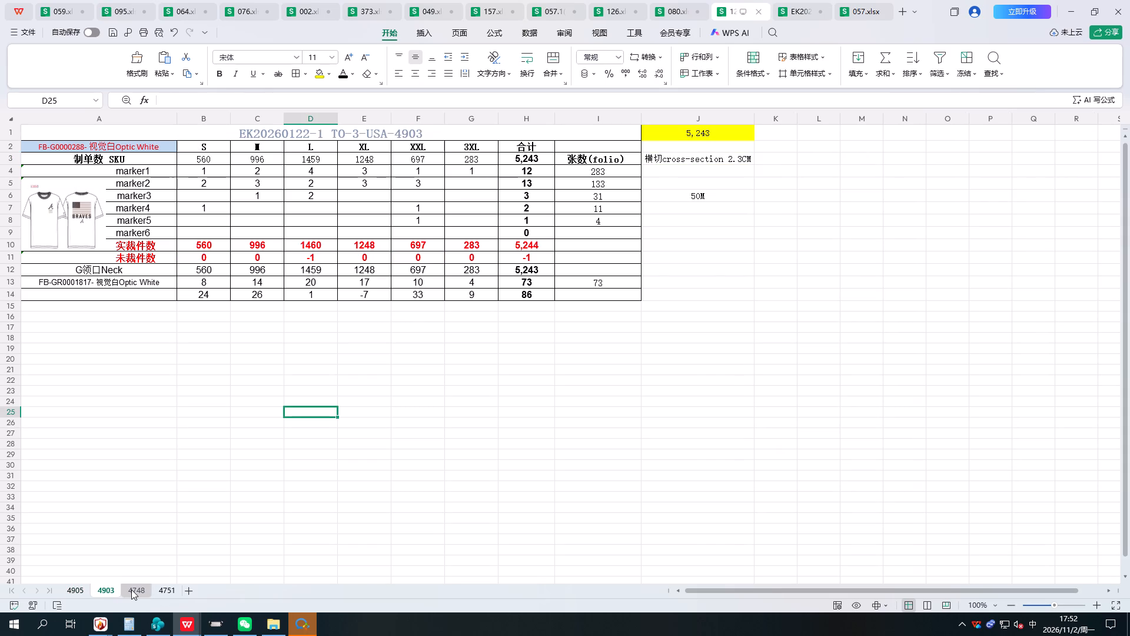
left_click(131, 589)
left_click(154, 589)
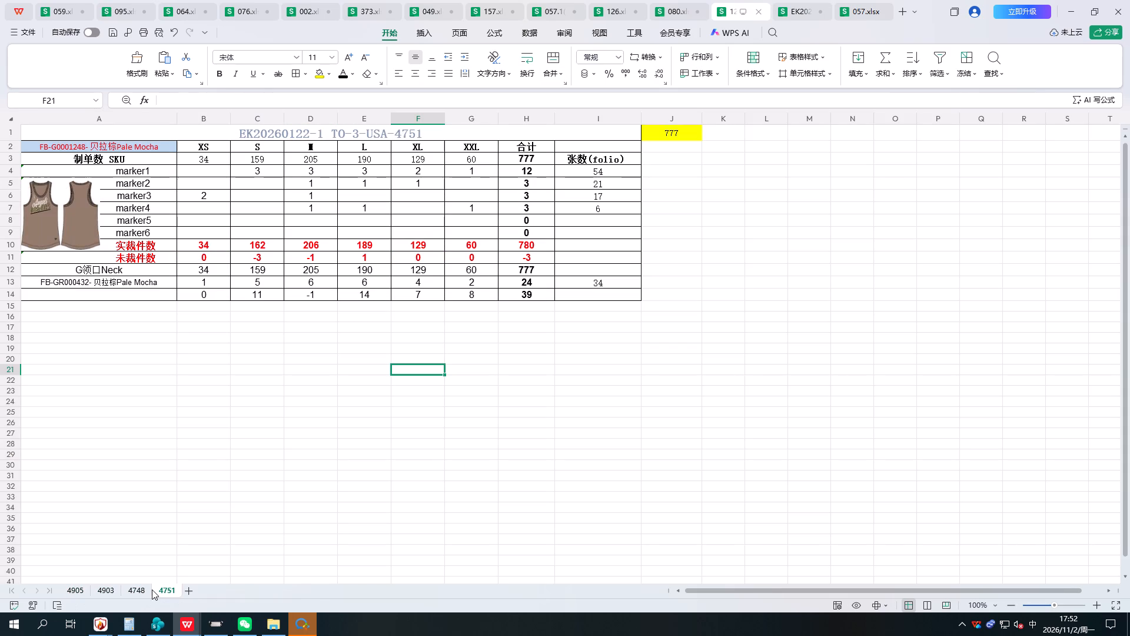
right_click(657, 158)
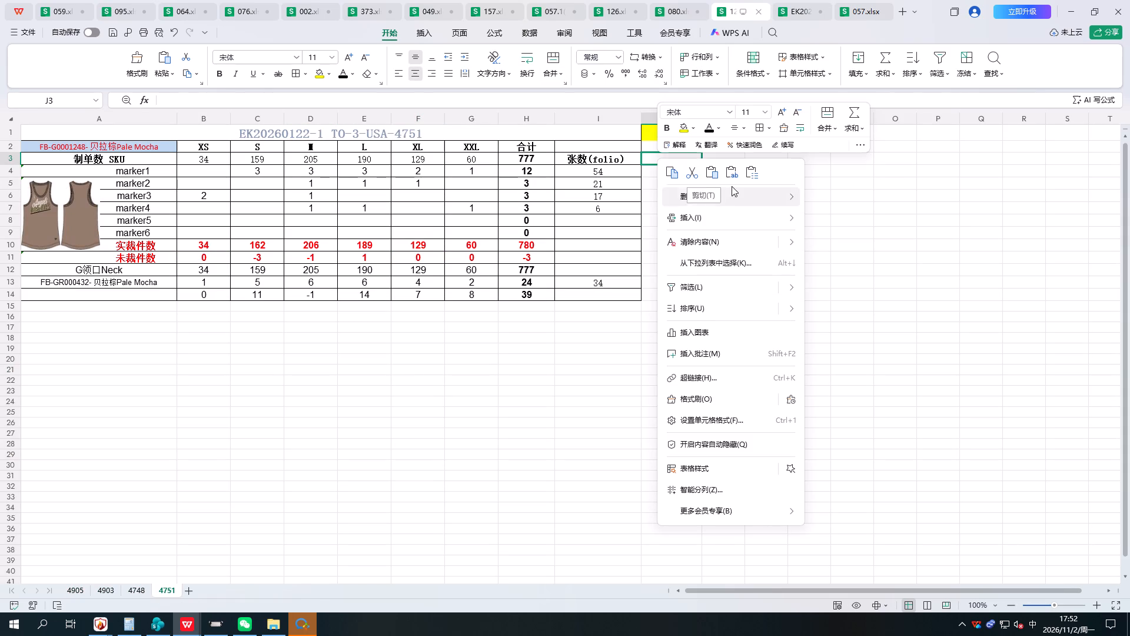
left_click(713, 171)
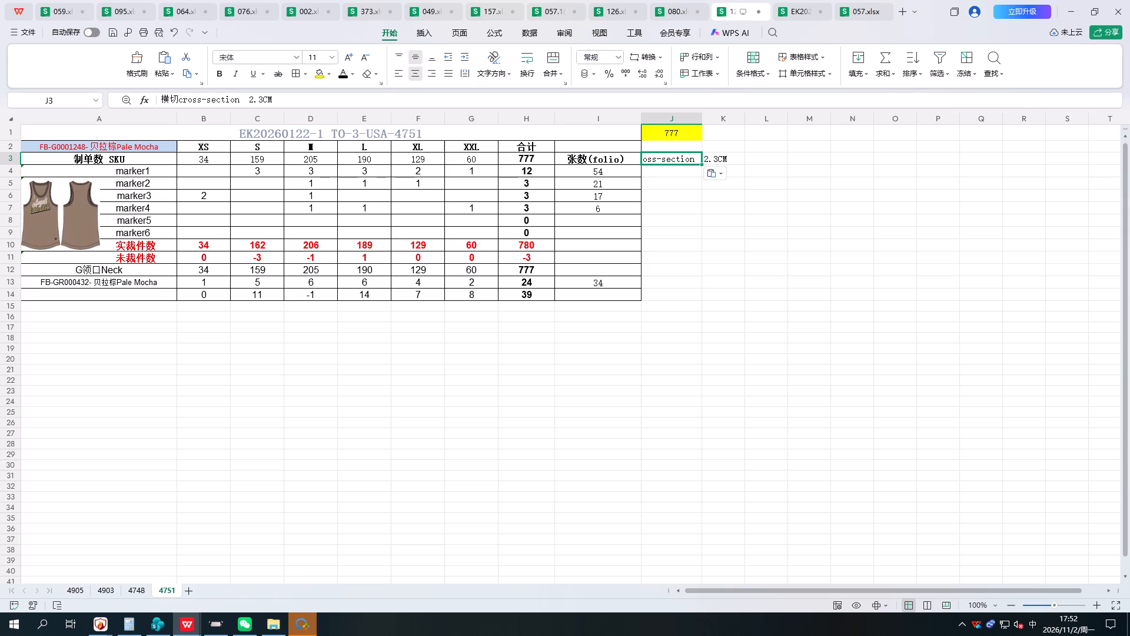
left_click(261, 97)
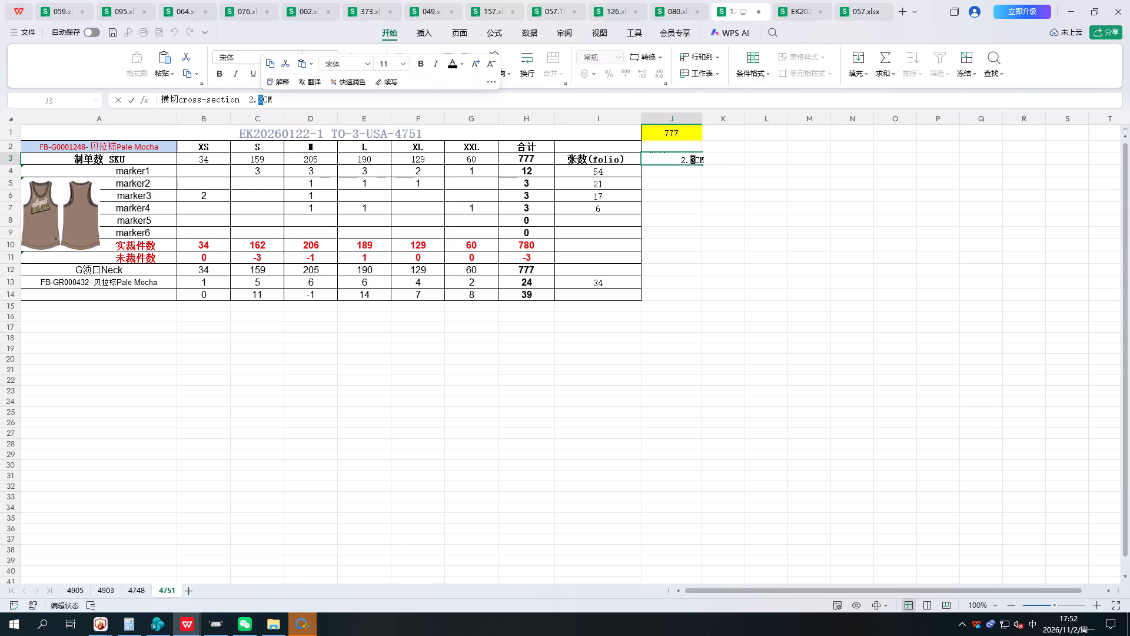
key("8")
left_click(721, 460)
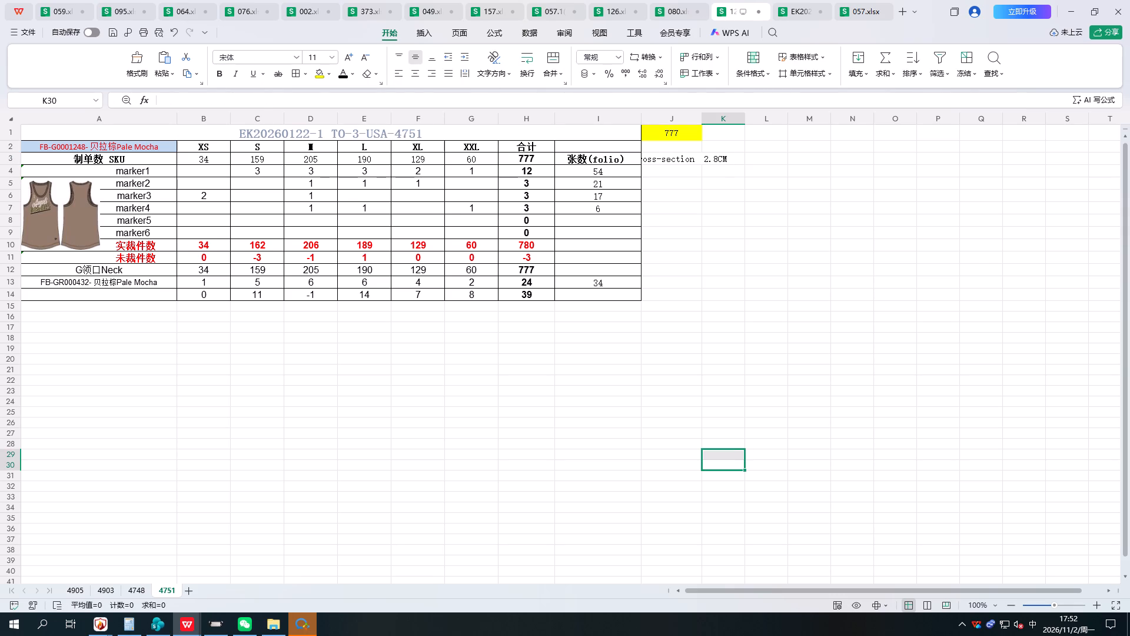
Widen column J on sheet 4751 to fit the whole cross-section note.
left_click_drag(701, 120, 762, 127)
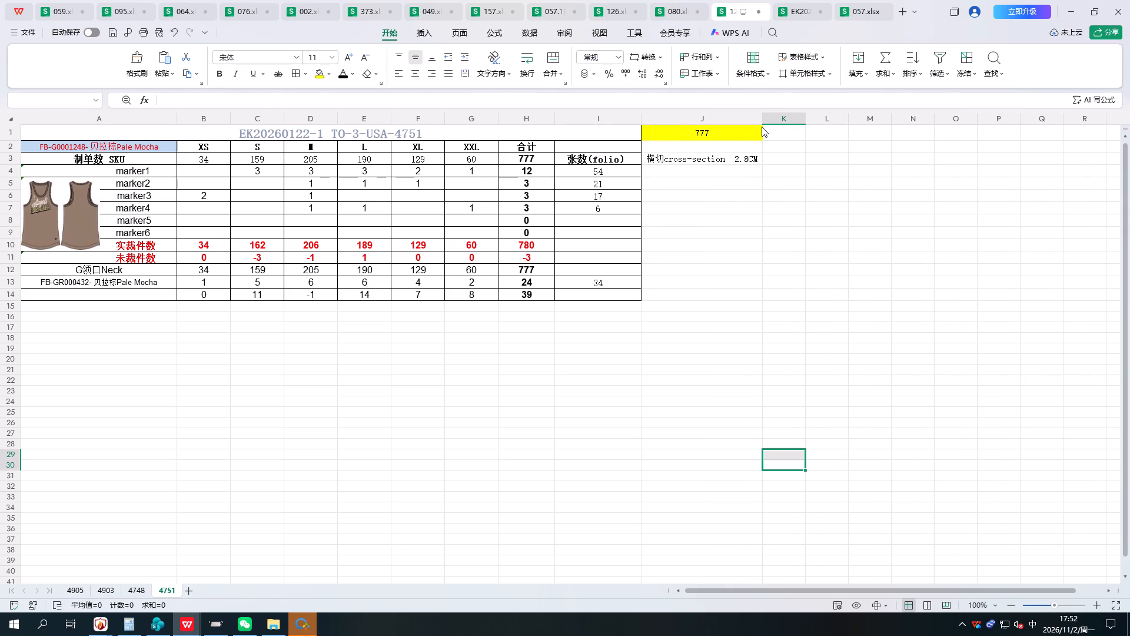
left_click(709, 189)
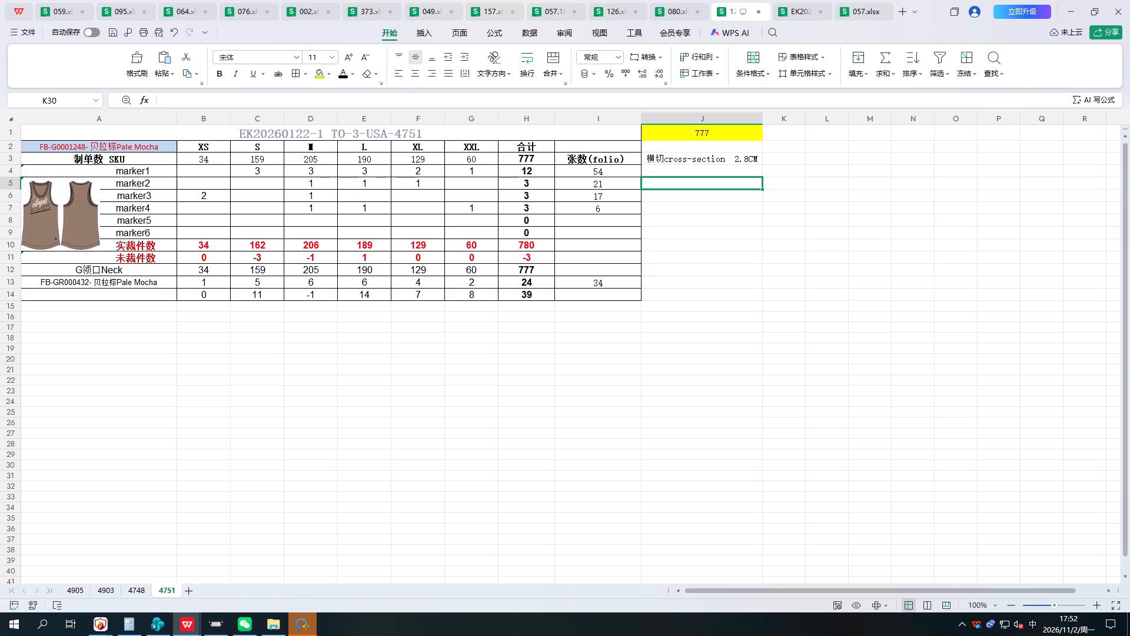
Enter 5M in cell J5 of sheet 4751, below the cross-section note, and check sheets 4748, 4903 and 4905.
key("5")
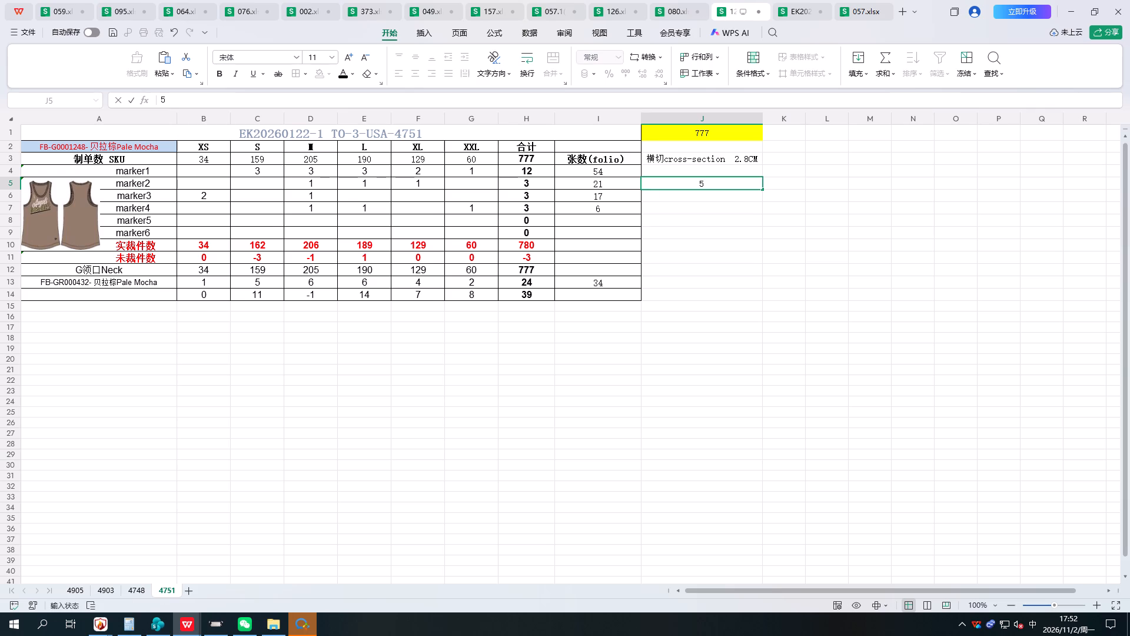
key("m")
left_click(625, 429)
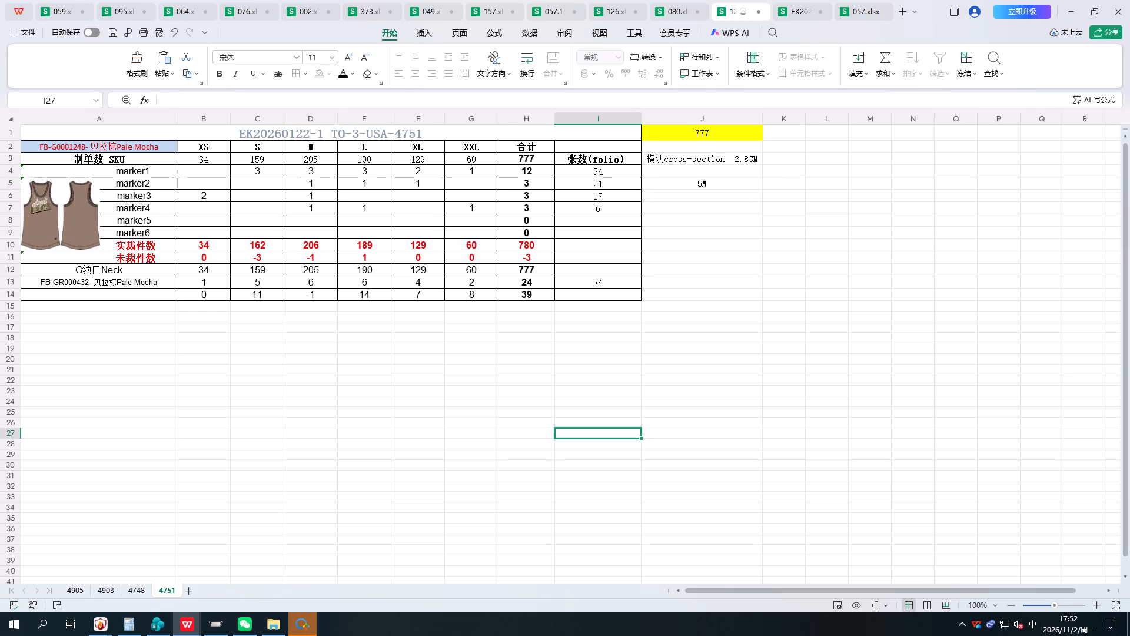
left_click(132, 583)
left_click(134, 590)
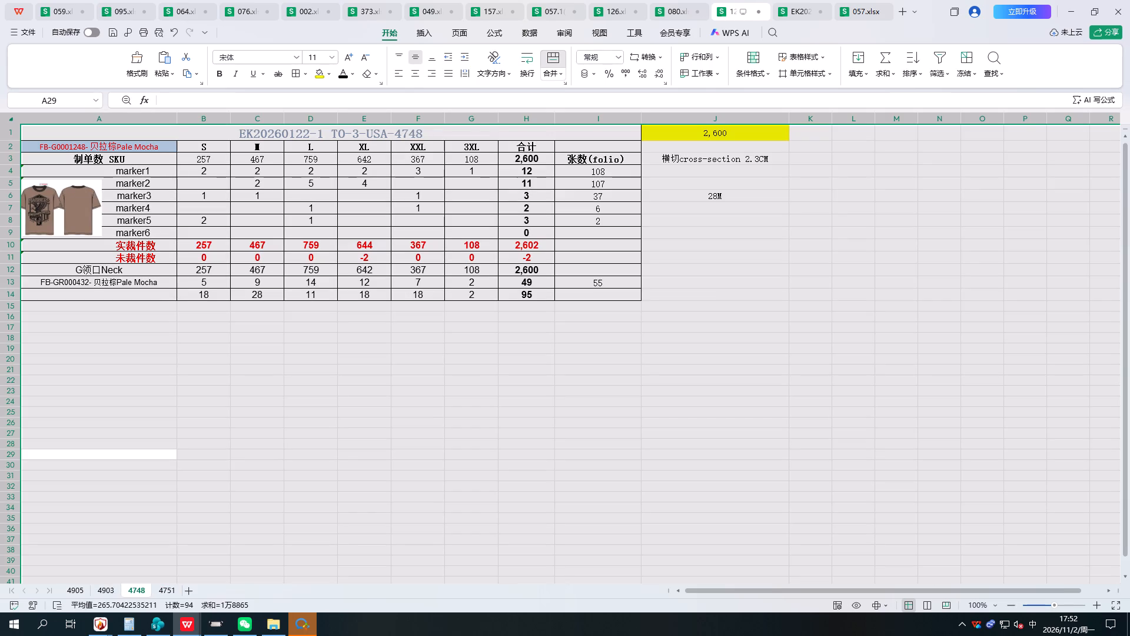
left_click(98, 586)
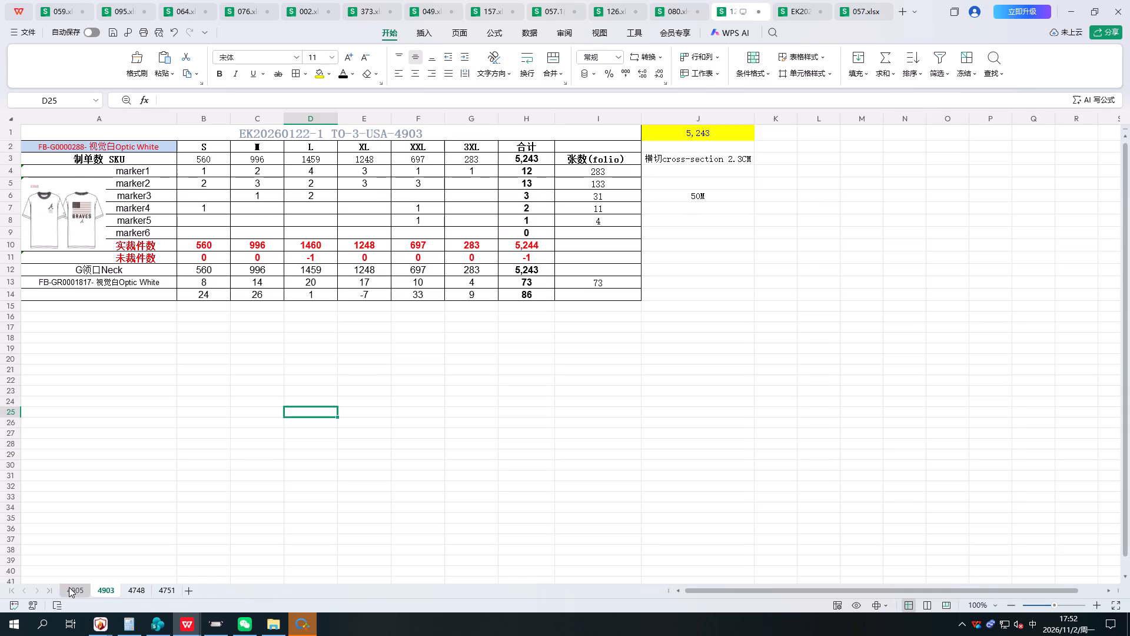
left_click(69, 587)
Switch to the 095 workbook and enter 7.2M in cell J4 of sheet 4752, below the cross-section note.
left_click(125, 16)
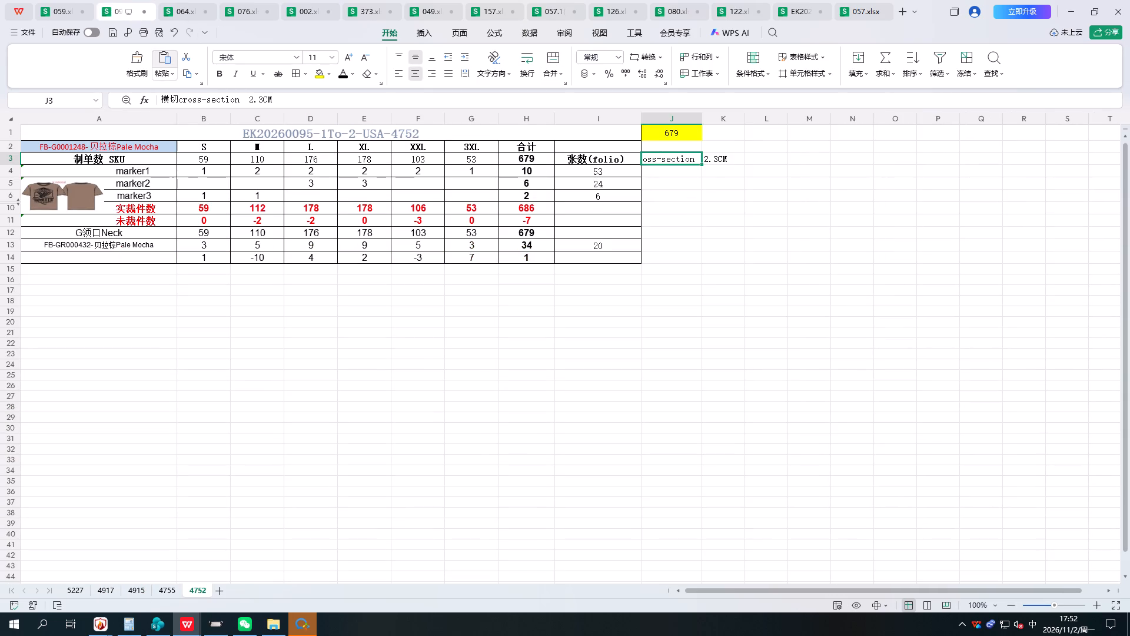
left_click(672, 174)
key("7")
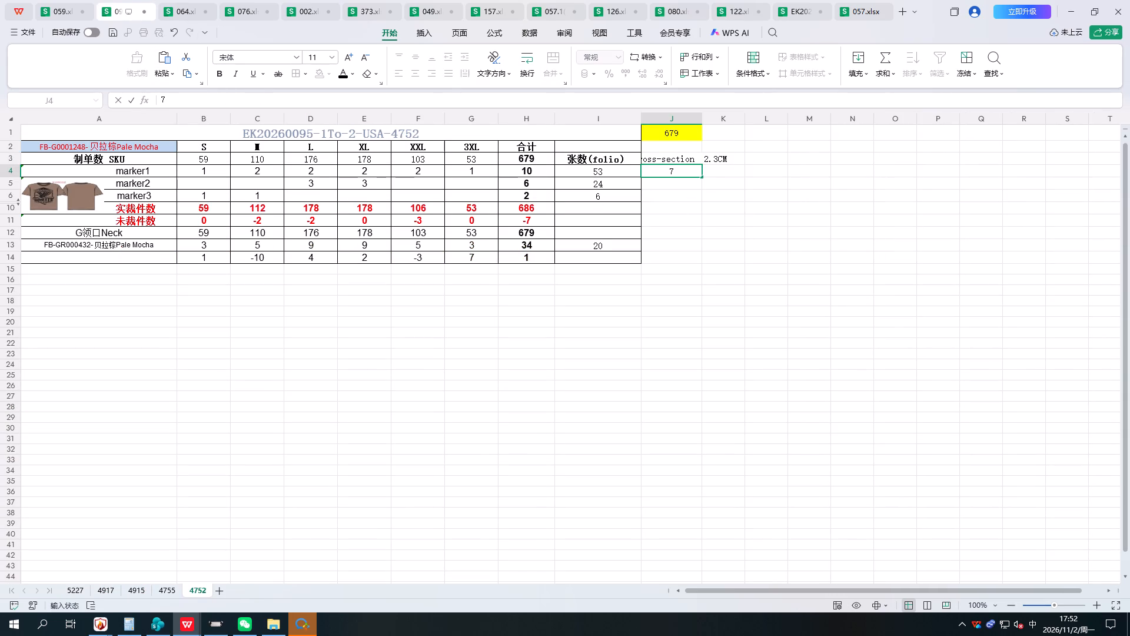
type(".2")
key("m")
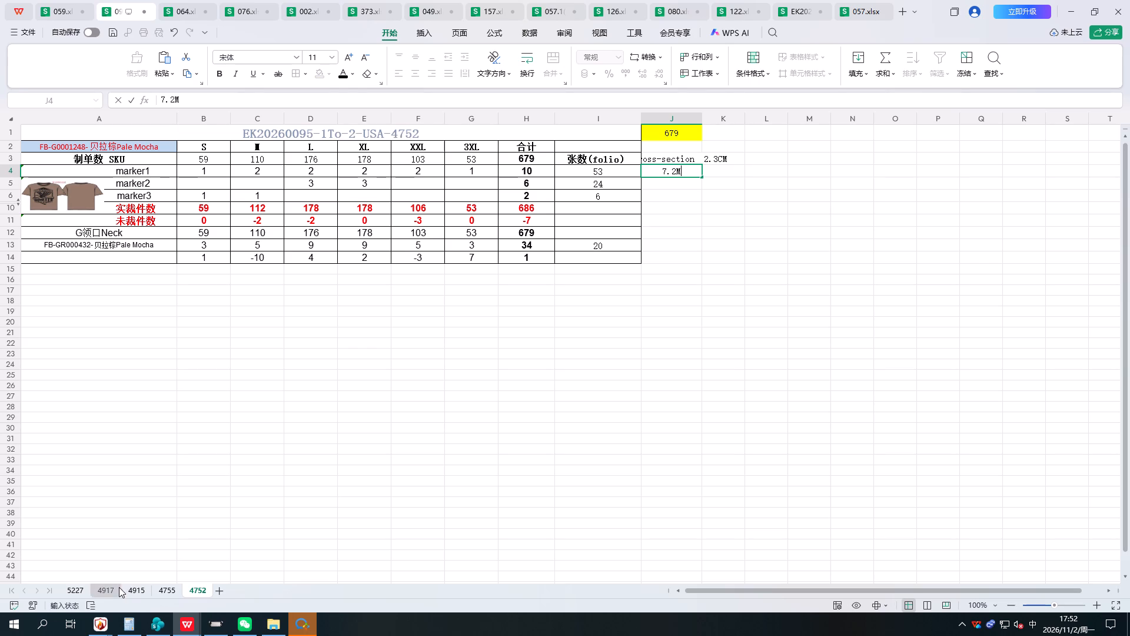
Enter 3M in cell J5 of sheet 4917, below the cross-section note.
left_click(107, 588)
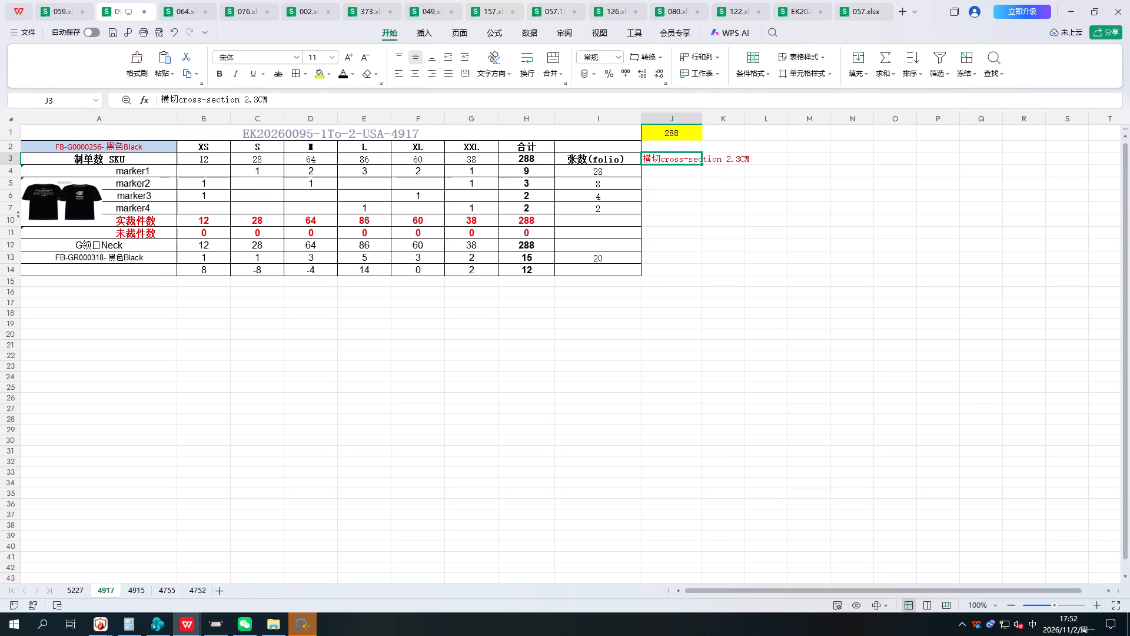
left_click(681, 185)
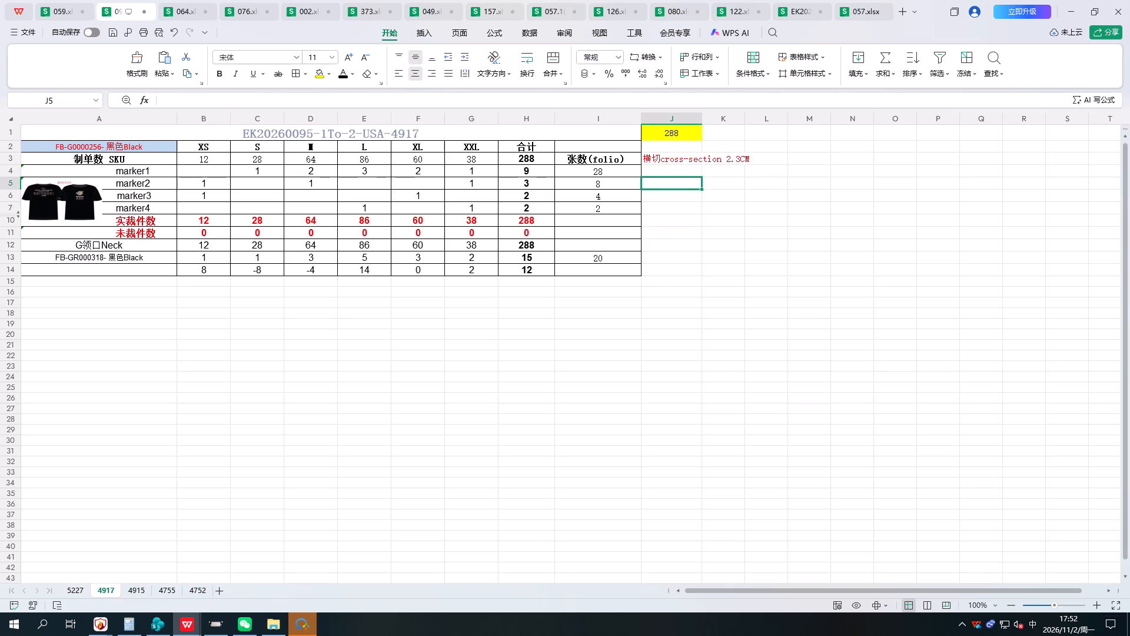
key("3")
key("m")
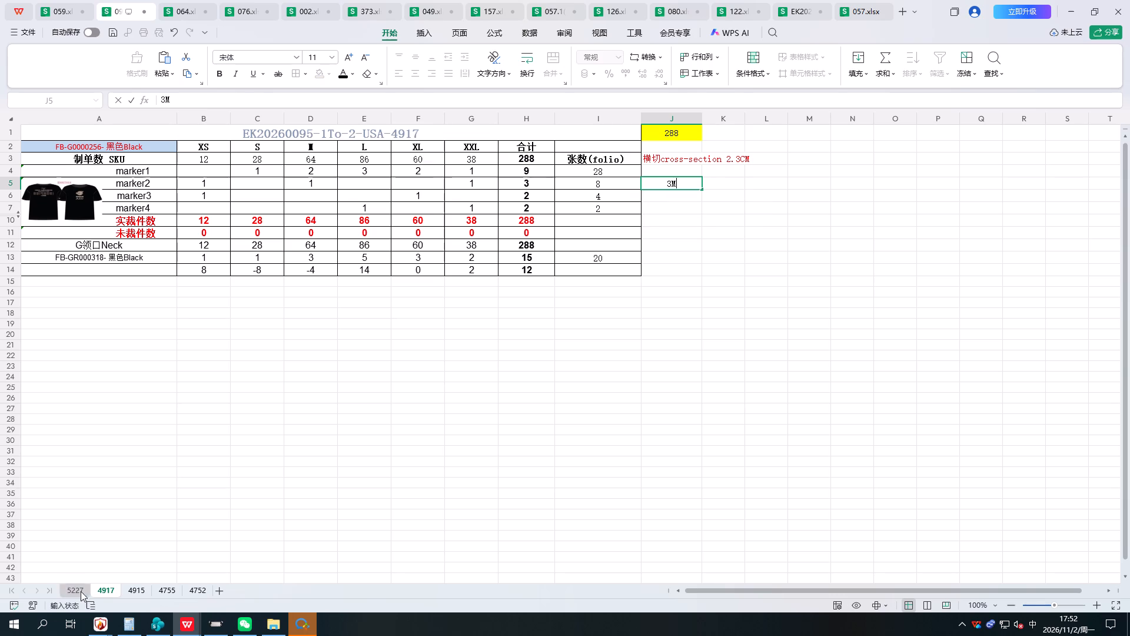
Enter 5M in cell J5 of sheet 5227, below the cross-section note.
left_click(73, 594)
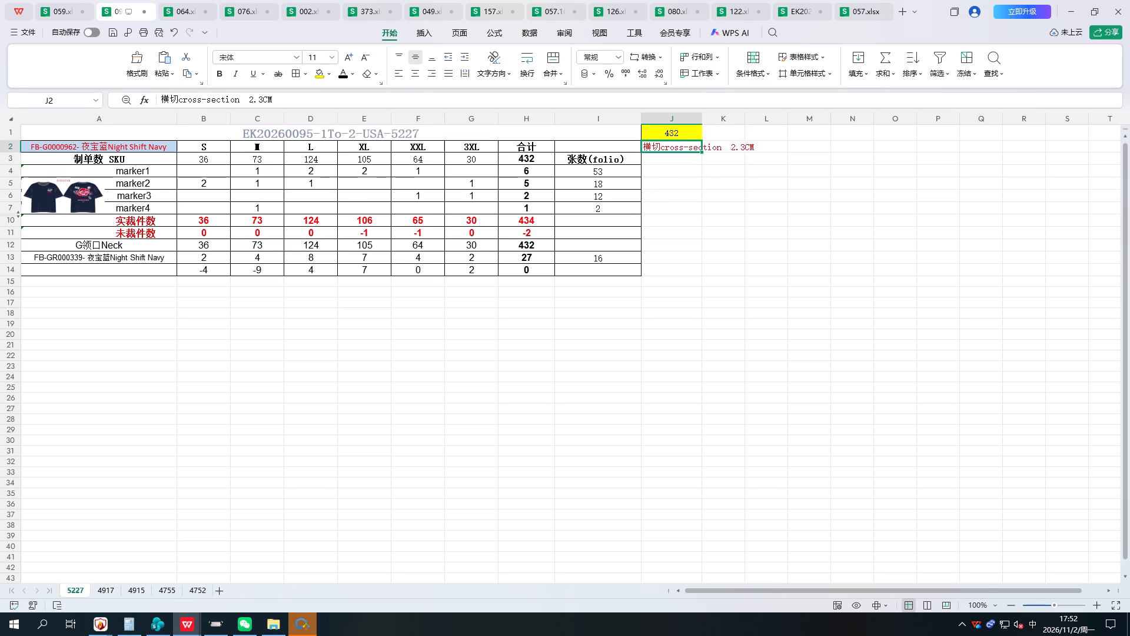
left_click(687, 180)
key("5")
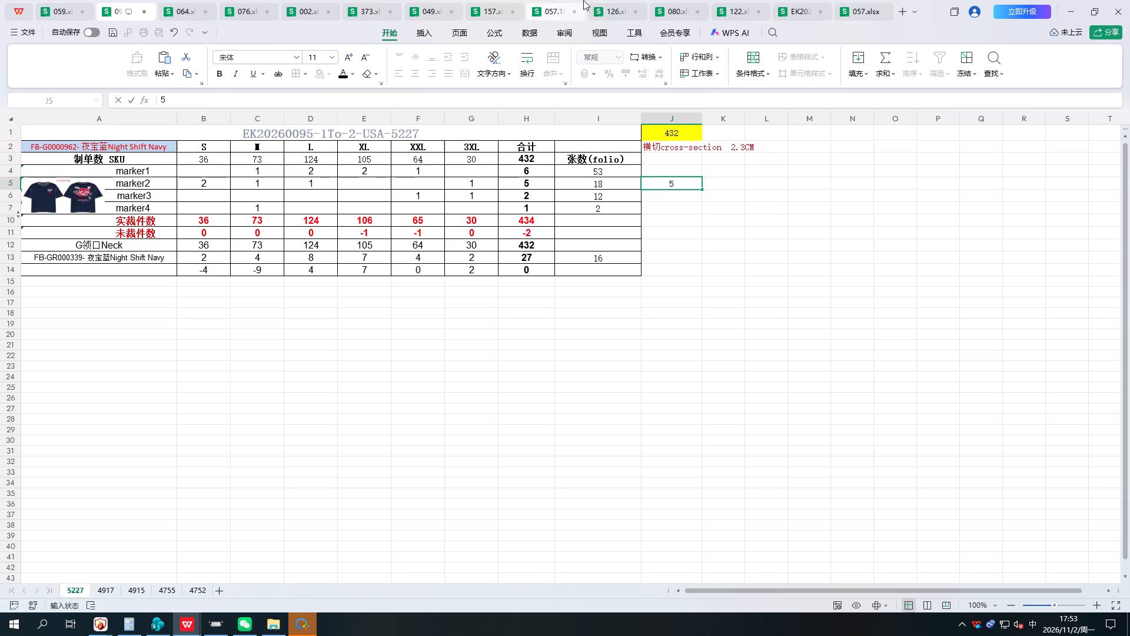
key("m")
Enter 8M in cell J4 of sheet 4915, below the cross-section note.
left_click(144, 590)
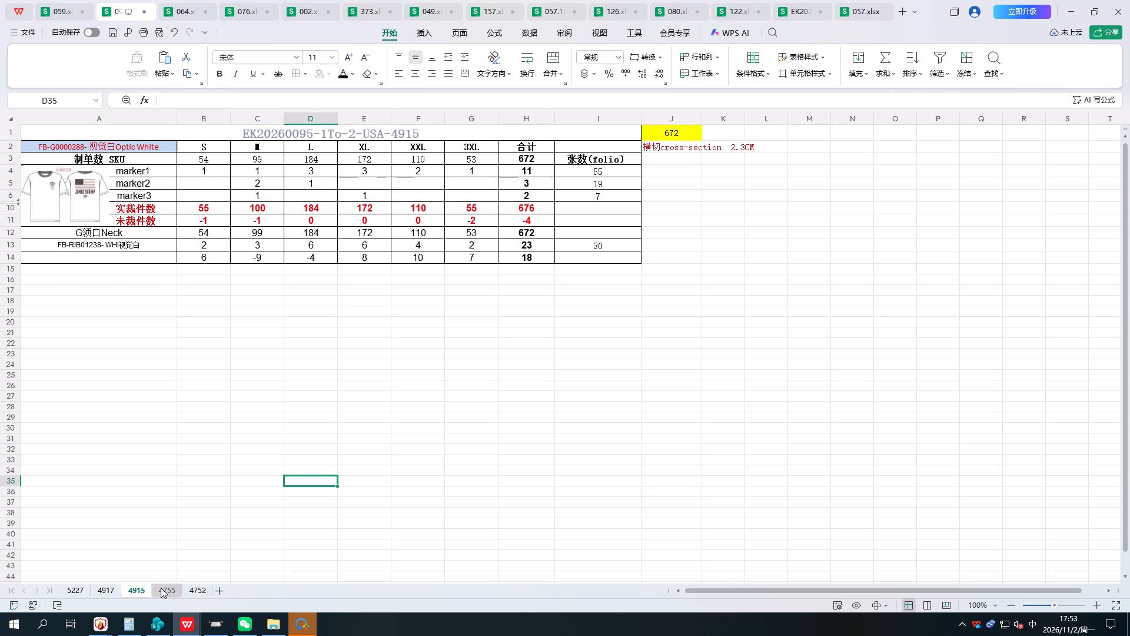
left_click(666, 170)
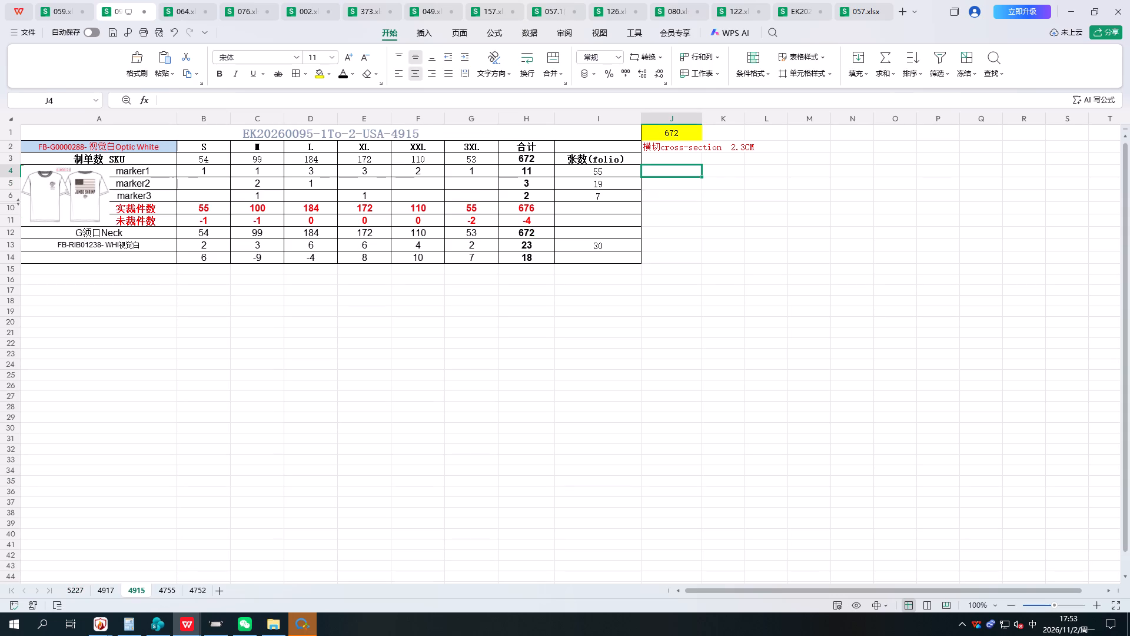
type("8M")
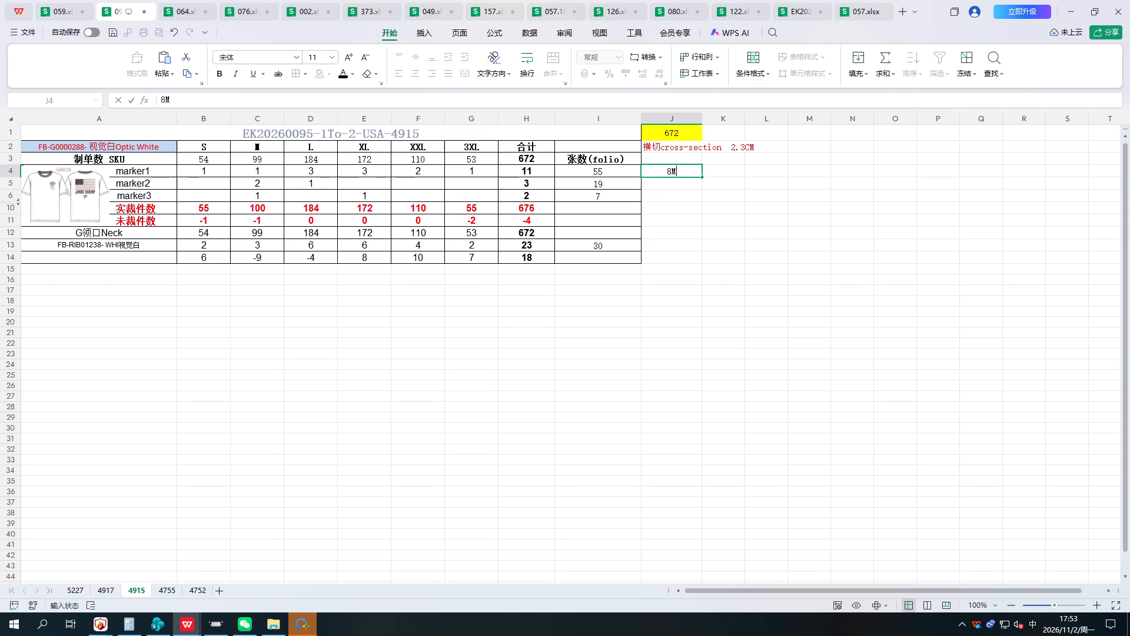
left_click(631, 362)
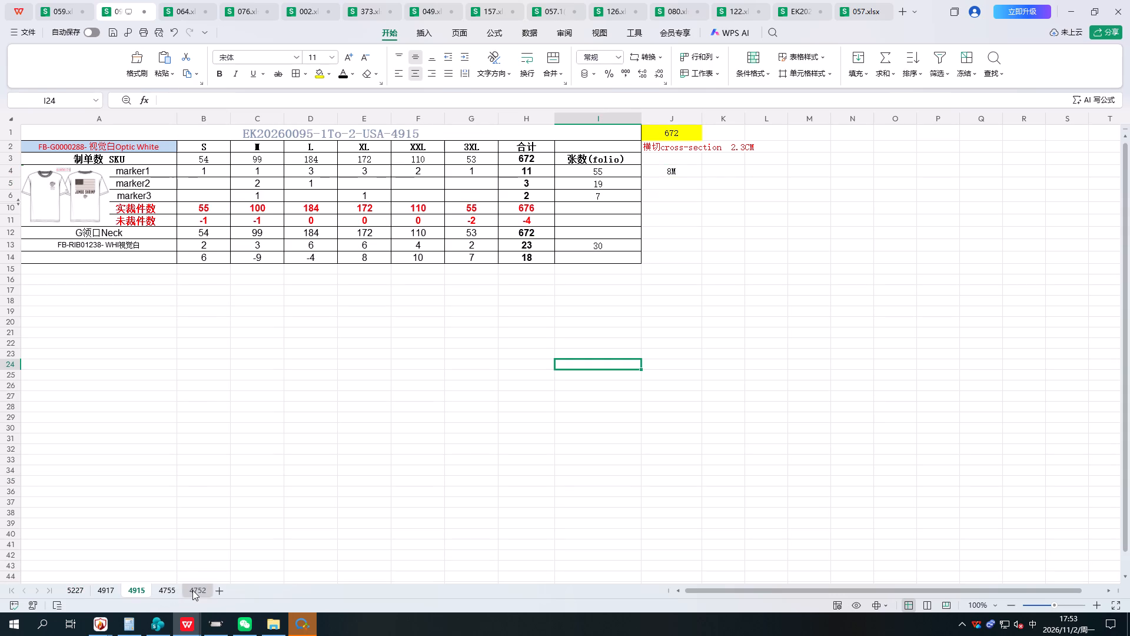
Enter 3M in cell J4 of sheet 4755, below the cross-section note.
left_click(192, 590)
left_click(177, 590)
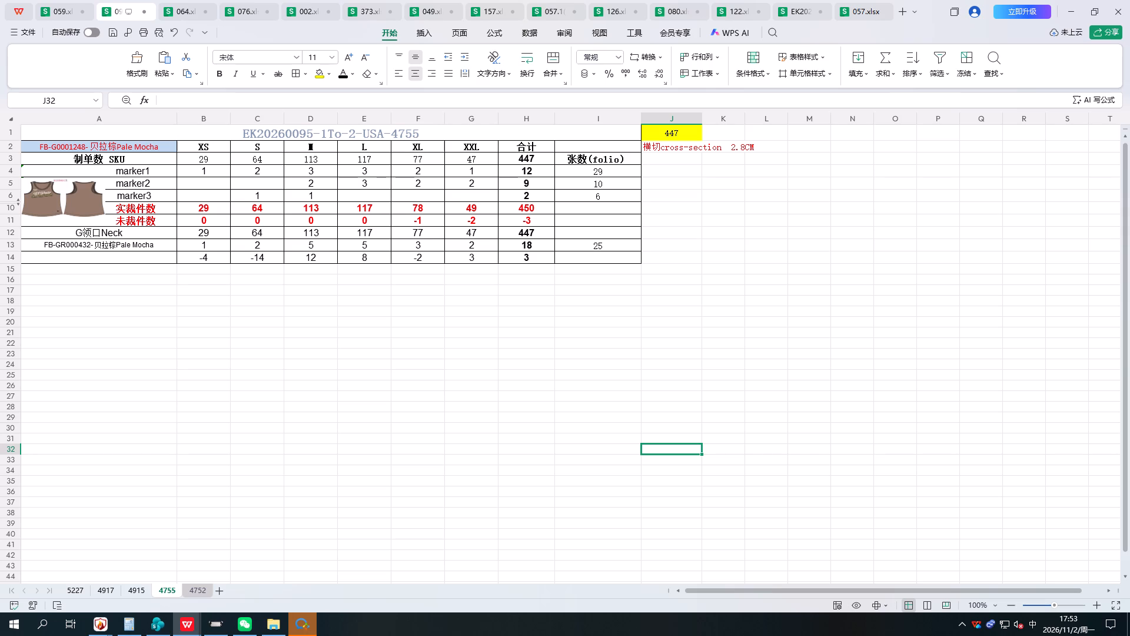
left_click(677, 174)
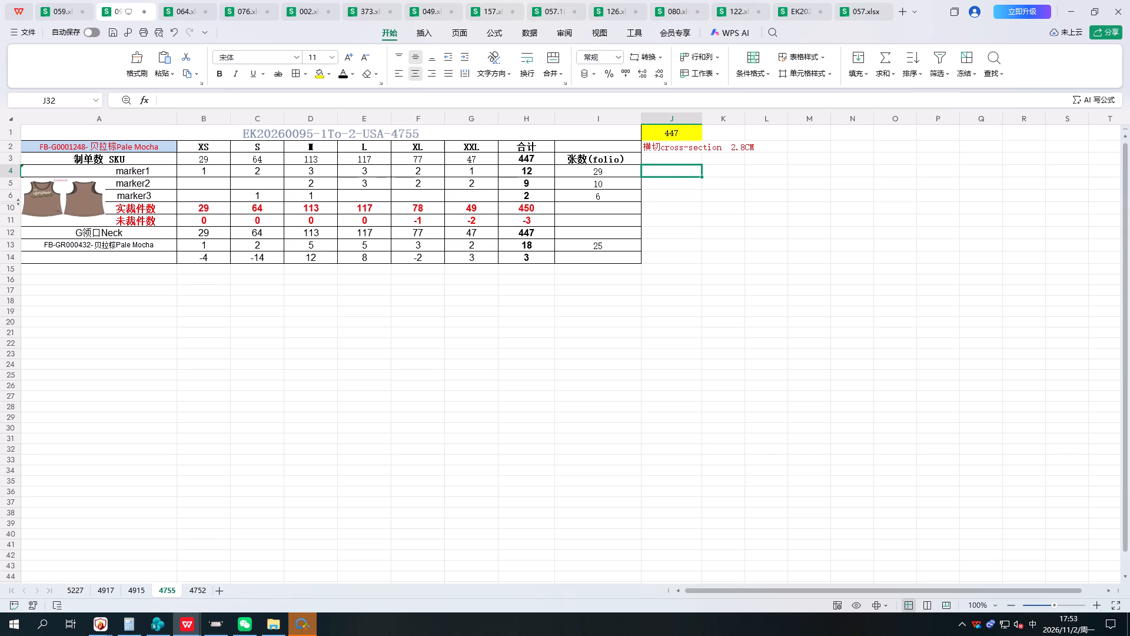
key("3")
key("m")
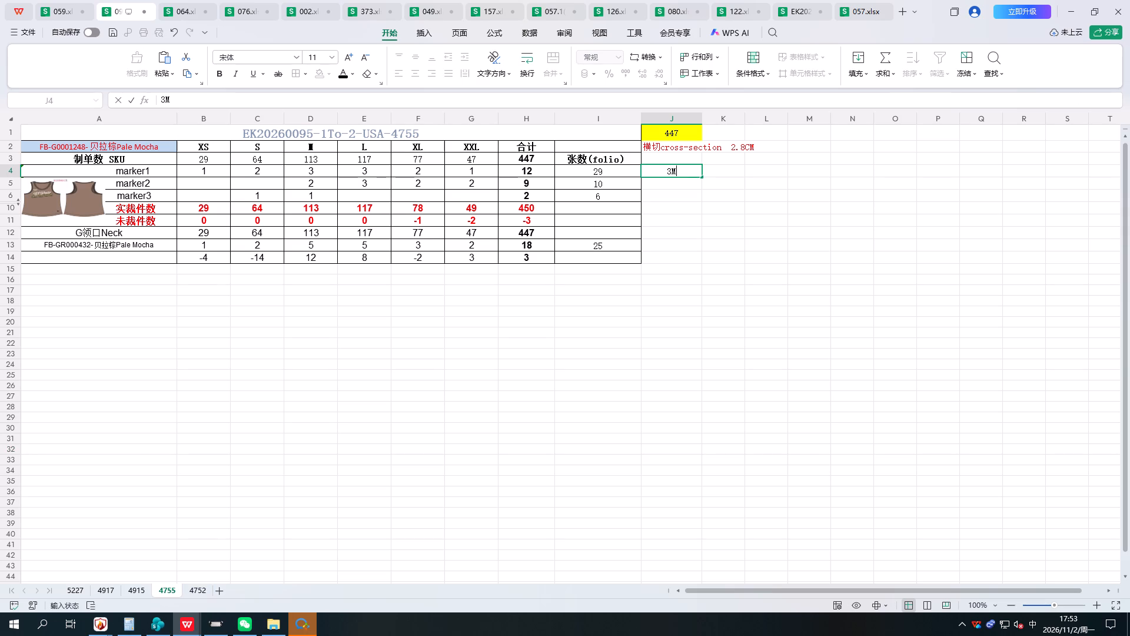
left_click(719, 418)
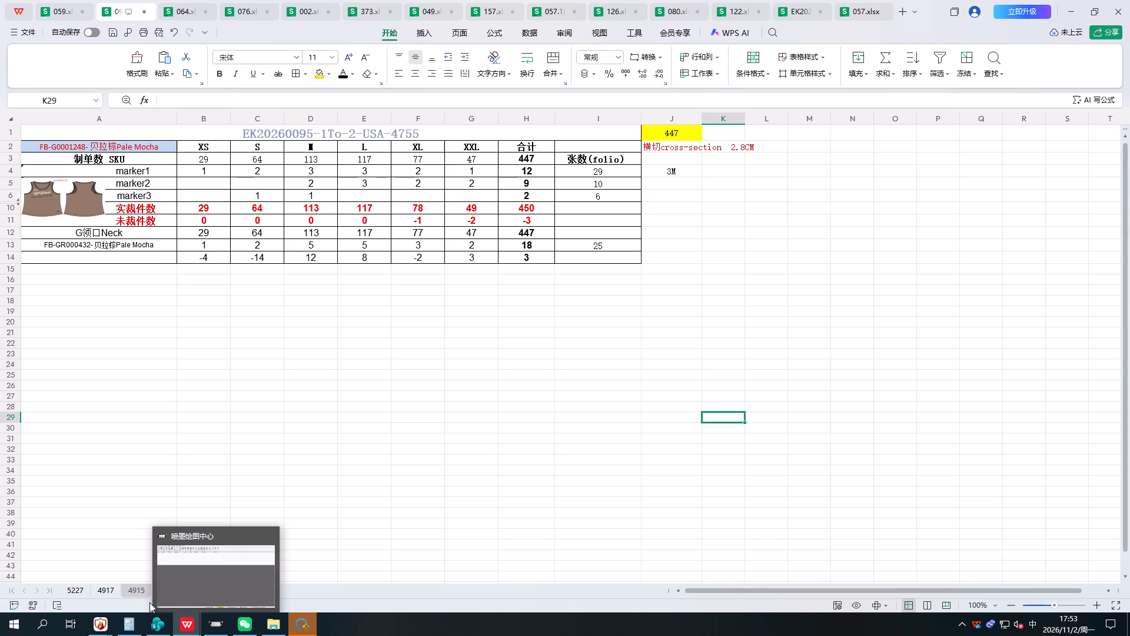
Switch to the inkjet plotting centre, filter the PLT folder by *4424*, and add the HQAP0004424 COLOR2 plot files (1) to (10).
left_click(225, 630)
left_click(10, 44)
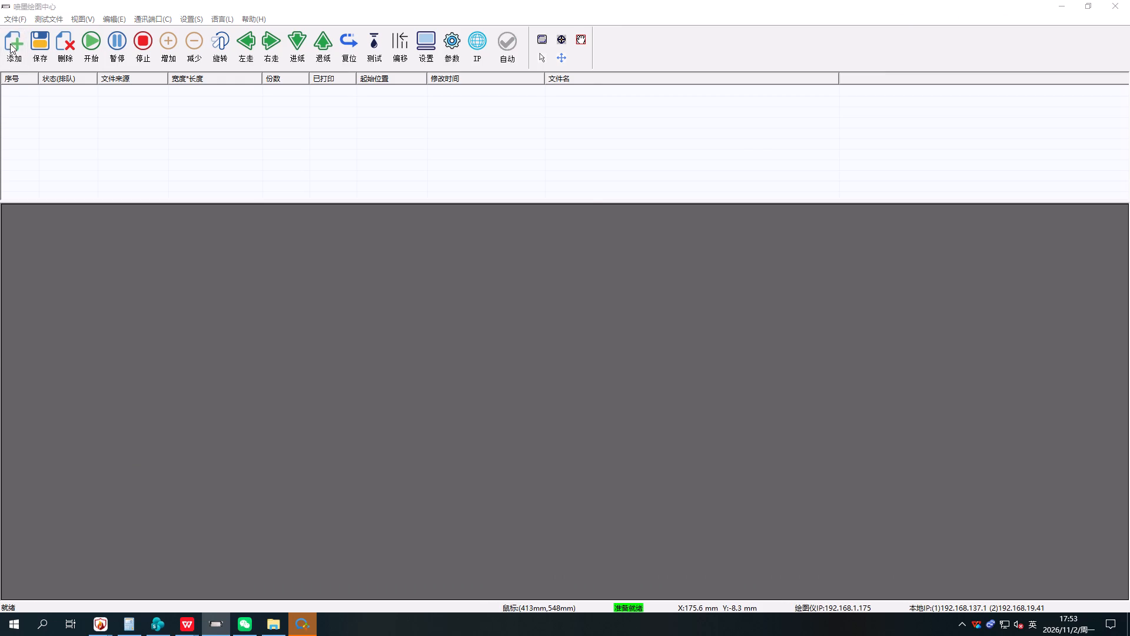
type("*4424")
key("asterisk")
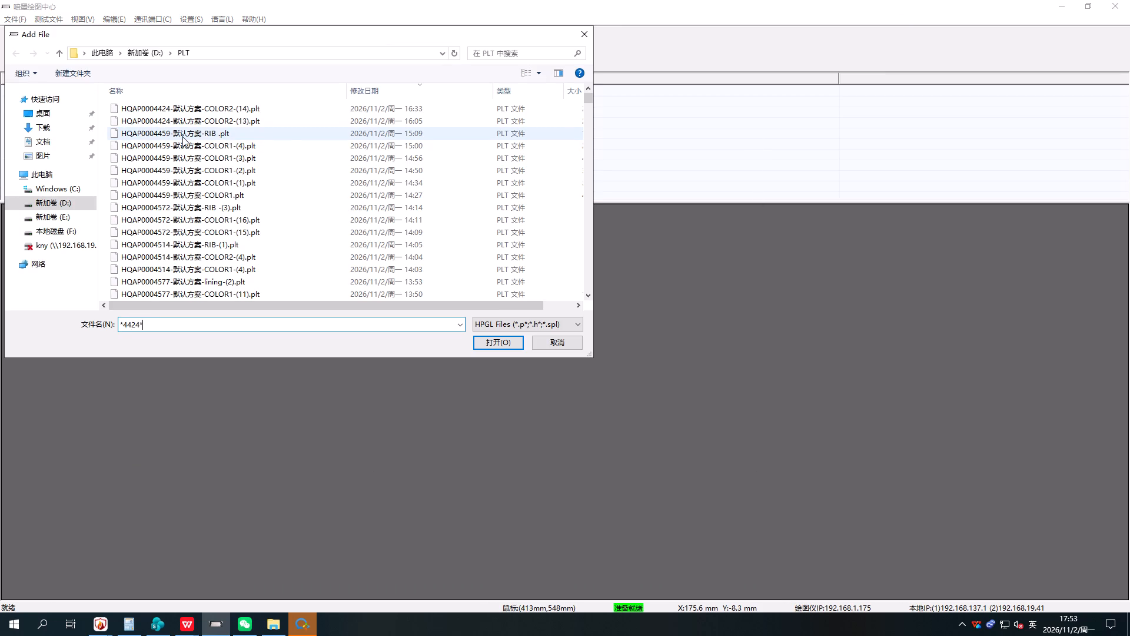
key("Return")
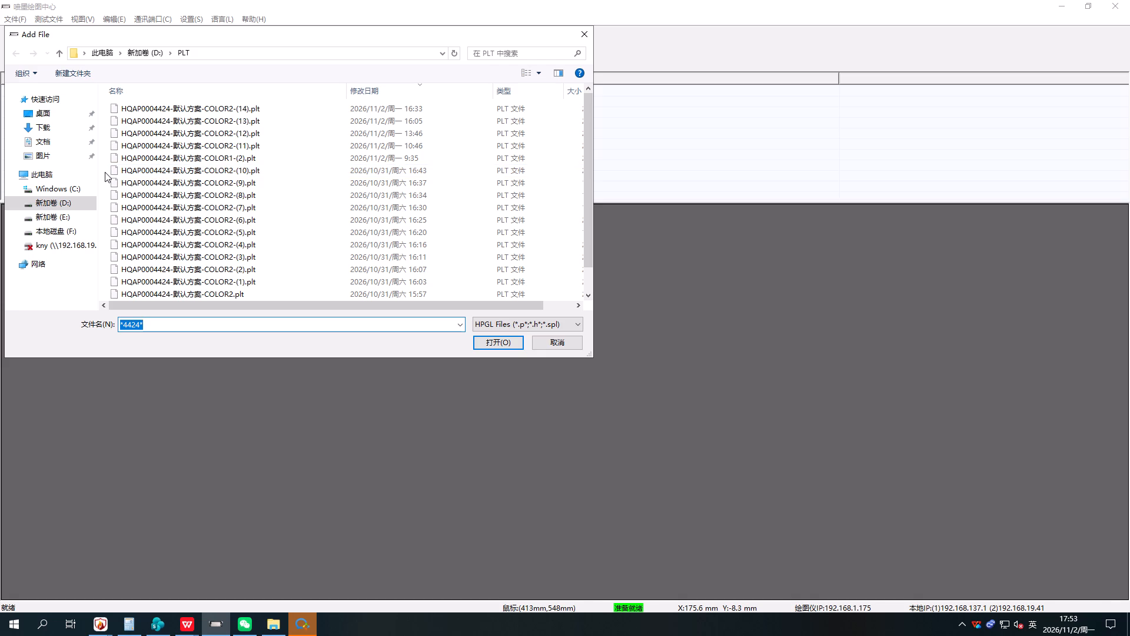
left_click_drag(105, 172, 195, 286)
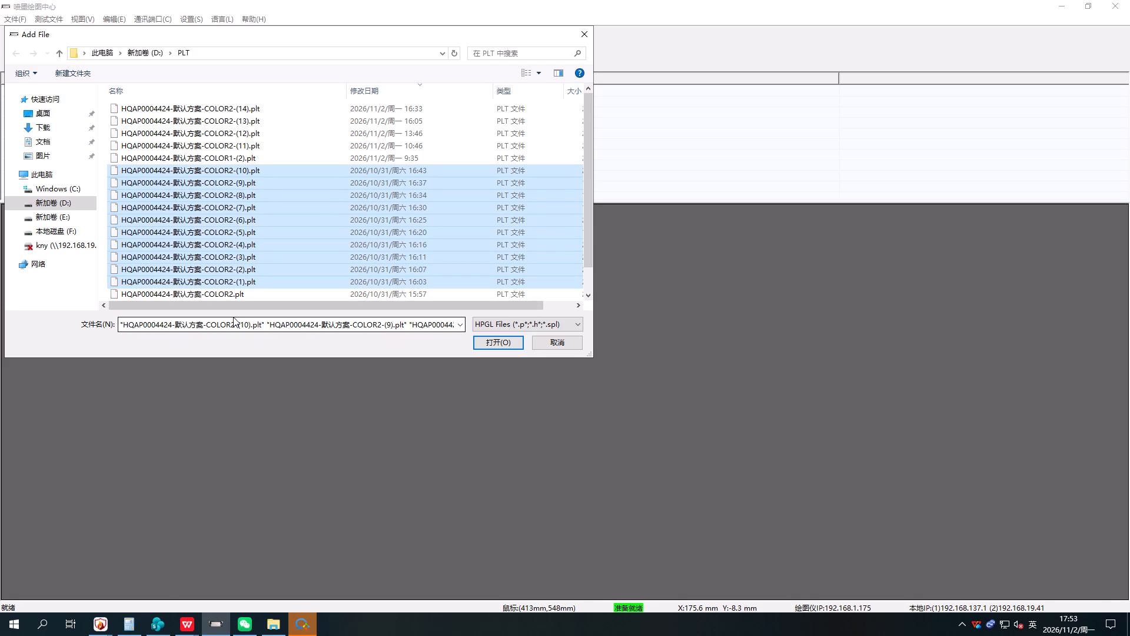
key("Return")
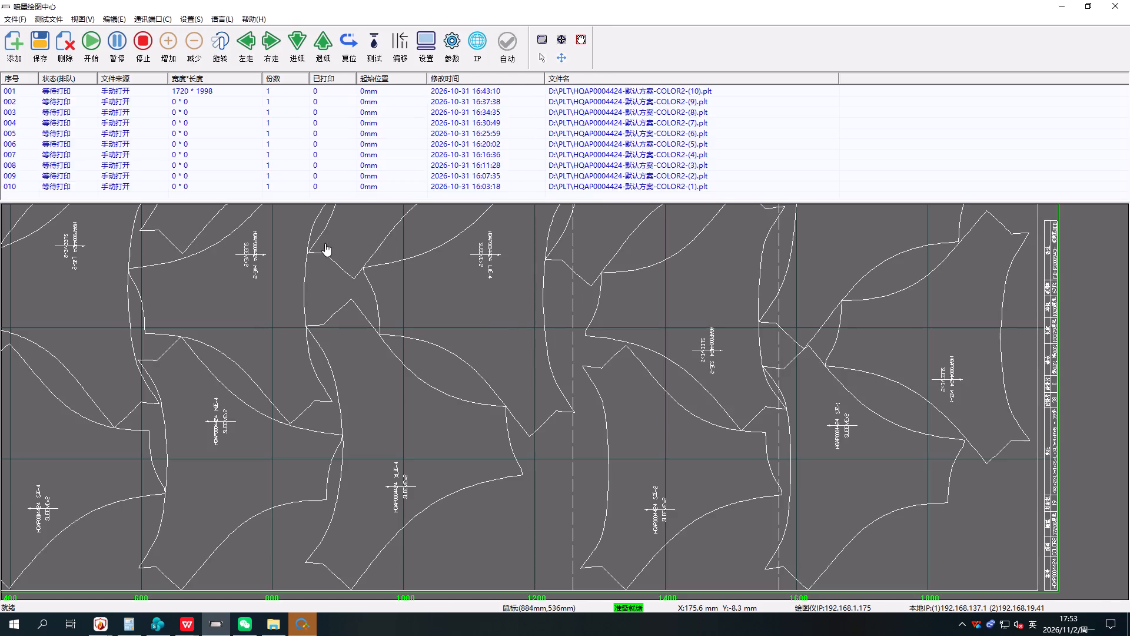
Examine the previews and label strips of the HQAP0004424 COLOR2 plot files to identify the marker to print.
scroll(325, 243, "down", 6)
left_click_drag(458, 264, 406, 349)
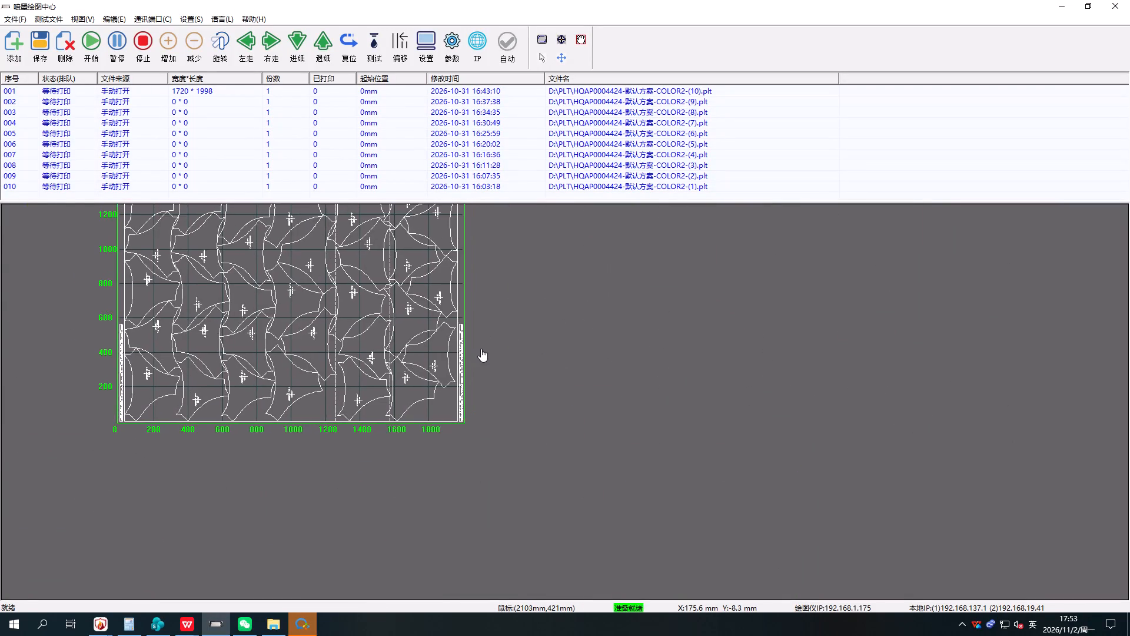
scroll(481, 349, "up", 6)
scroll(424, 311, "up", 4)
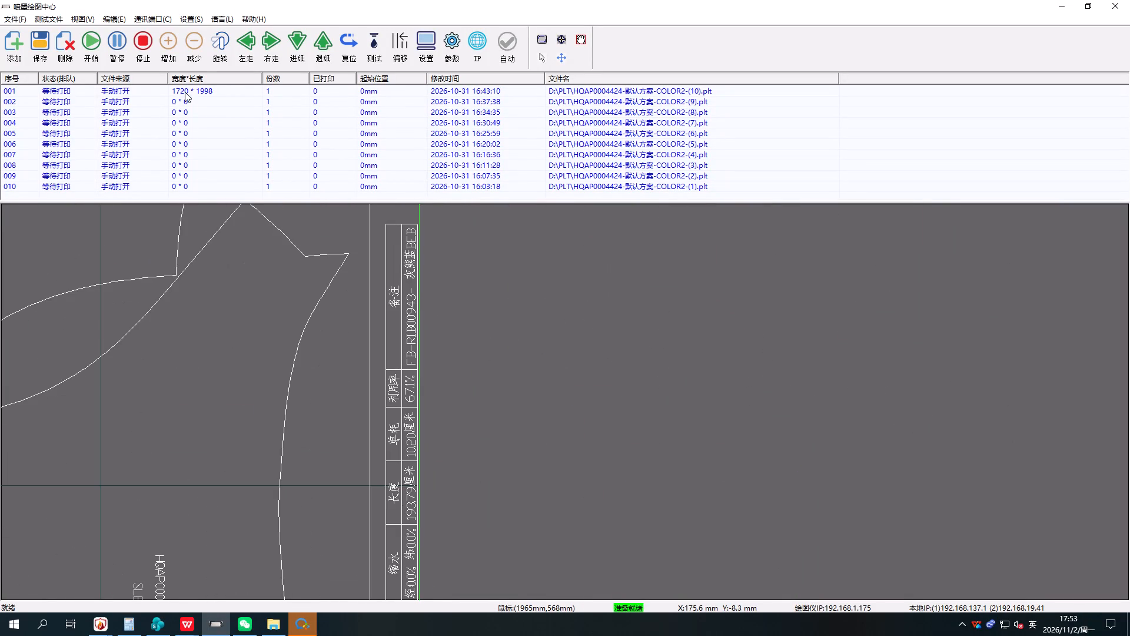
left_click(184, 100)
scroll(247, 282, "down", 3)
left_click_drag(40, 289, 491, 367)
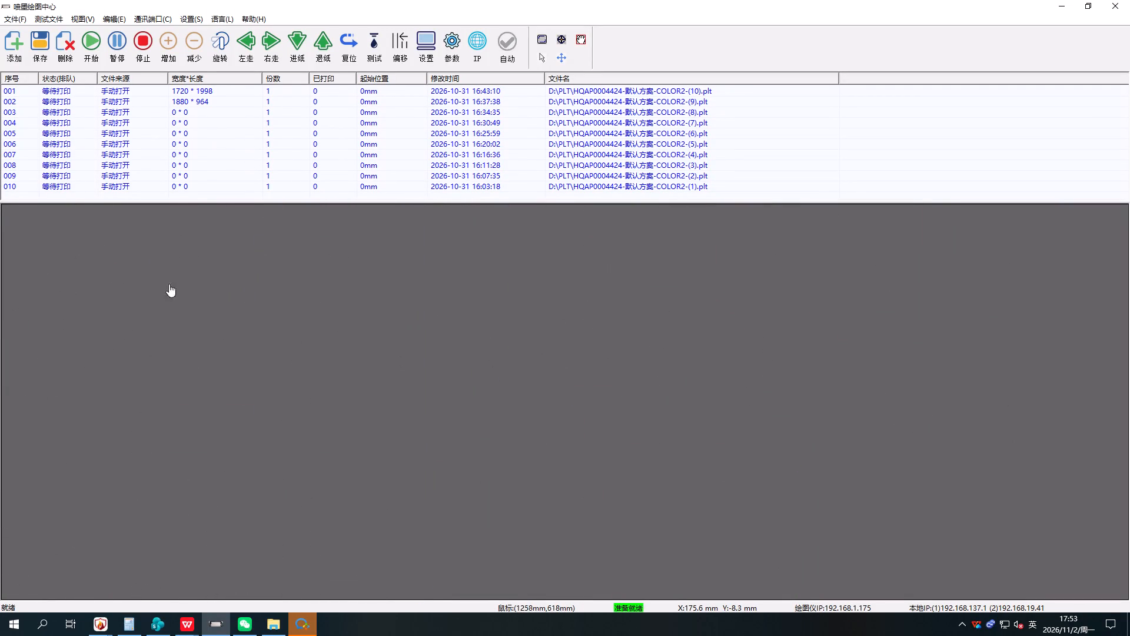
left_click_drag(151, 279, 544, 334)
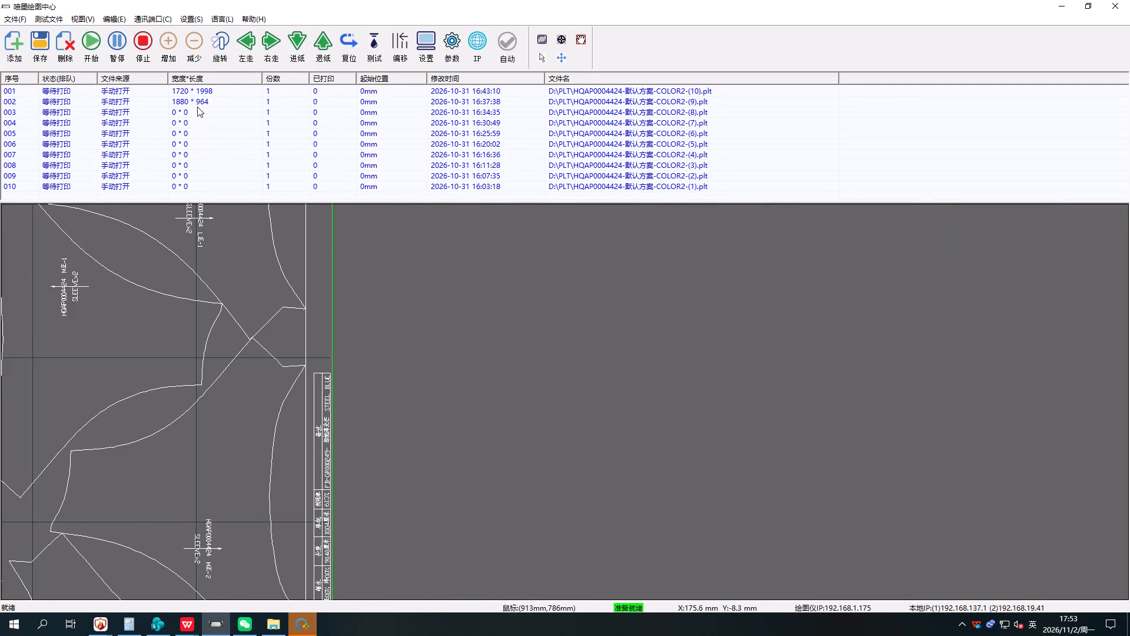
left_click(195, 112)
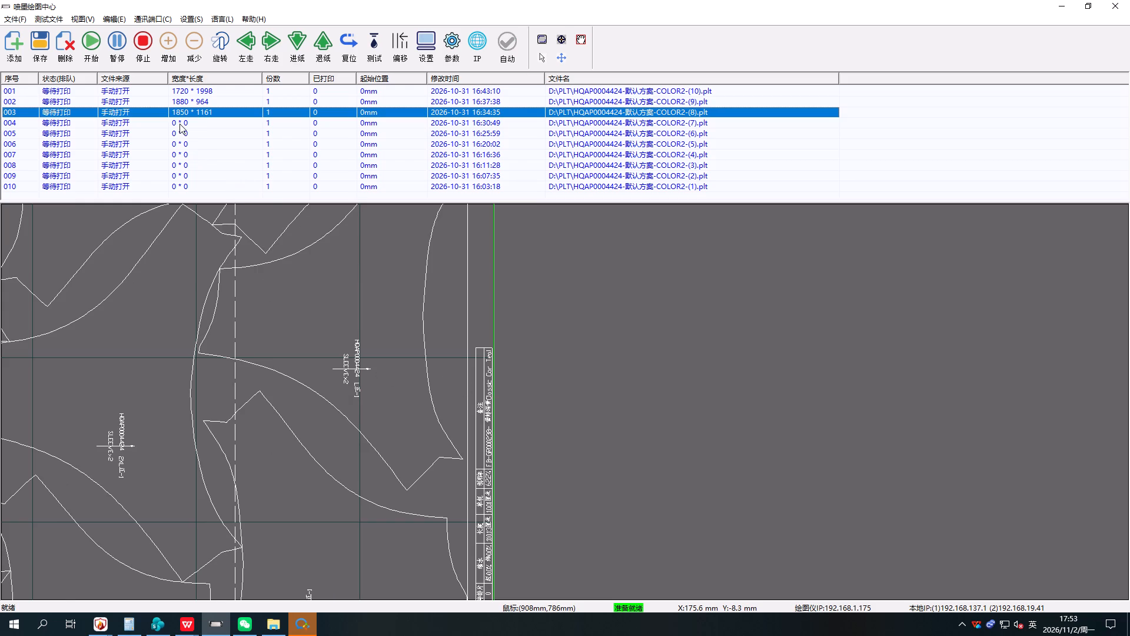
left_click(180, 124)
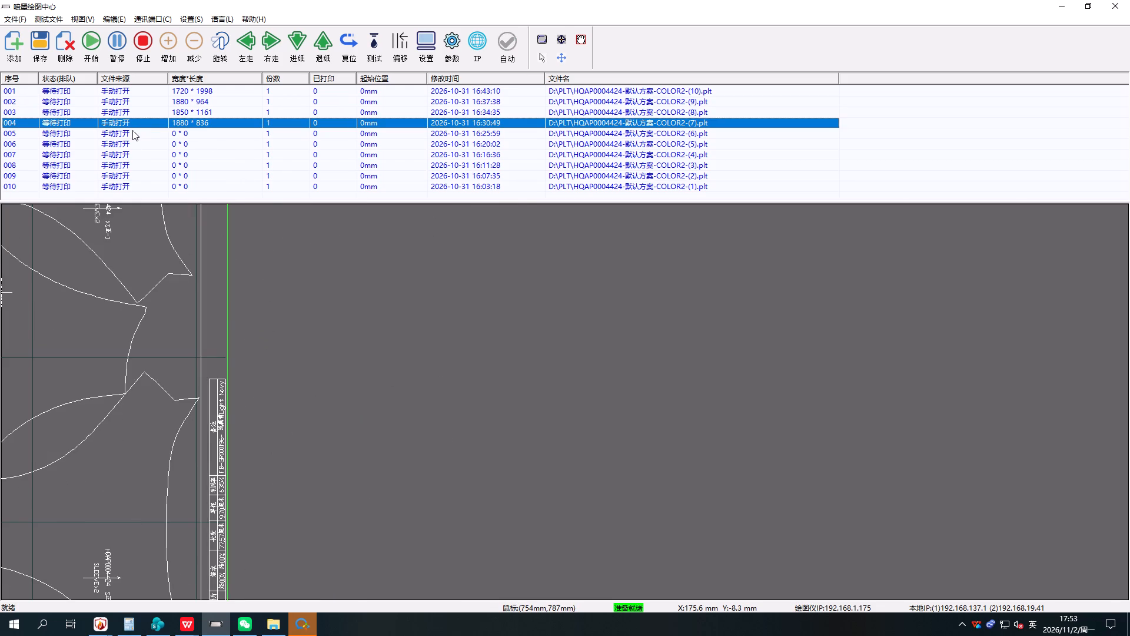
left_click(132, 131)
left_click(137, 120)
left_click_drag(195, 446, 288, 349)
left_click(200, 125)
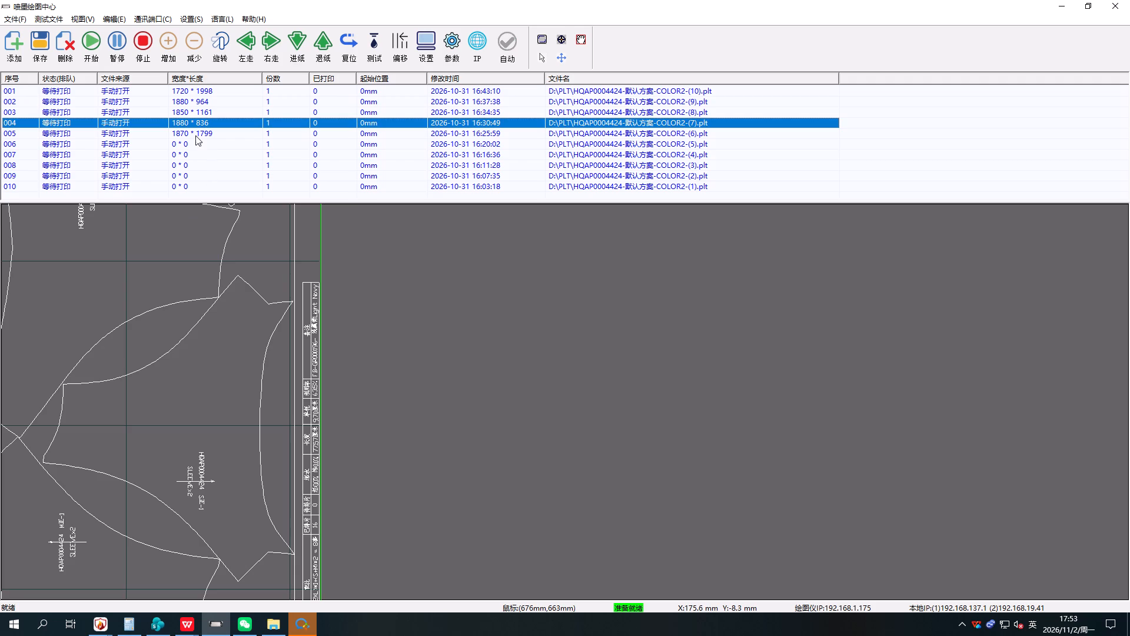
Delete every HQAP0004424 COLOR2 plot file from the print queue except file (7).
left_click(191, 94)
key("4")
key("Delete")
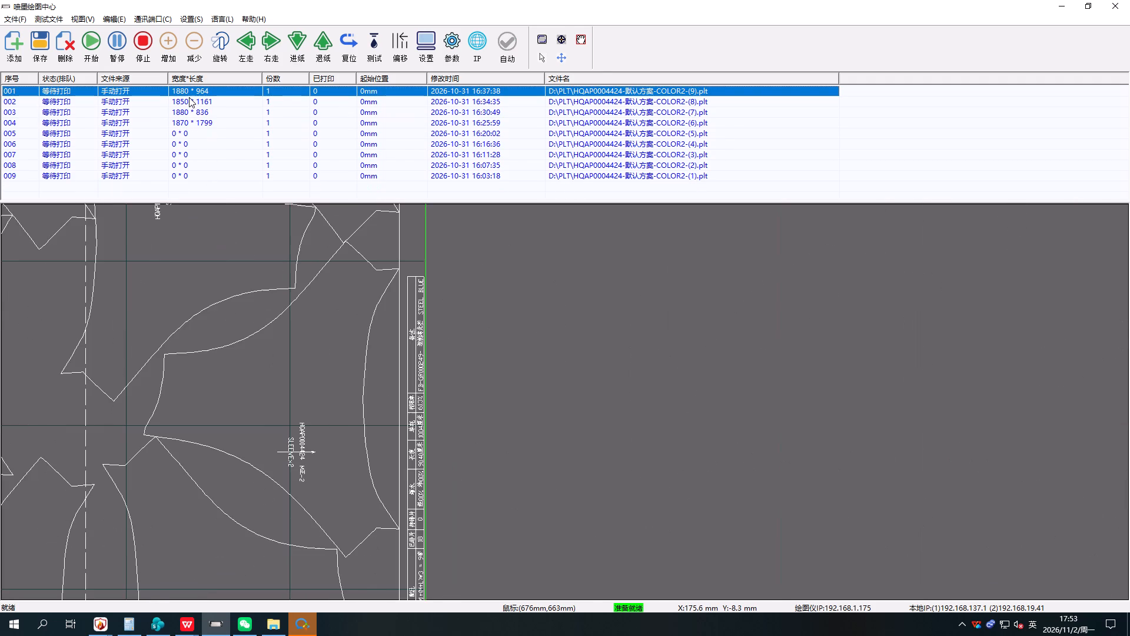
left_click(190, 94)
key("Delete")
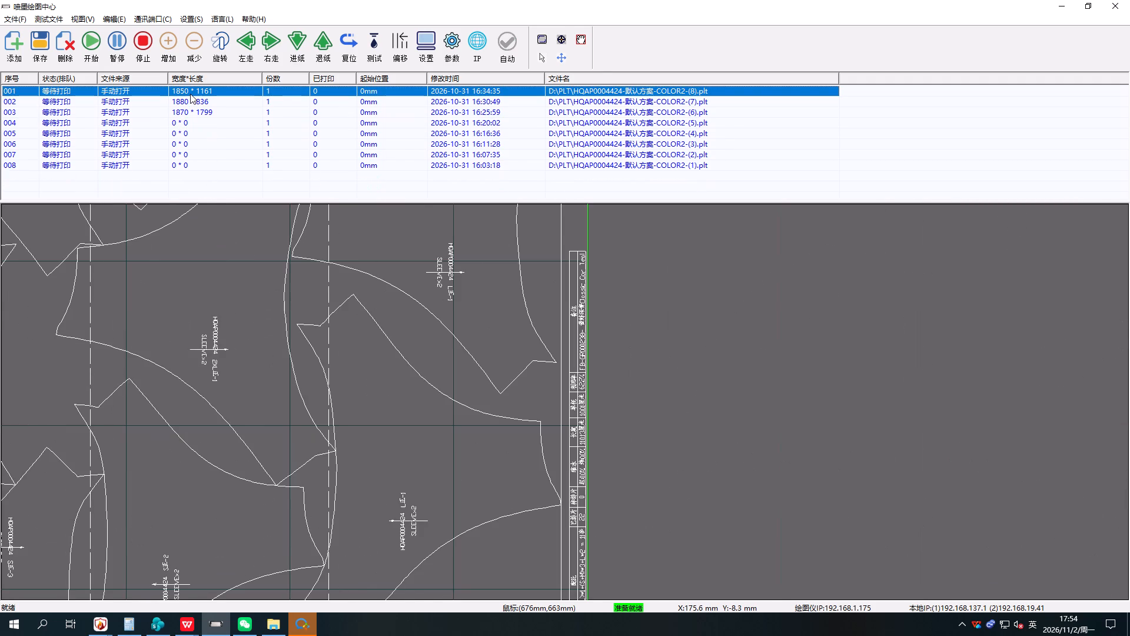
left_click(190, 89)
key("Delete")
left_click(189, 101)
key("Delete")
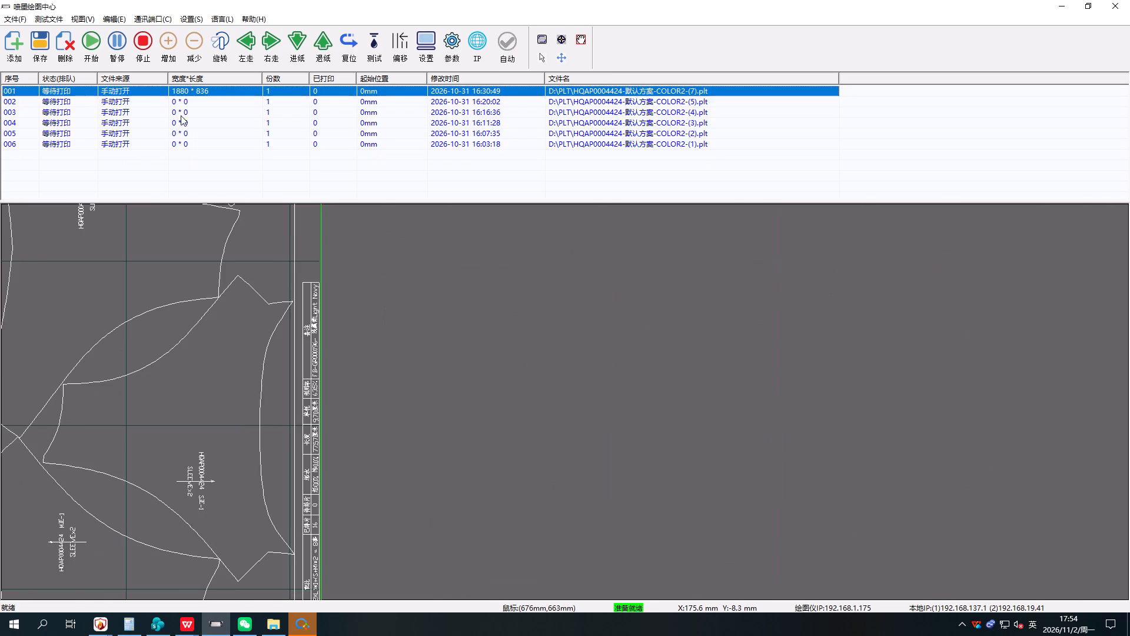
left_click(181, 145)
key("Delete")
left_click(183, 135)
key("Delete")
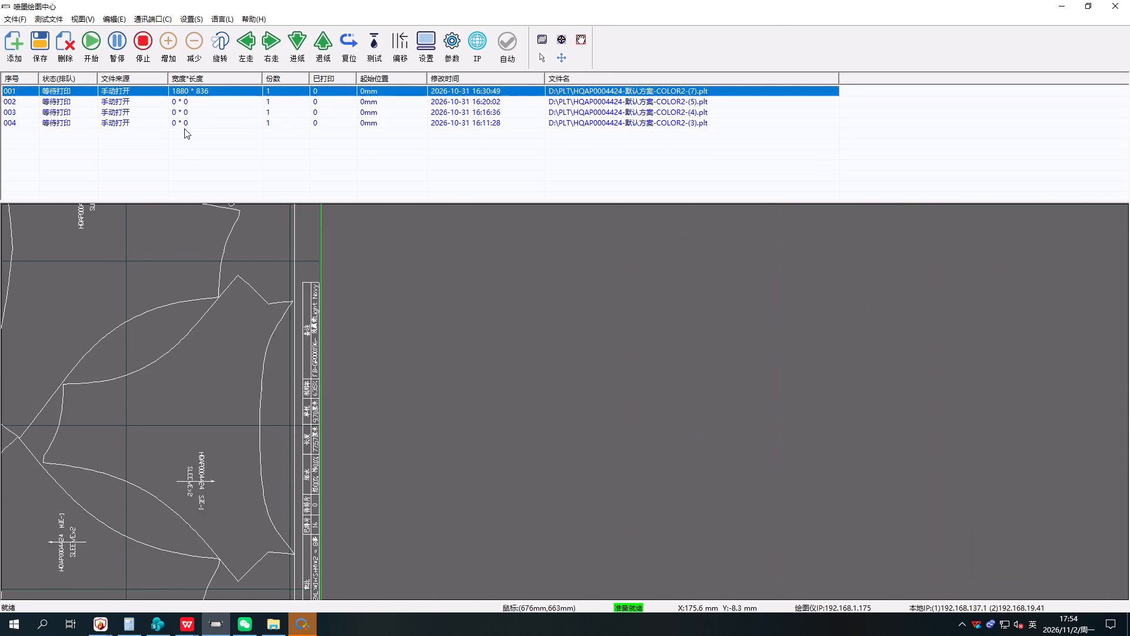
left_click(185, 124)
key("Delete")
left_click(188, 111)
key("Delete")
left_click(188, 104)
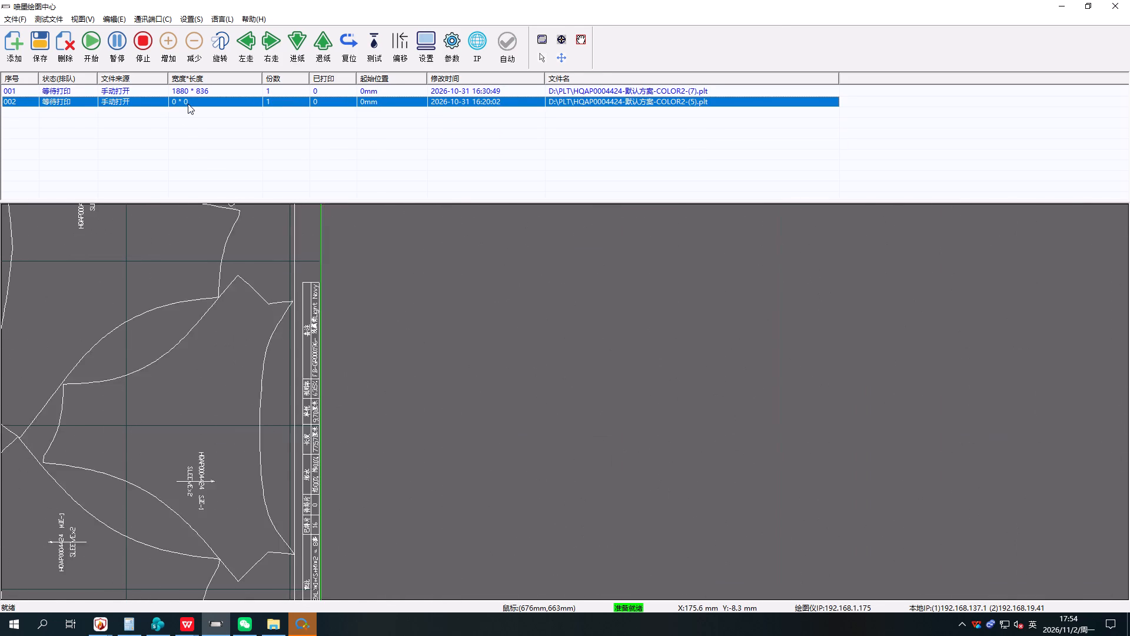
key("Delete")
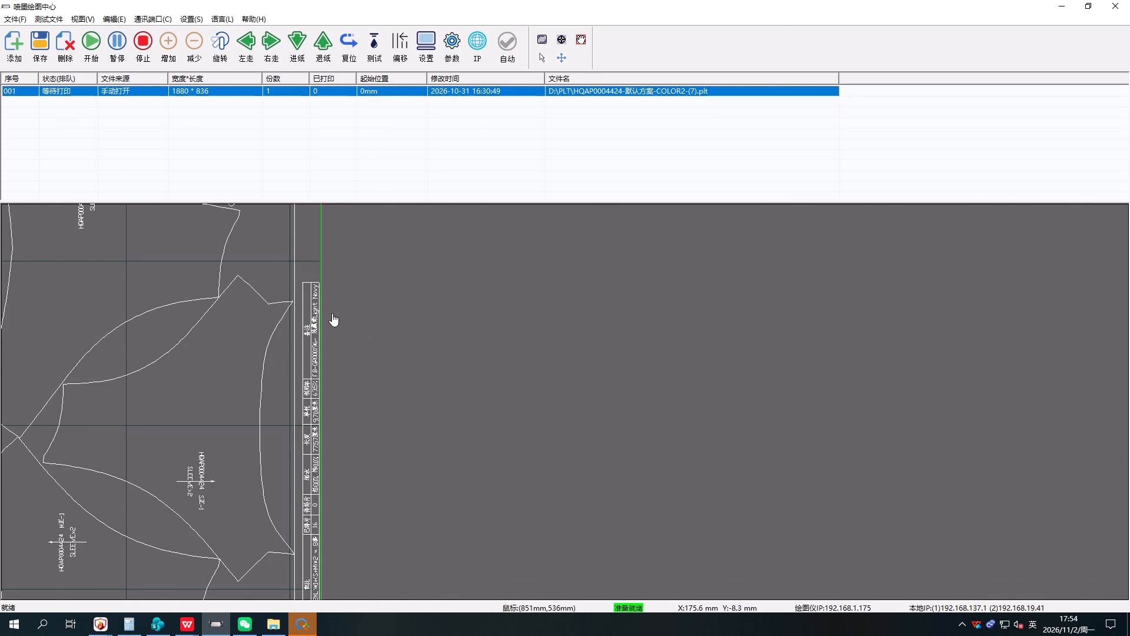
Start plotting the HQAP0004424 COLOR2 file (7) and minimise the plotting centre.
scroll(332, 313, "down", 10)
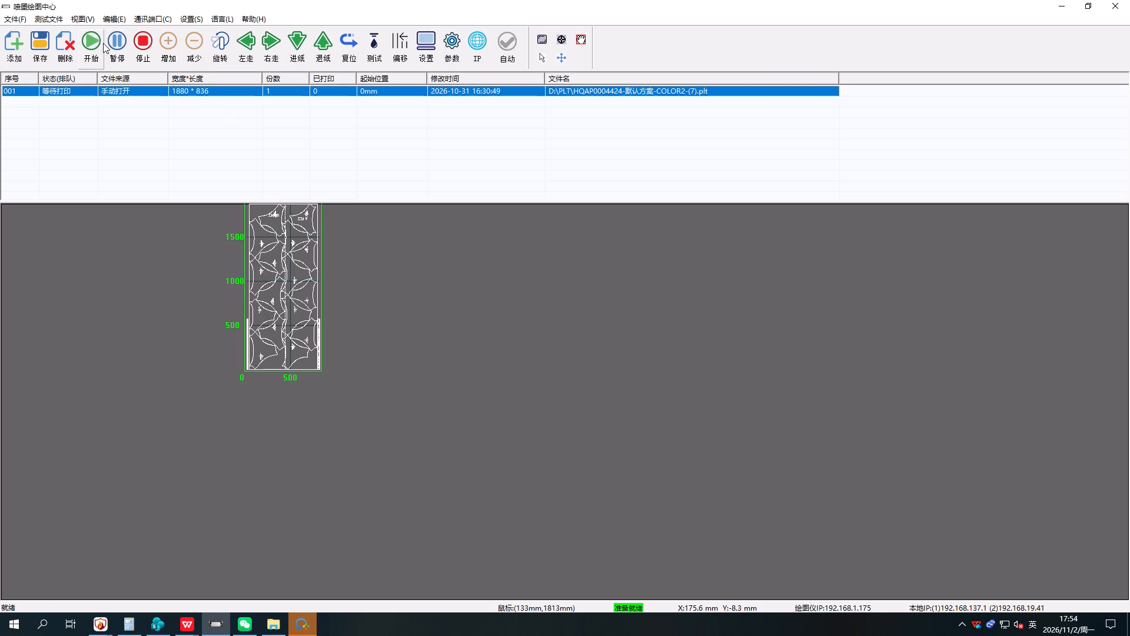
left_click(95, 41)
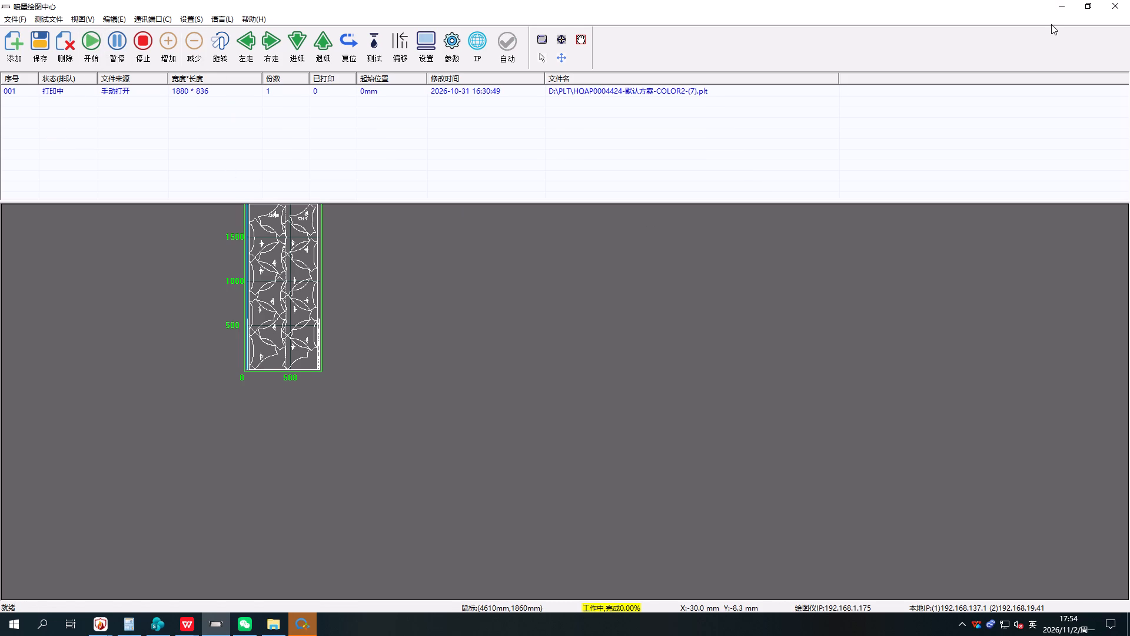
left_click(1061, 0)
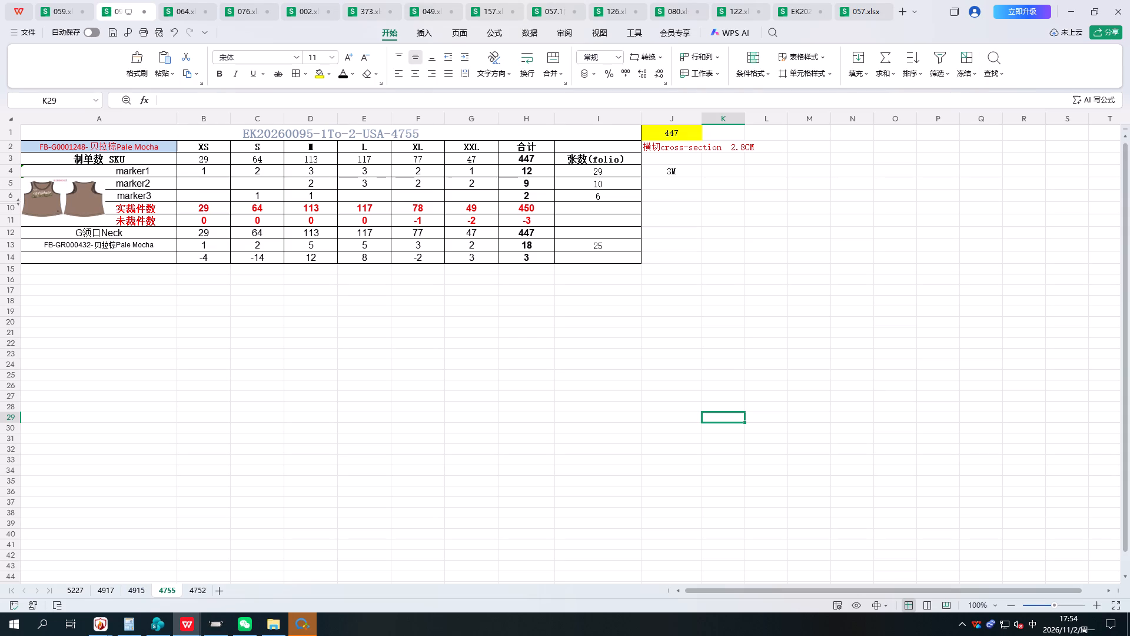
Check the marker piece totals on sheet 4915, then switch to the 11-piece marker in the nesting system and stop its automatic nesting.
left_click(136, 594)
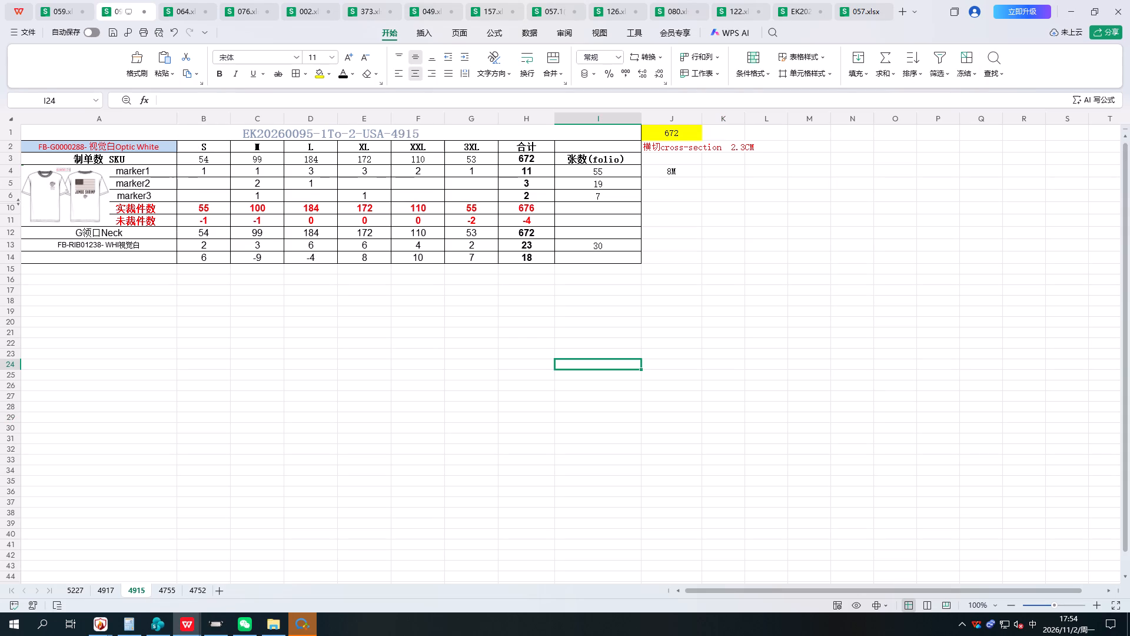
left_click_drag(530, 171, 531, 190)
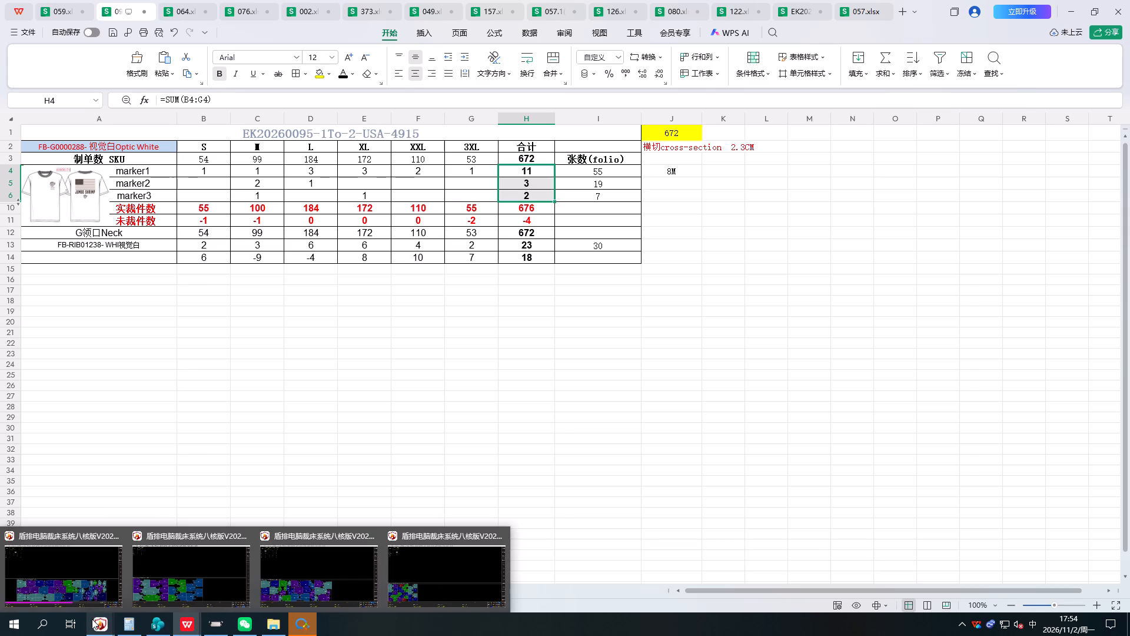
left_click(64, 571)
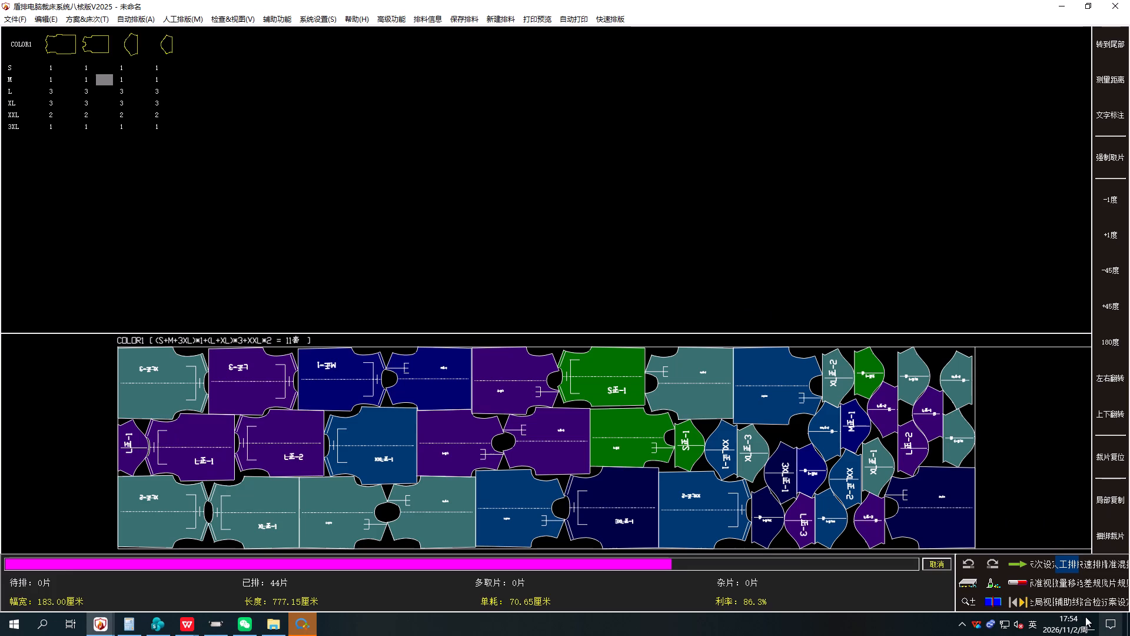
left_click(921, 559)
left_click(929, 562)
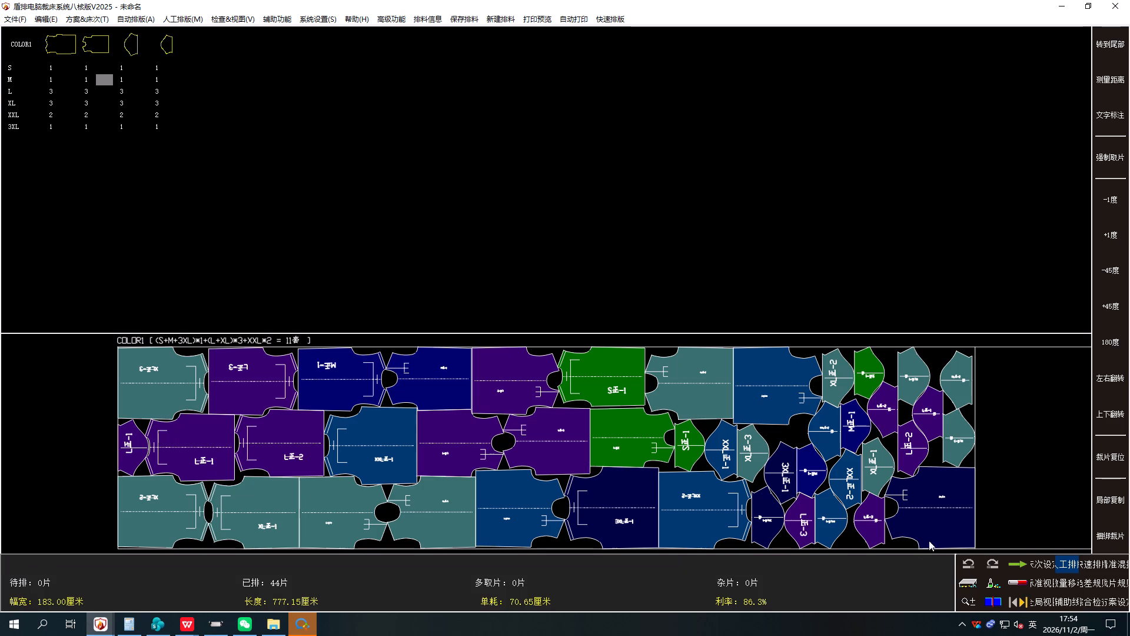
left_click(1039, 584)
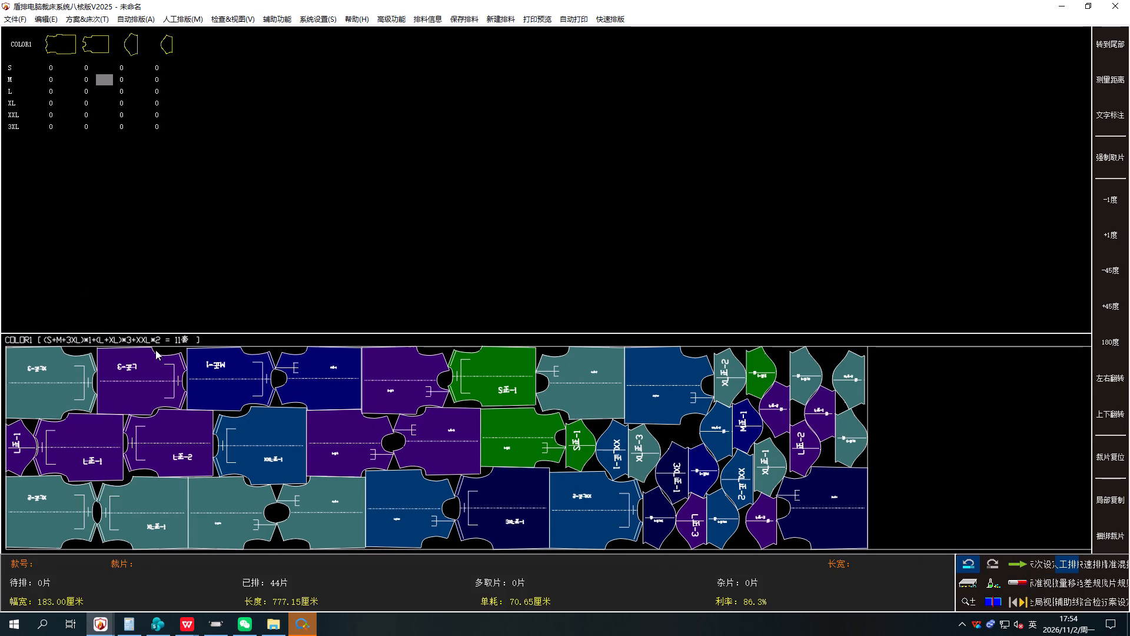
Start saving the 11-piece marker and create and open a new folder named 095 inside 大货盾排.
left_click(17, 19)
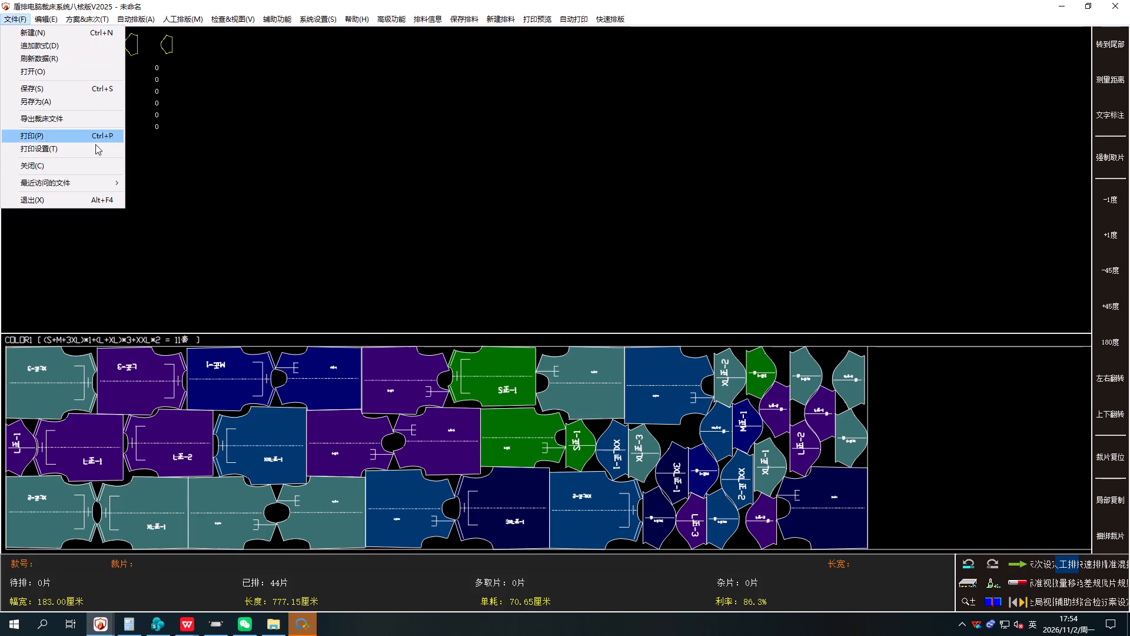
left_click(69, 92)
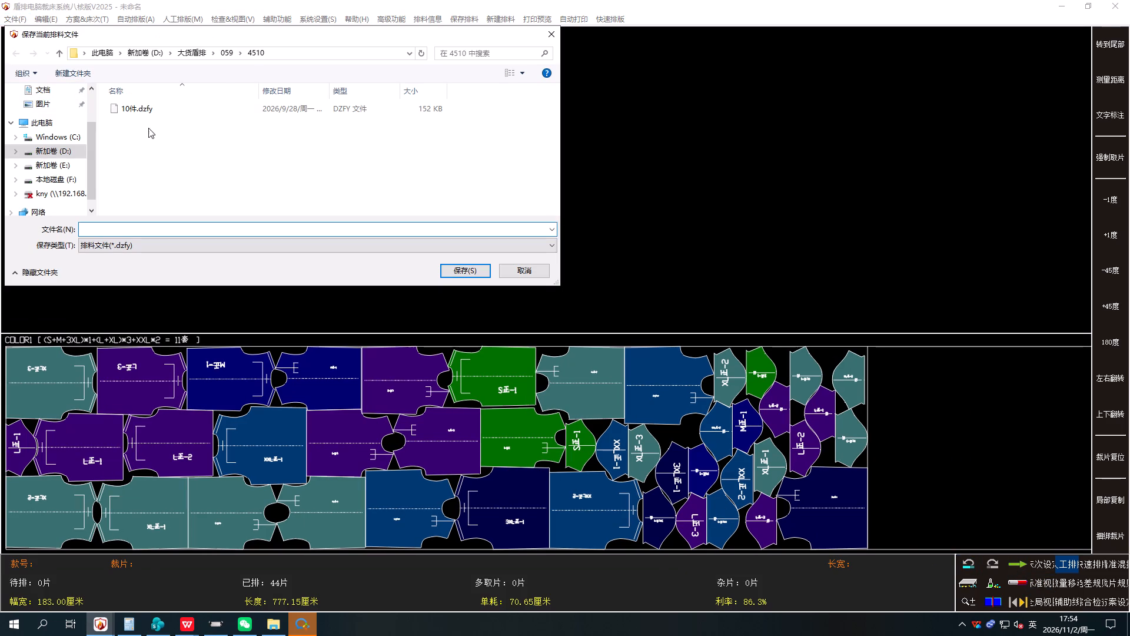
left_click(228, 53)
scroll(243, 186, "down", 6)
left_click(201, 55)
scroll(344, 137, "down", 6)
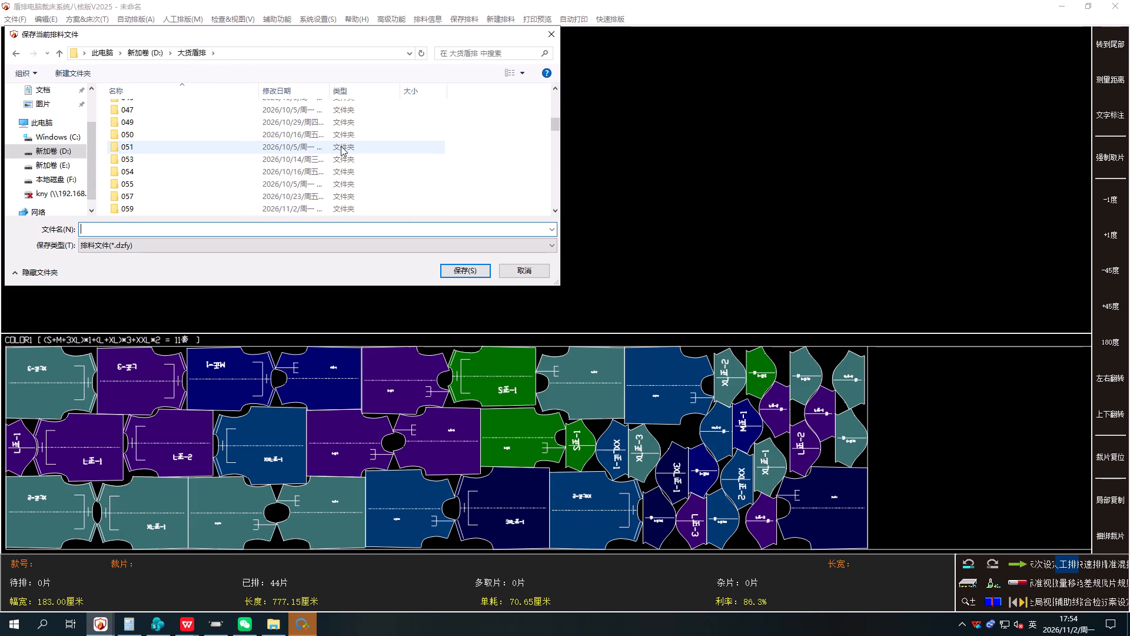
scroll(341, 146, "down", 5)
scroll(152, 187, "down", 1)
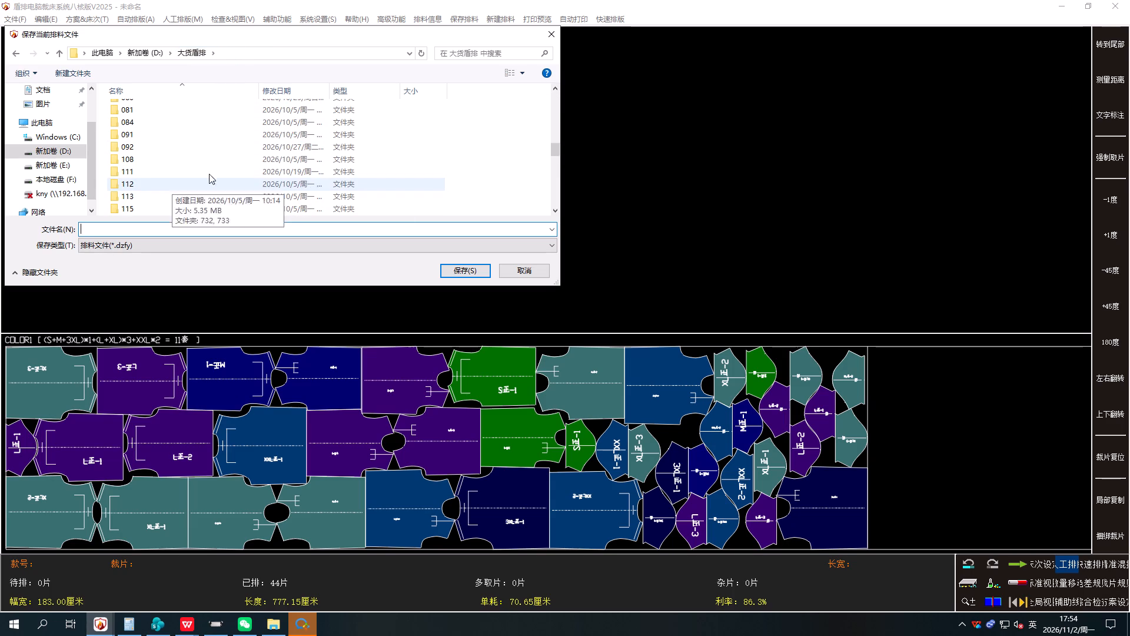
right_click(473, 132)
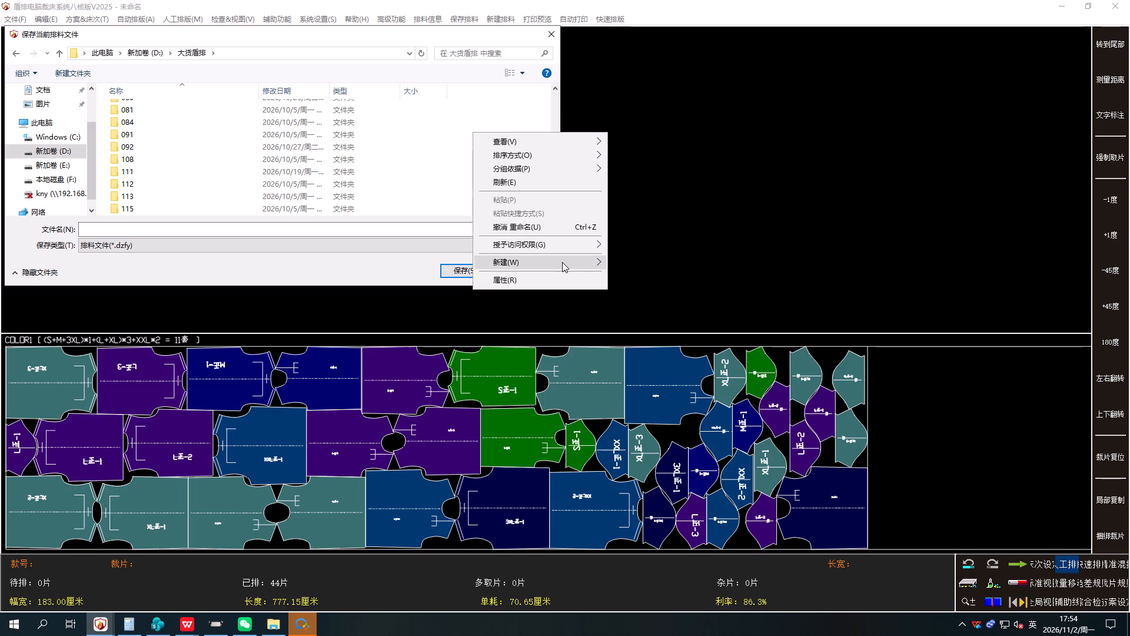
left_click(630, 268)
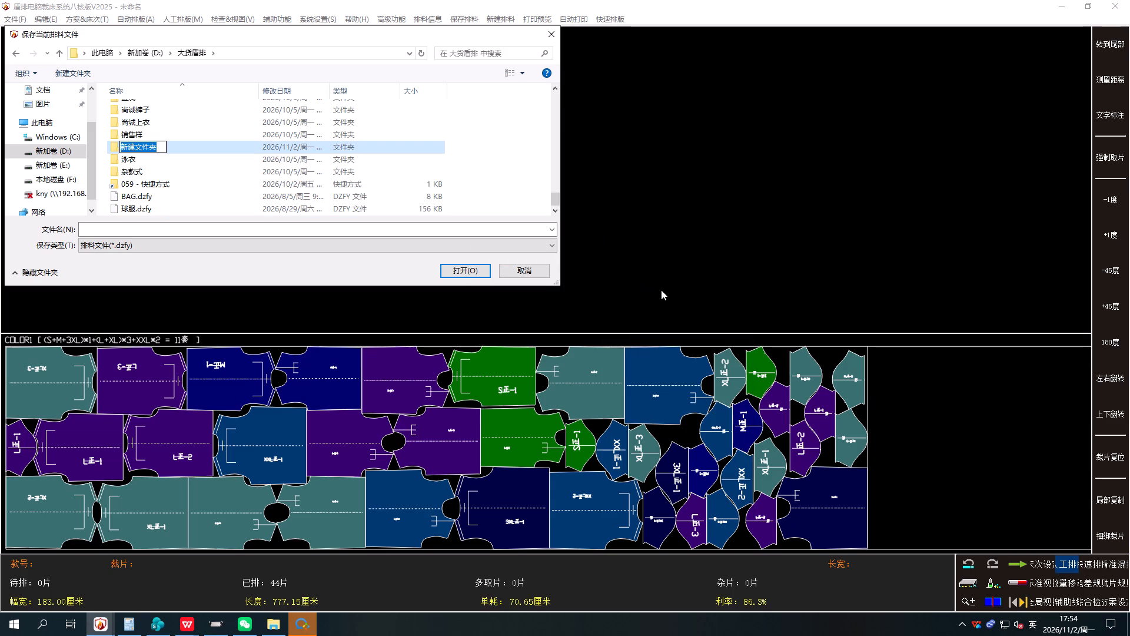
type("095")
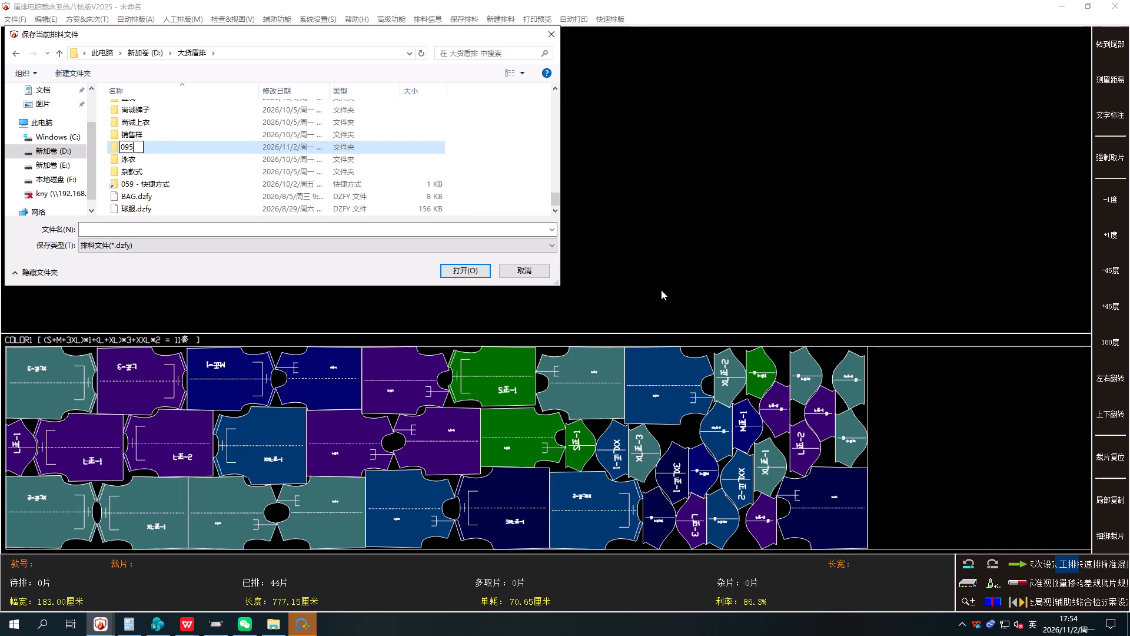
key("Return")
key("Return")
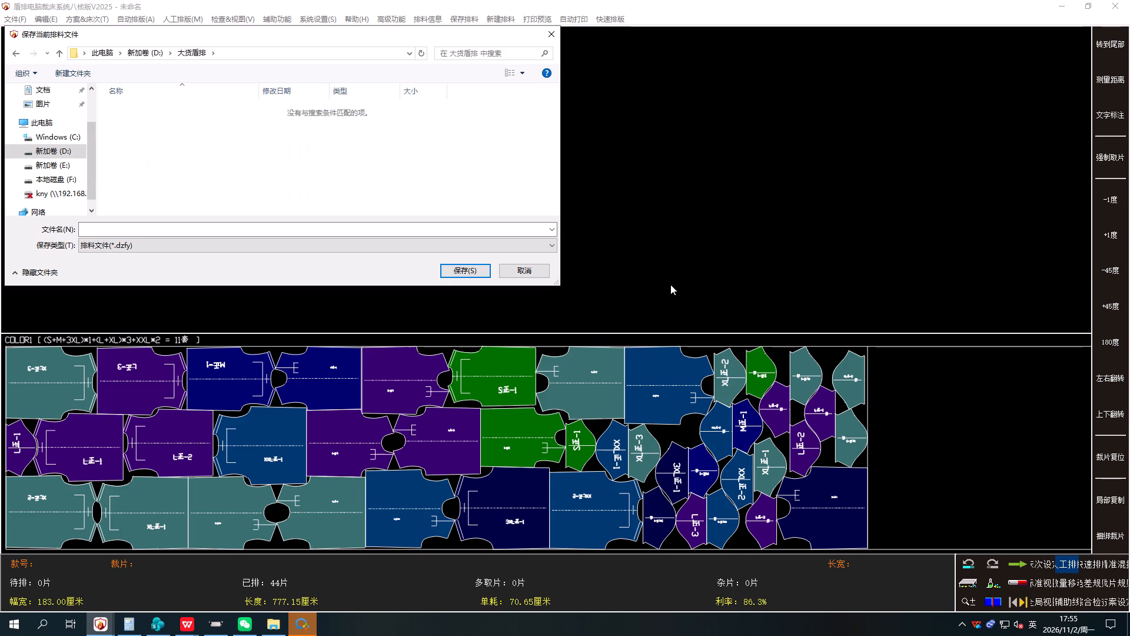
Create a subfolder named 4915 inside folder 095 and open it as the save location.
right_click(361, 175)
left_click(450, 295)
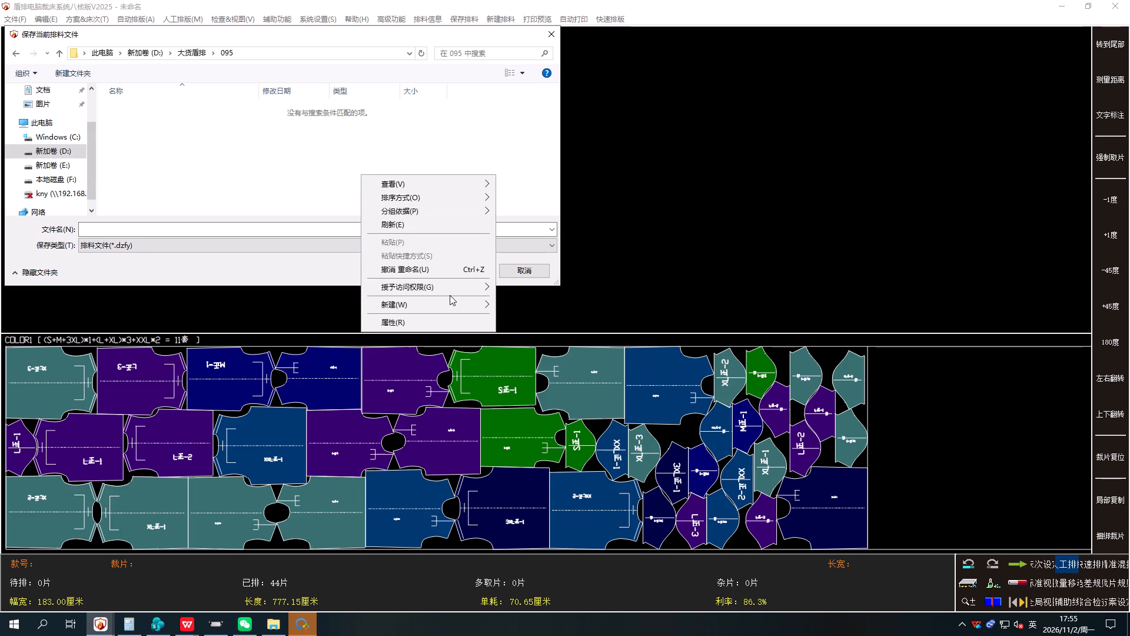
left_click(449, 302)
left_click(510, 306)
type("4915")
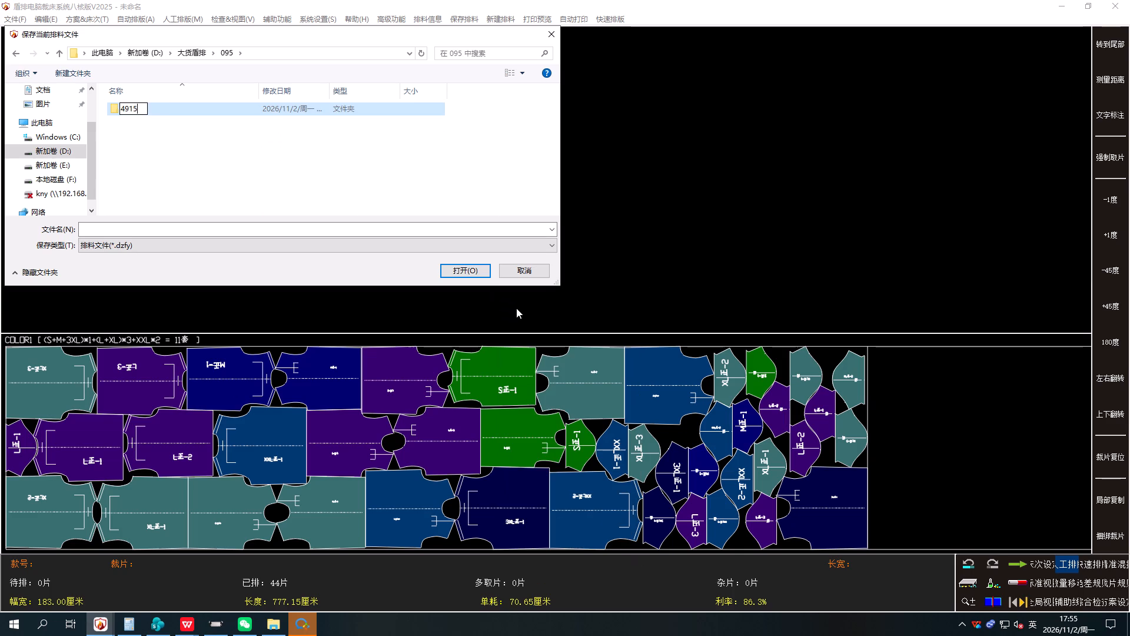
key("Return")
key("Return")
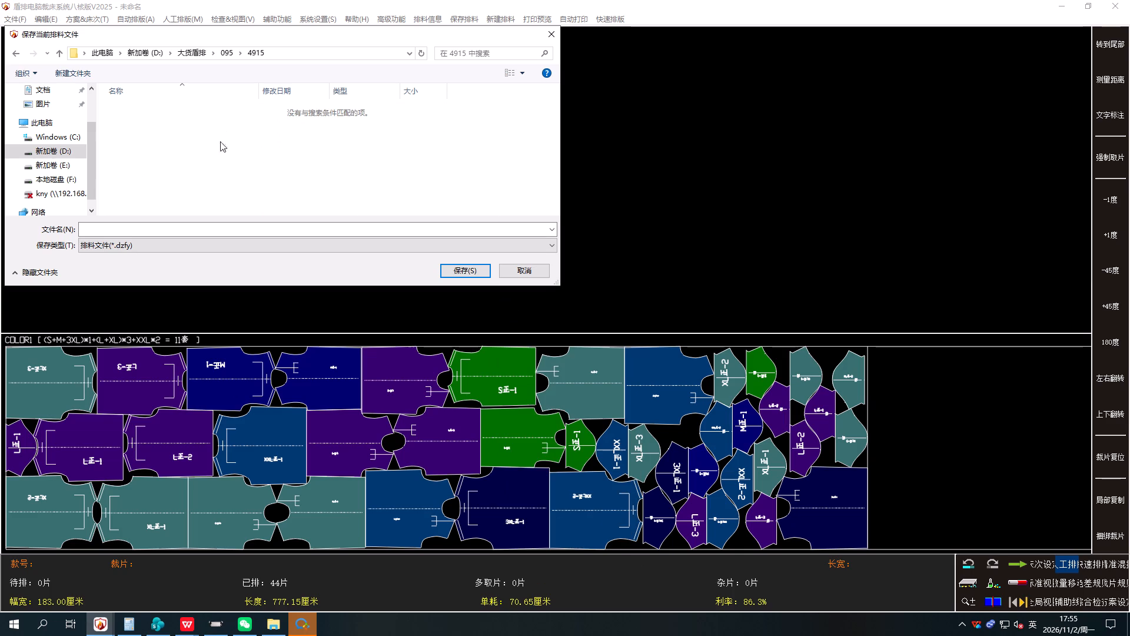
Save the marker in folder 4915 under the file name 11 PIECE.
left_click(165, 233)
key("1")
key("1")
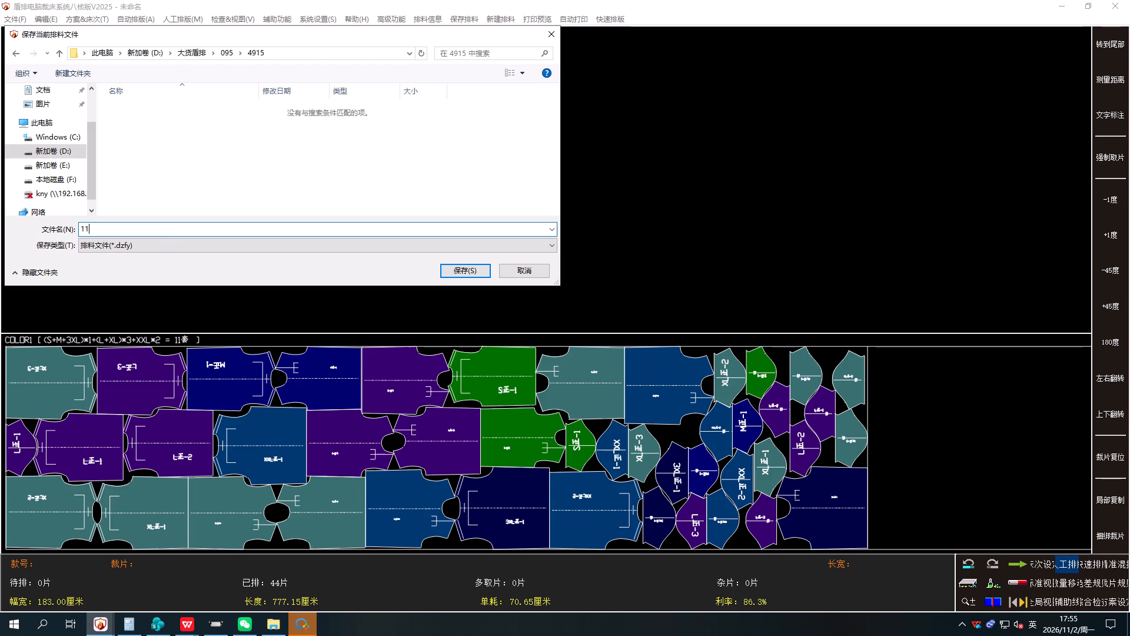
key("space")
type("PIECE")
left_click(479, 270)
left_click(578, 382)
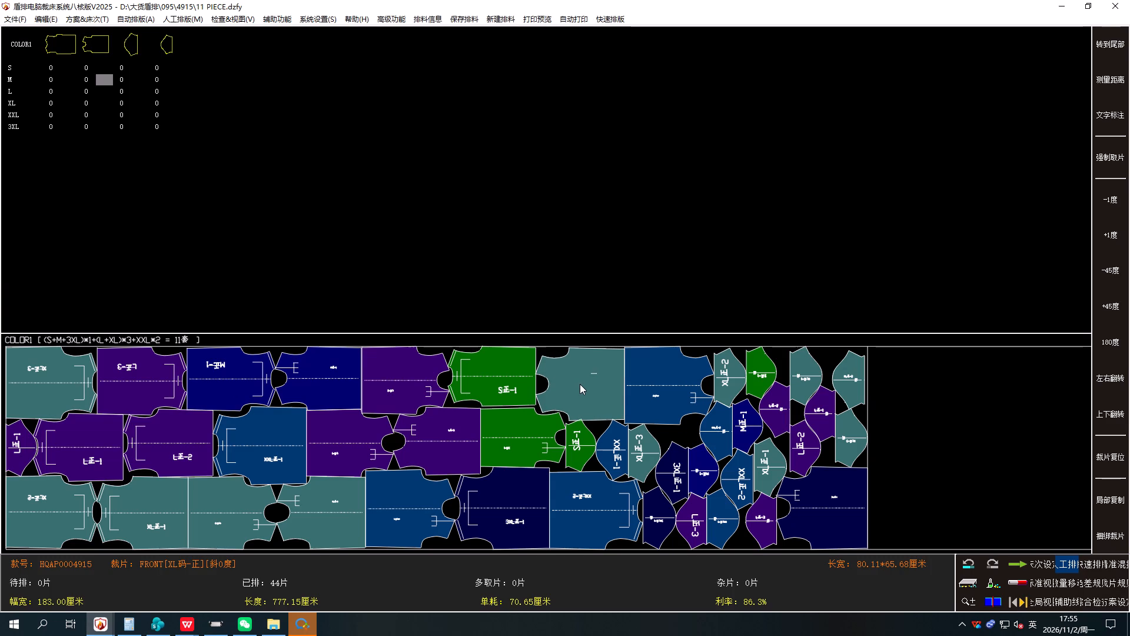
right_click(580, 384)
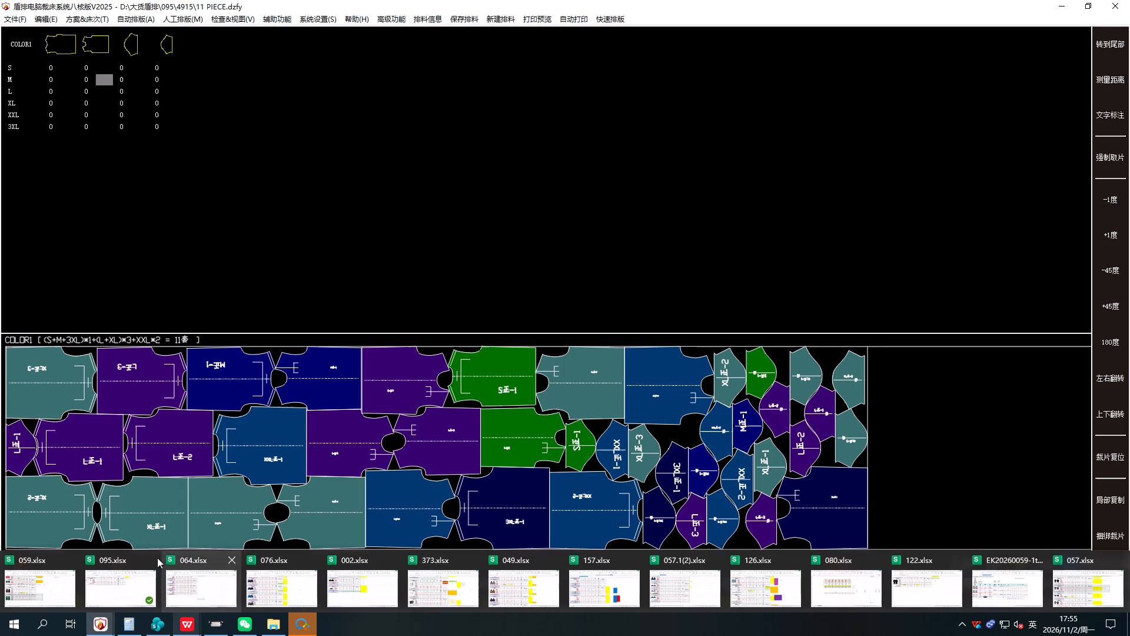
Output the 11-piece marker to D:\PLT with the note FB-G0000288- 视觉白Optic White copied from sheet 4915.
left_click(16, 13)
left_click(6, 18)
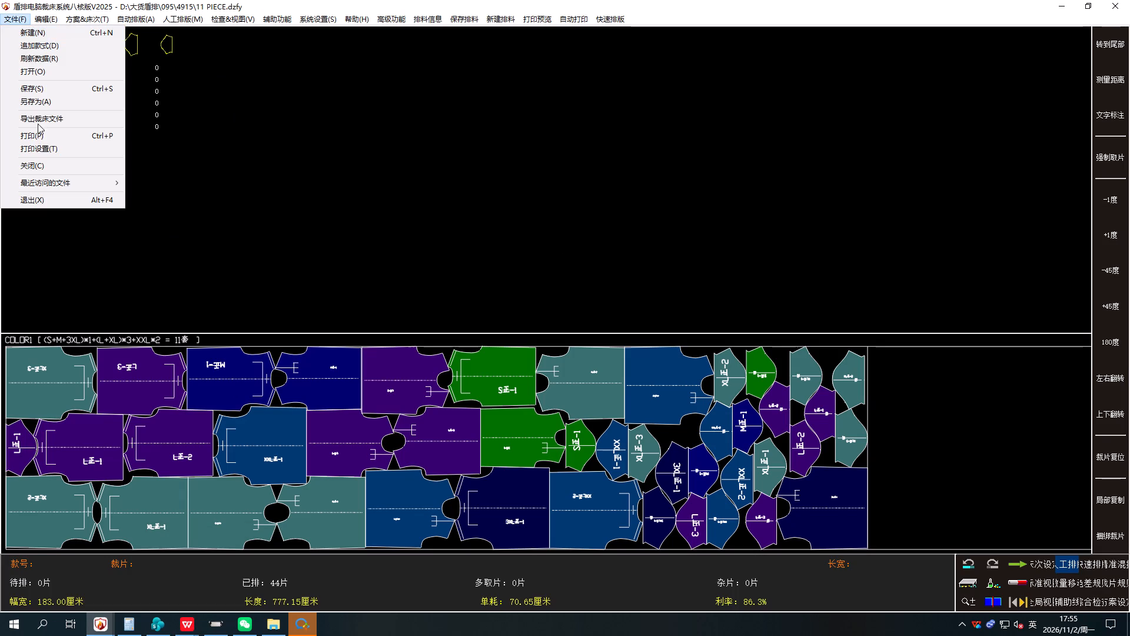
left_click(48, 142)
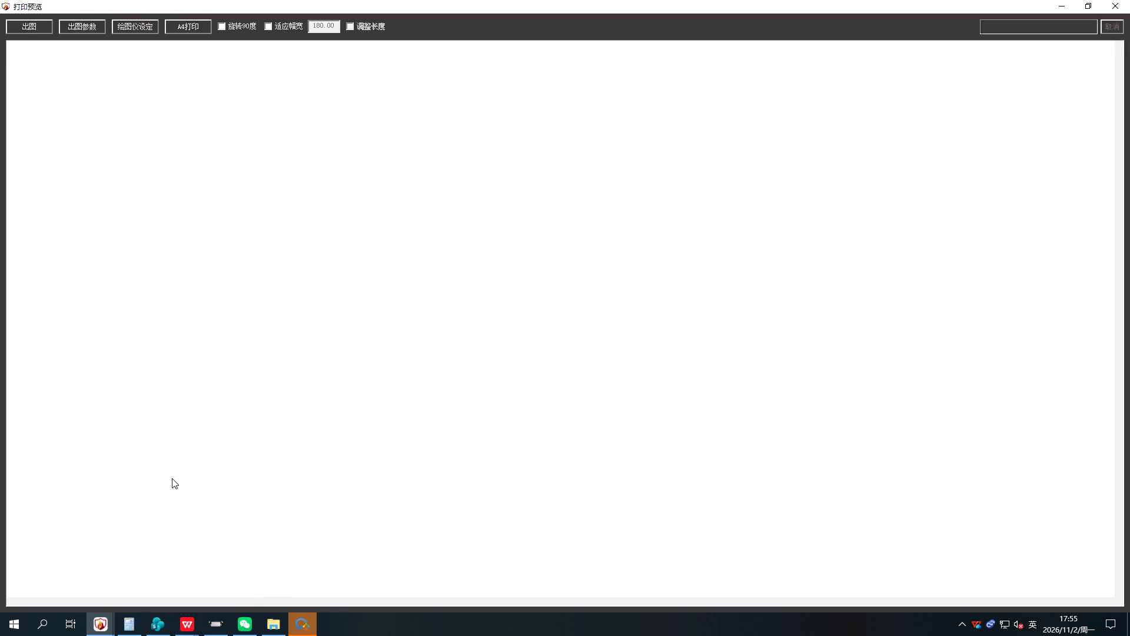
left_click(32, 19)
left_click(25, 28)
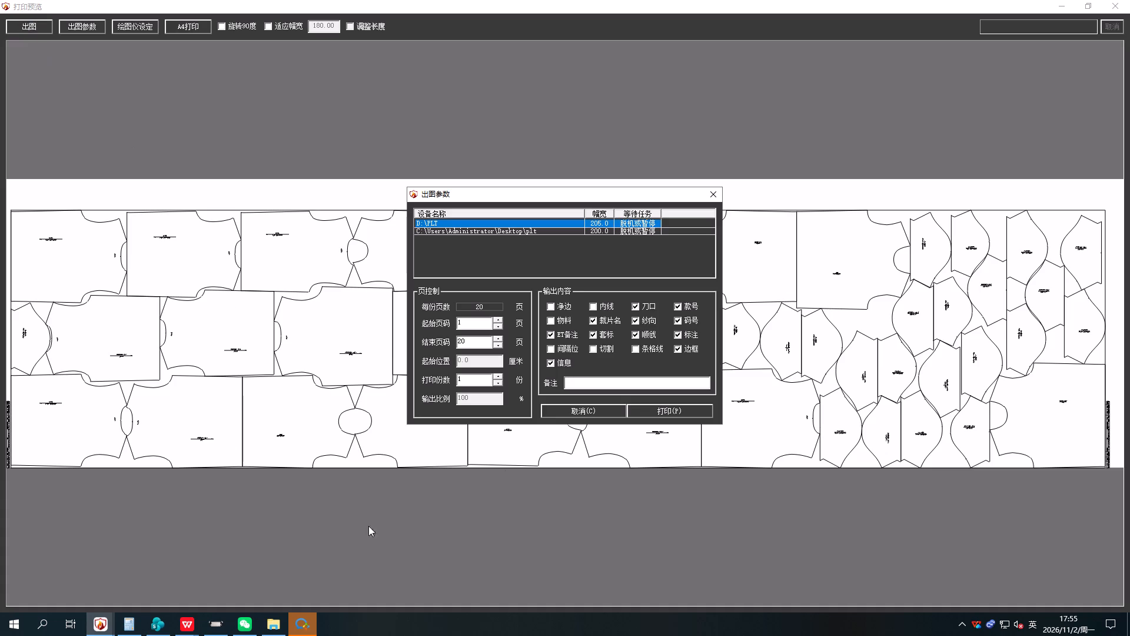
left_click(190, 628)
left_click(108, 582)
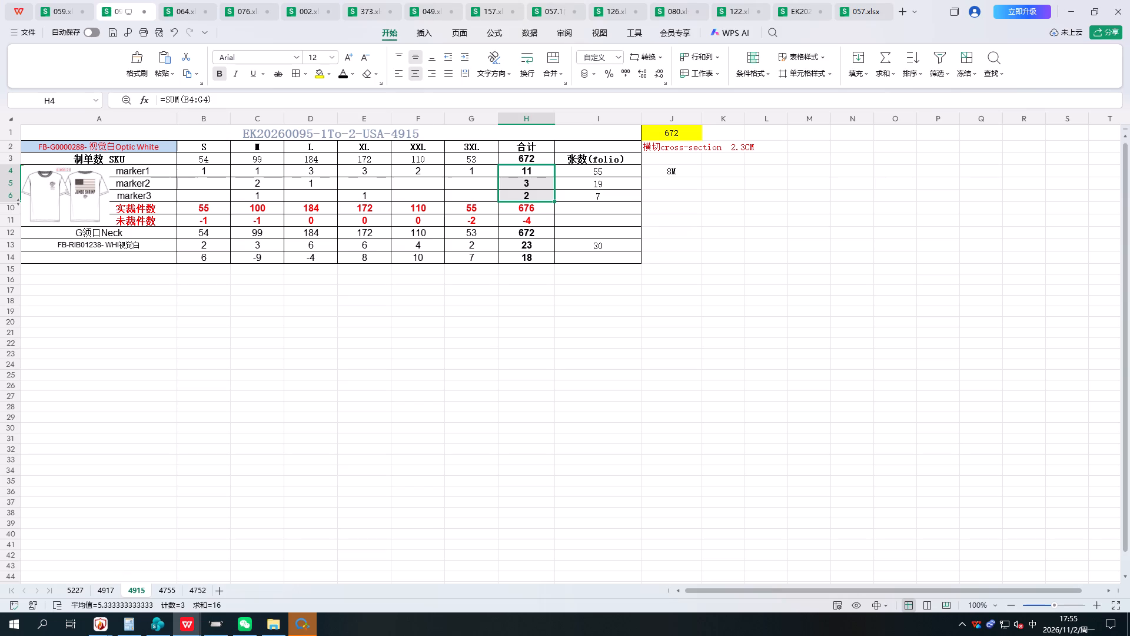
left_click(102, 142)
key("ctrl+c")
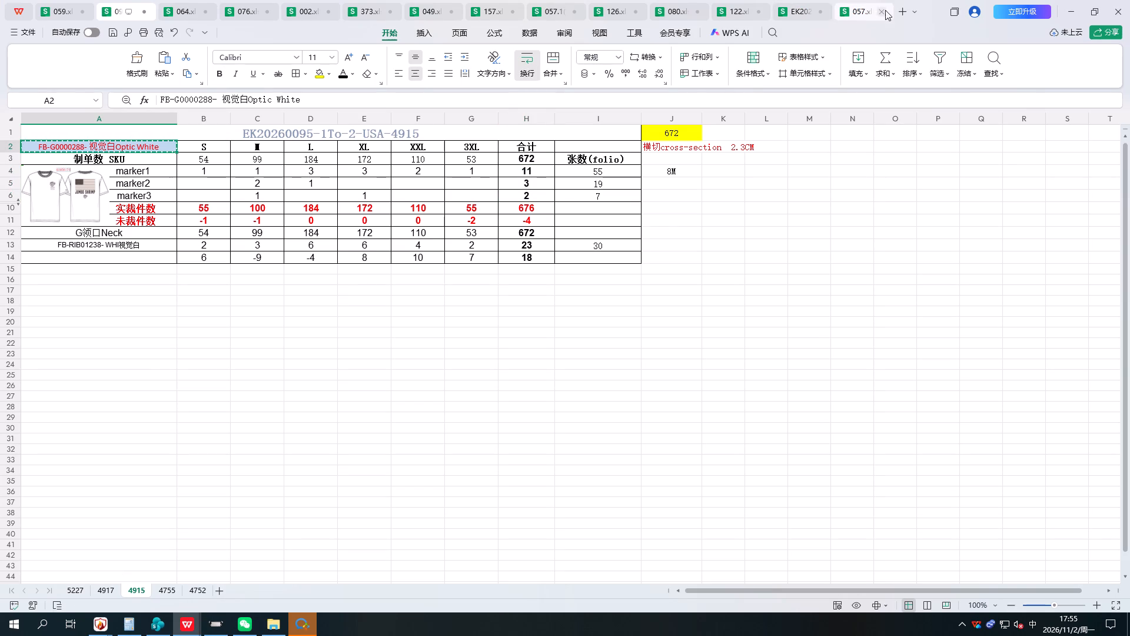
left_click(1072, 0)
left_click(618, 377)
left_click(614, 382)
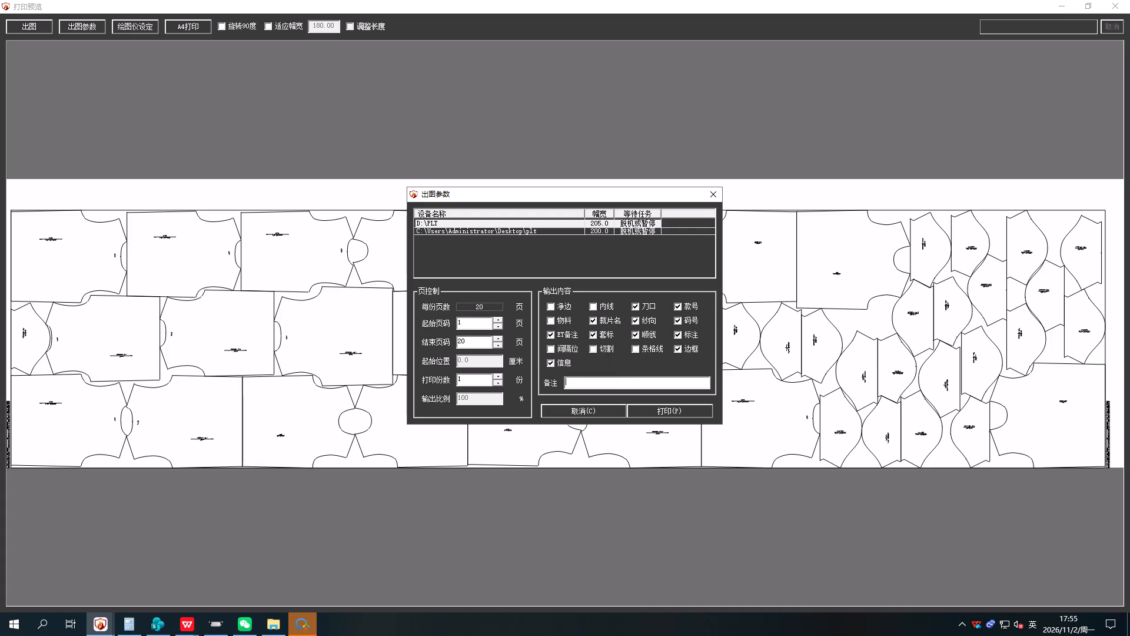
key("ctrl+v")
left_click(664, 411)
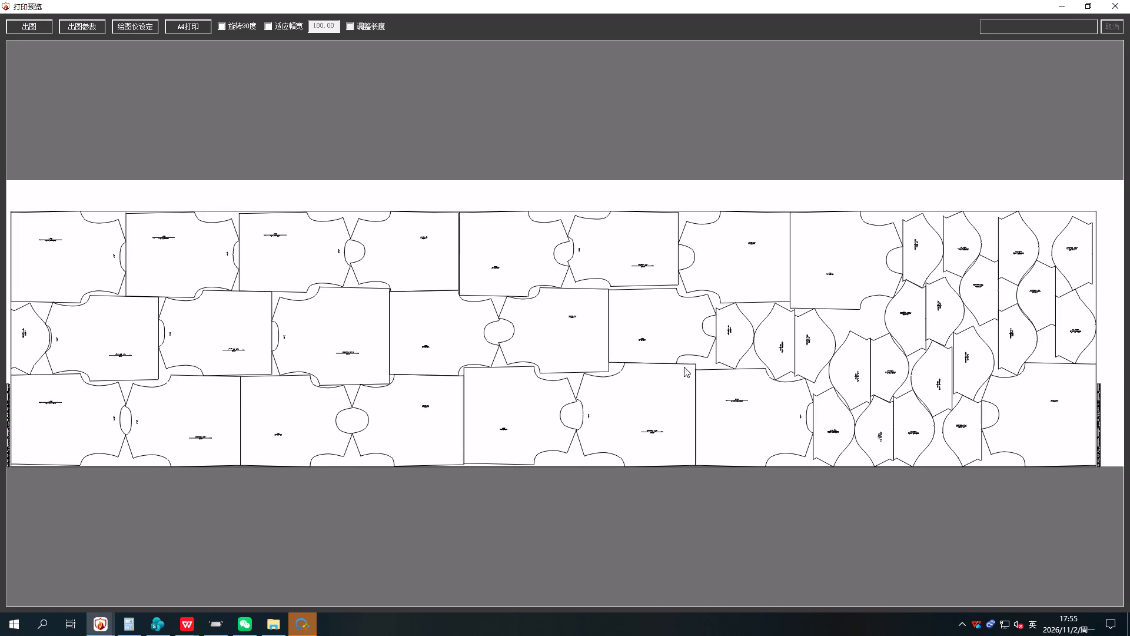
Load HQAP0004915-默认方案-COLOR1.plt into the plotting centre, start plotting it and minimise the plotting centre.
left_click(214, 624)
left_click(16, 41)
triple_click(229, 106)
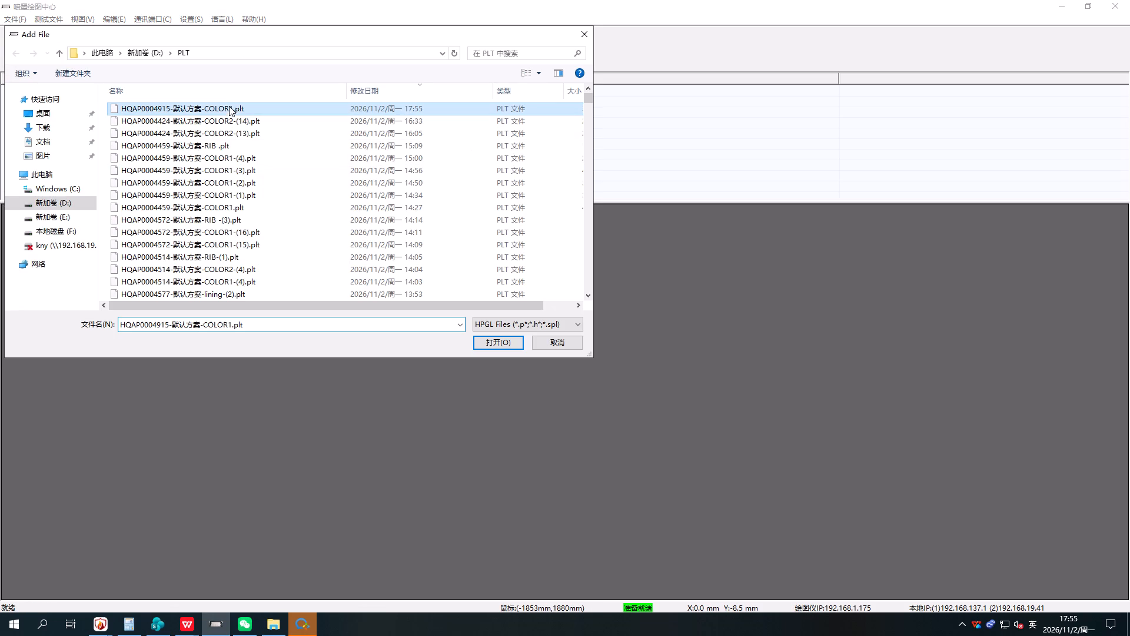
double_click(230, 108)
left_click(482, 343)
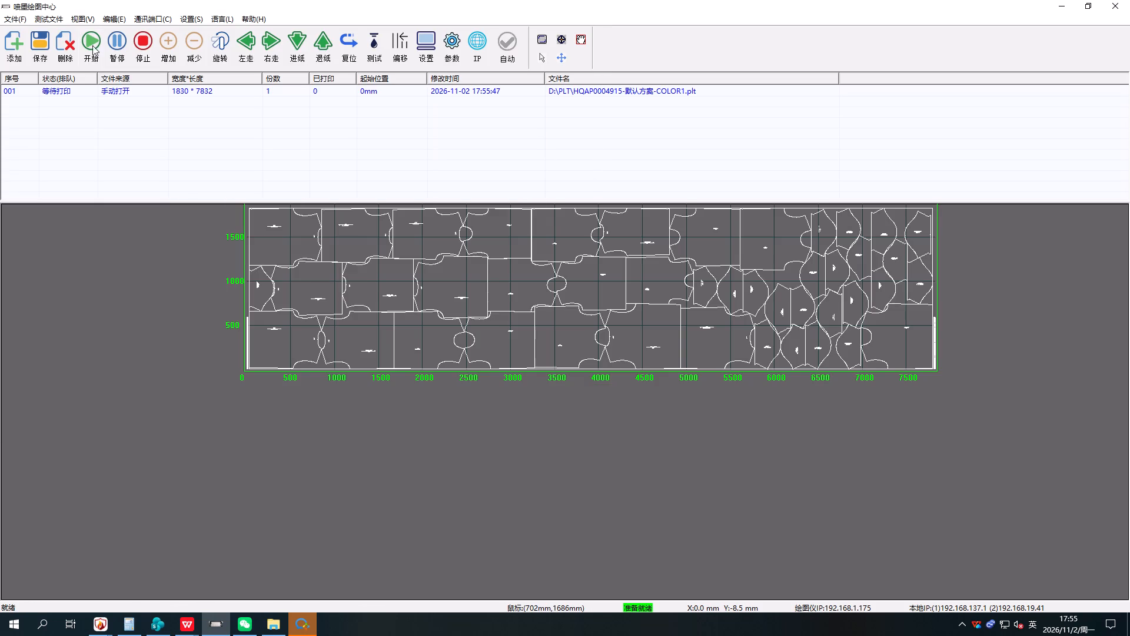
left_click(88, 41)
scroll(355, 300, "down", 2)
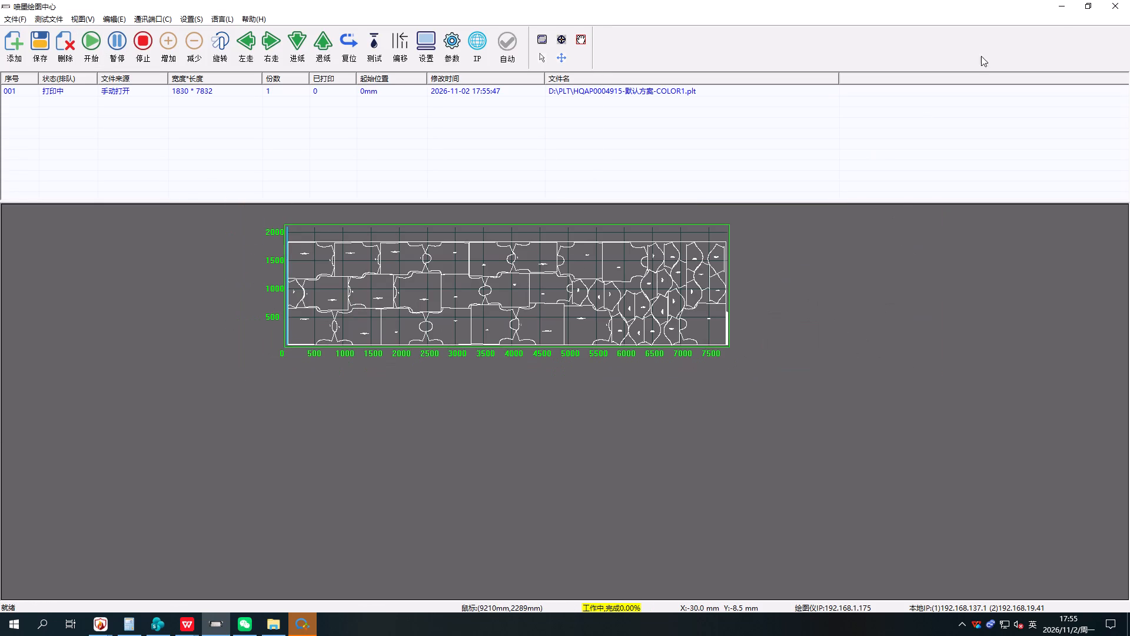
left_click(1065, 0)
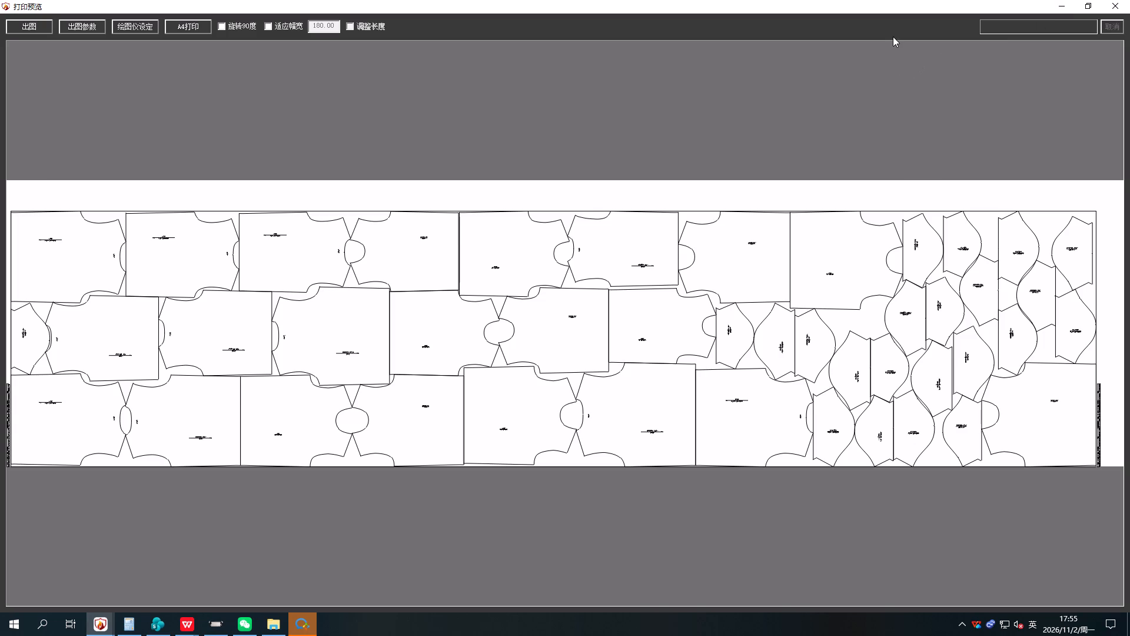
Close the print preview, clear the laid pieces and set the HQAP0004915 plan to M 2 and L 1, with all other sizes at 0.
left_click(1126, 0)
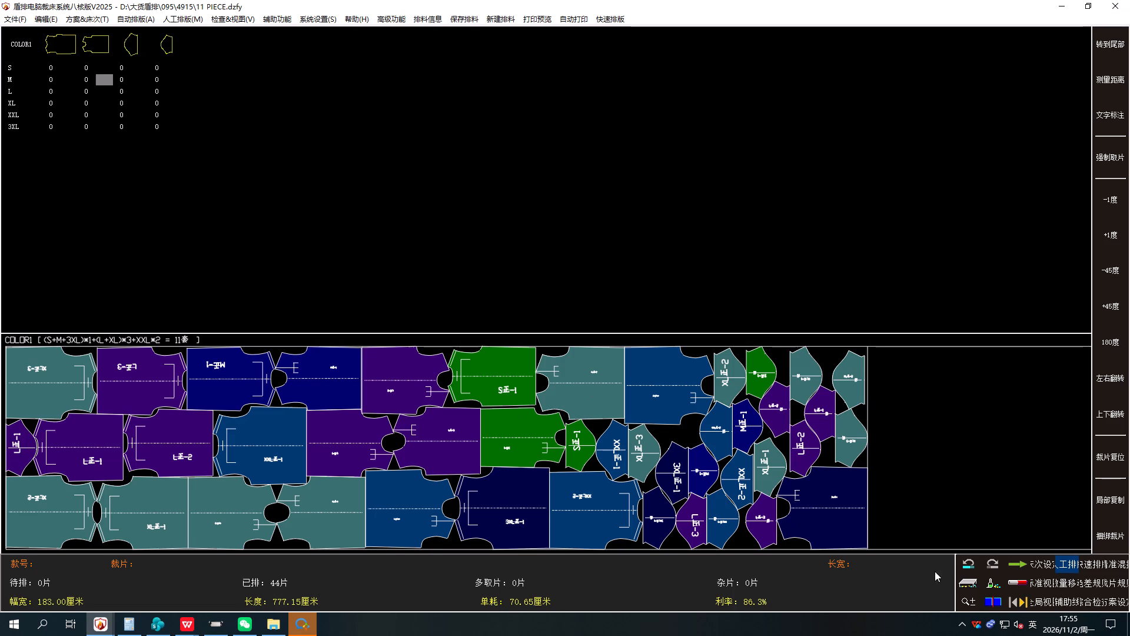
left_click(966, 581)
left_click(1126, 607)
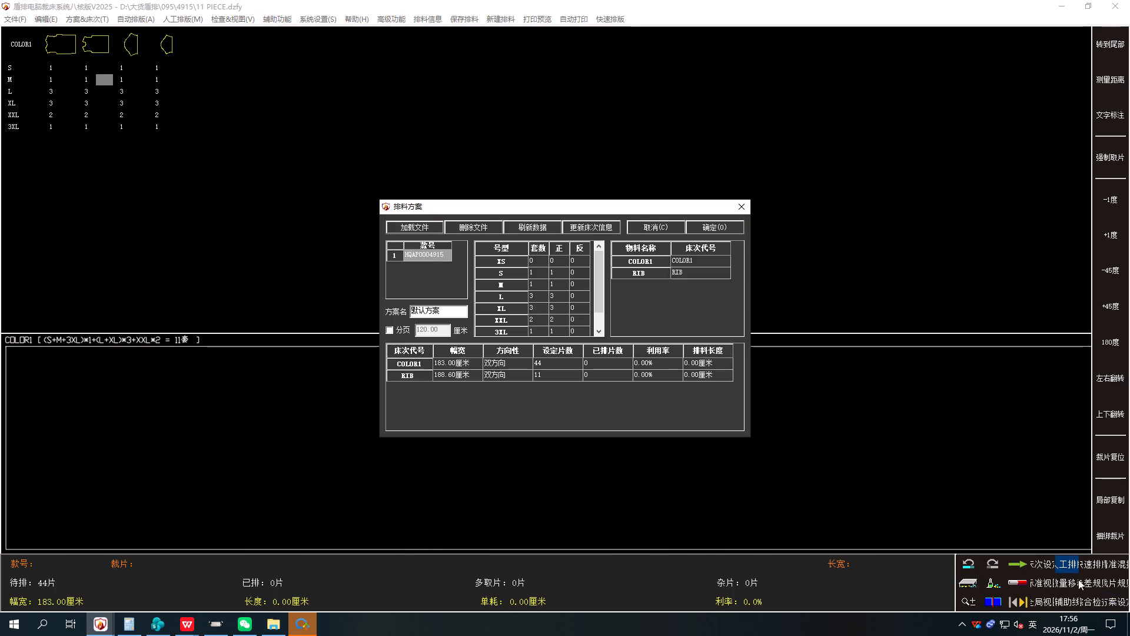
left_click_drag(534, 273, 543, 331)
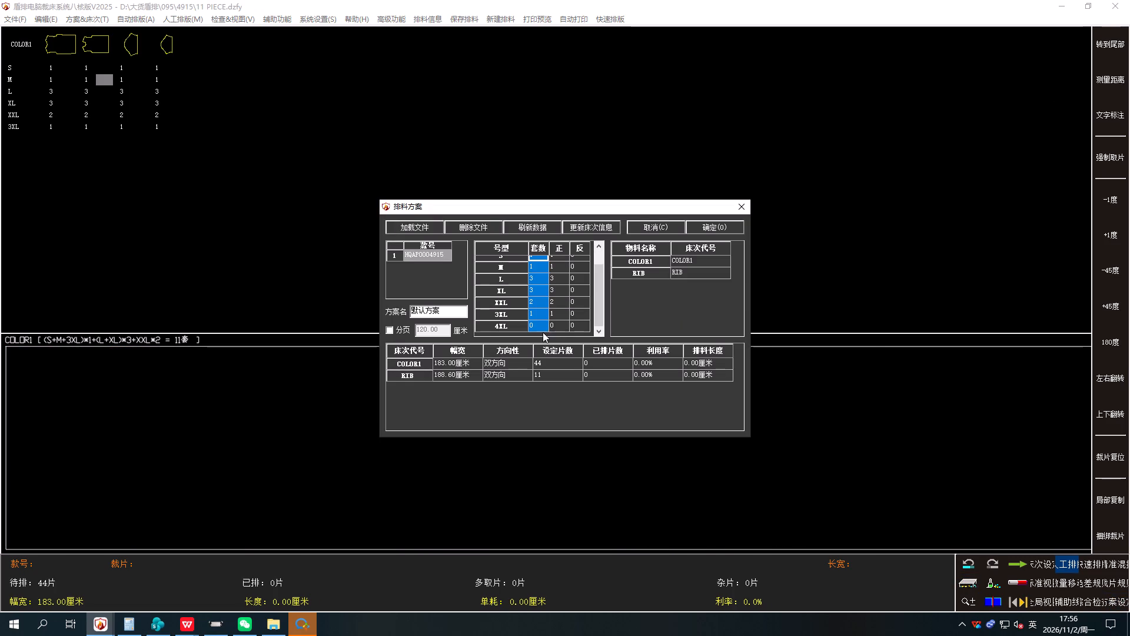
key("0")
key("0")
left_click(539, 308)
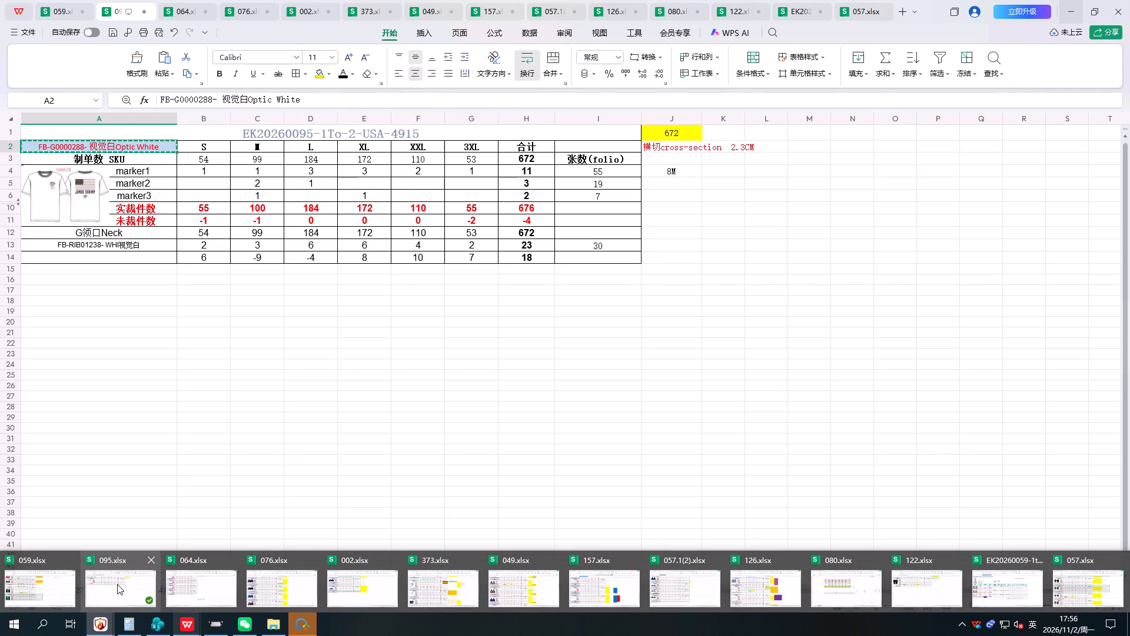
left_click(534, 279)
key("2")
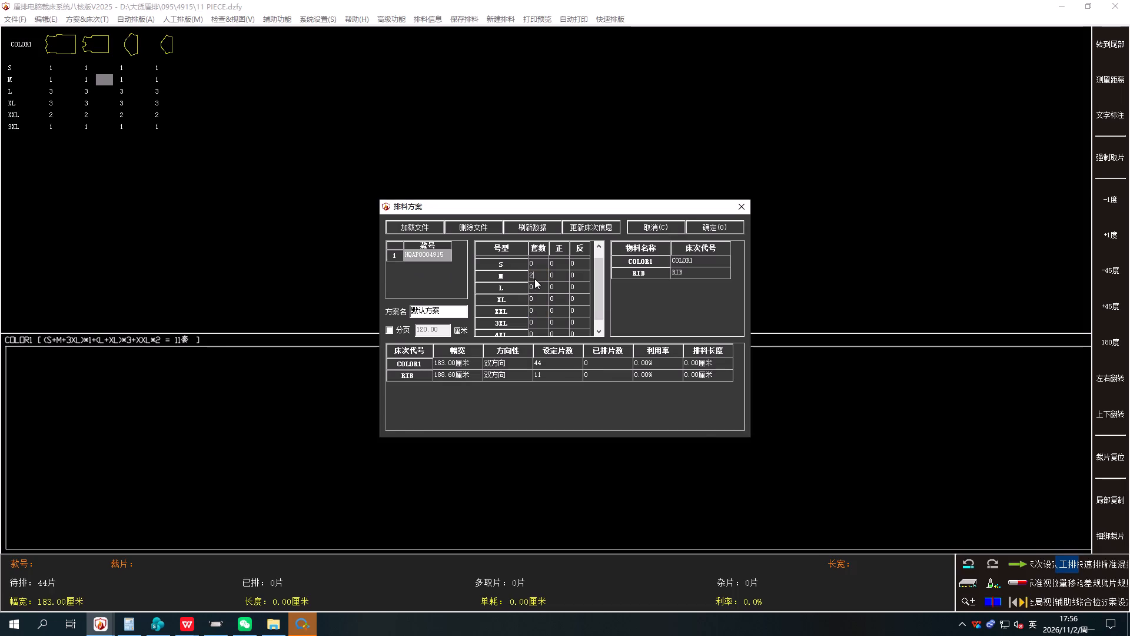
left_click(535, 284)
key("1")
left_click(699, 227)
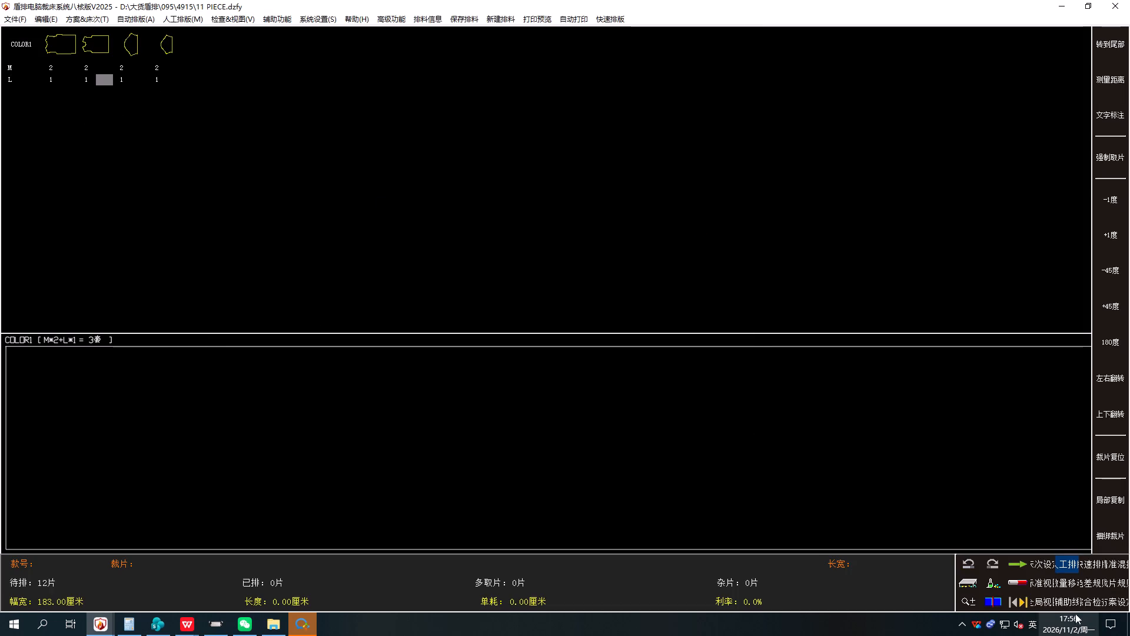
Run automatic nesting on the M 2, L 1 marker, check marker3's size ratio on sheet 4915 meanwhile, and stop the nesting.
left_click(1122, 560)
key("Return")
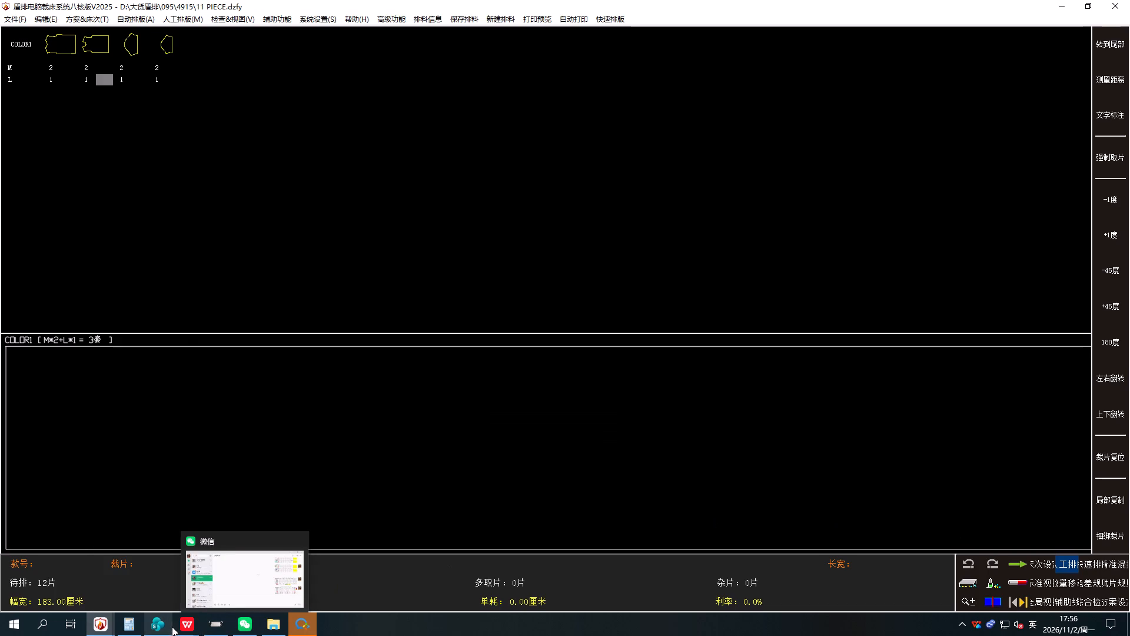
left_click(194, 627)
left_click(137, 597)
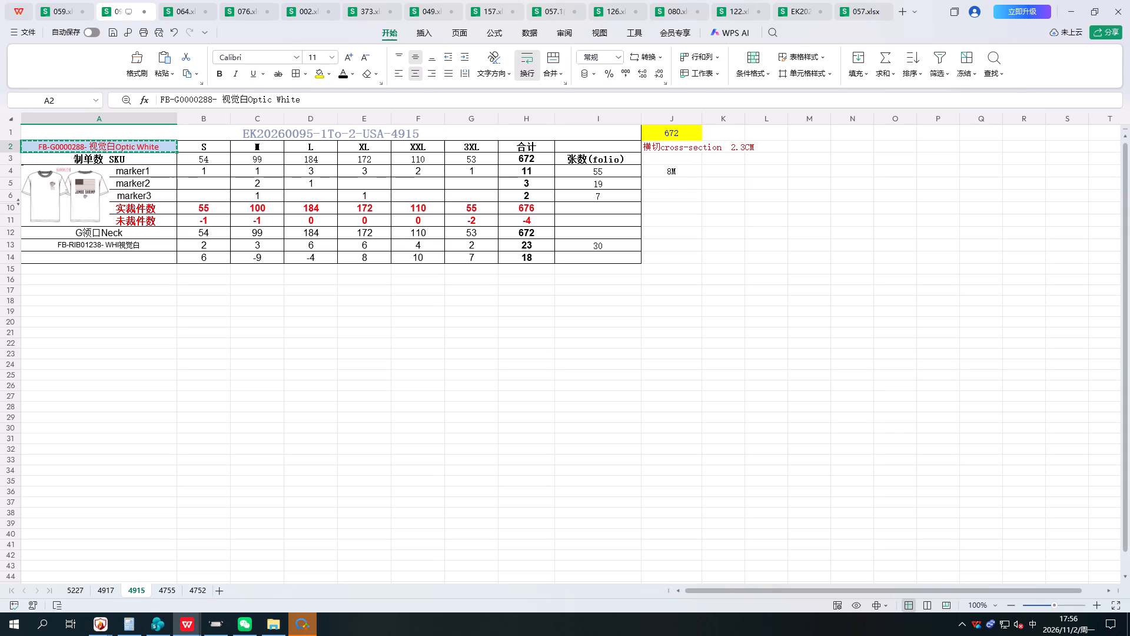
left_click(273, 196)
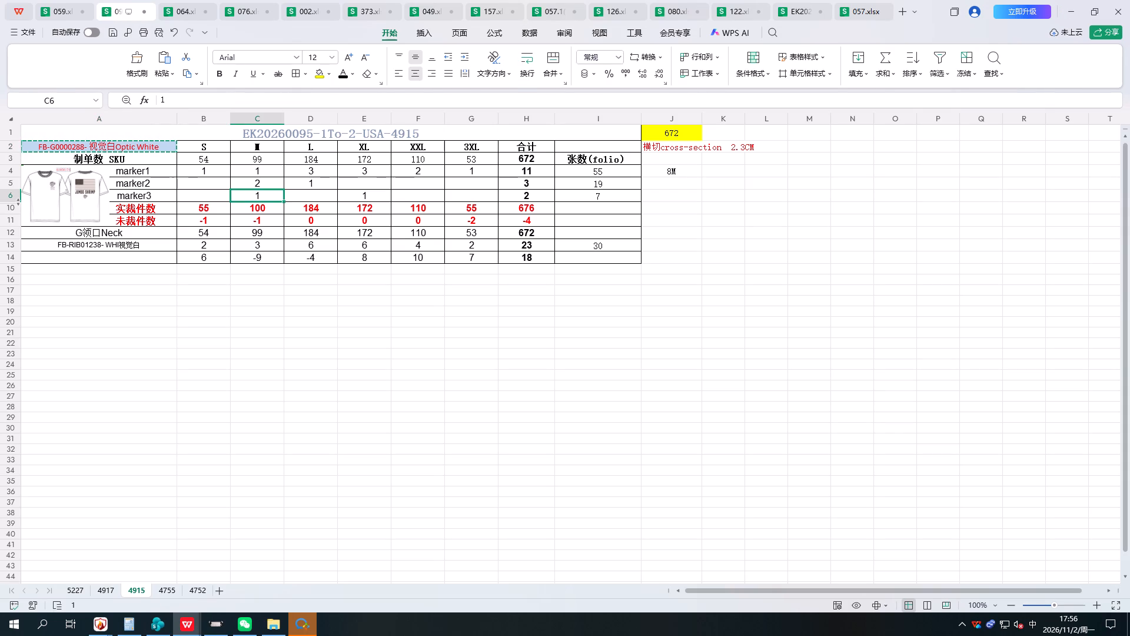
left_click(366, 194)
left_click(1061, 4)
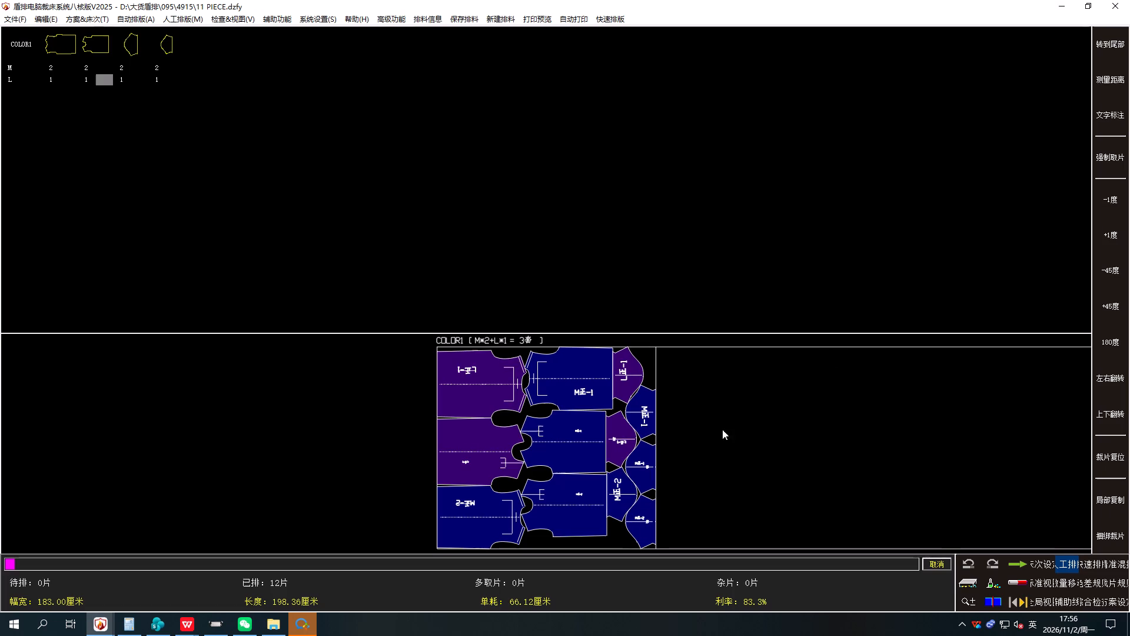
left_click(938, 564)
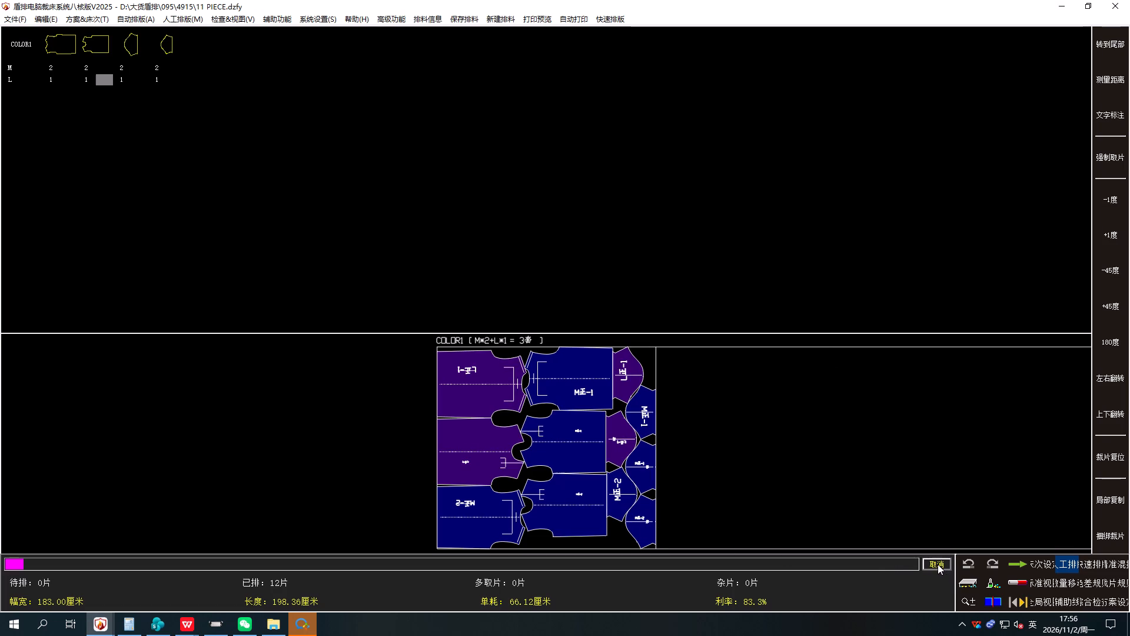
Set the marker plan's set counts to M 3 and XL 1, keeping the L size in the plan.
left_click(1120, 601)
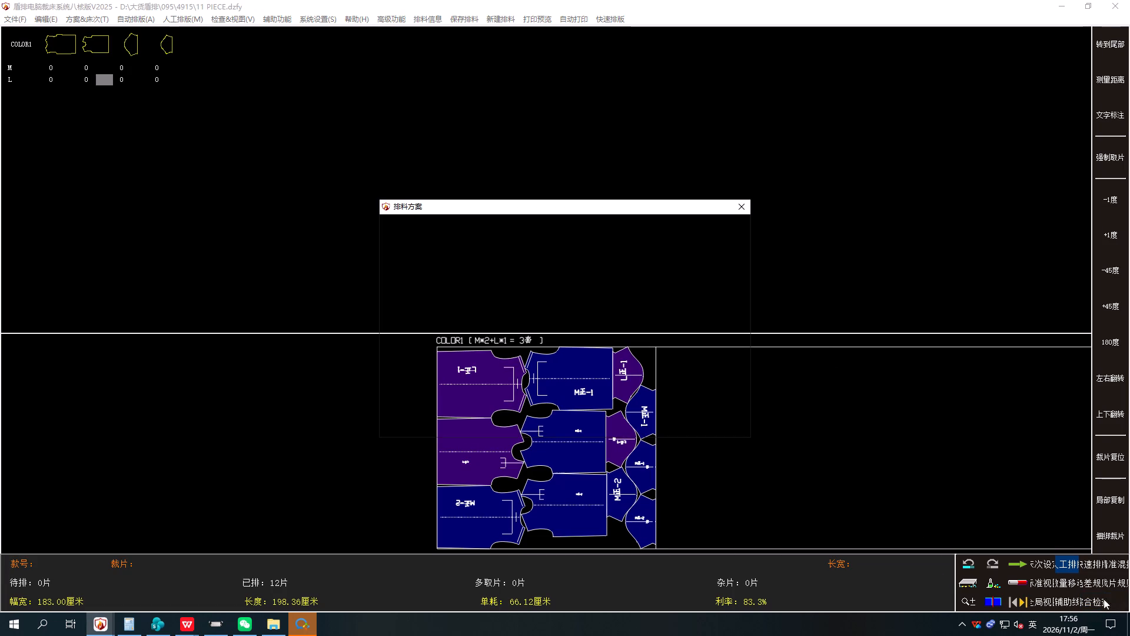
left_click(532, 286)
key("3")
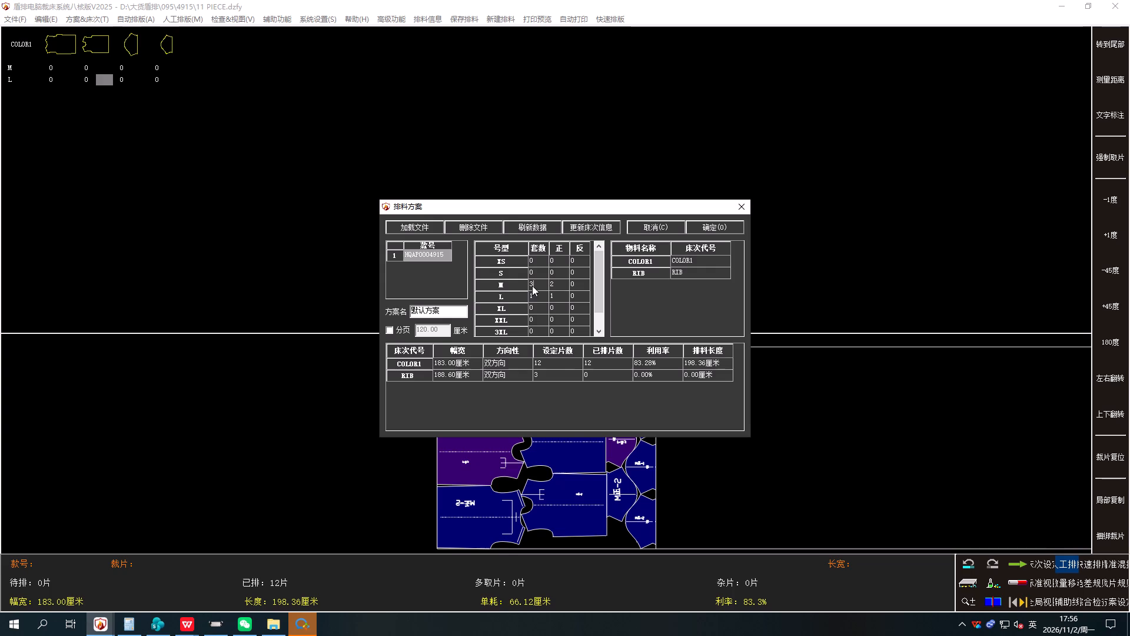
left_click(537, 308)
key("1")
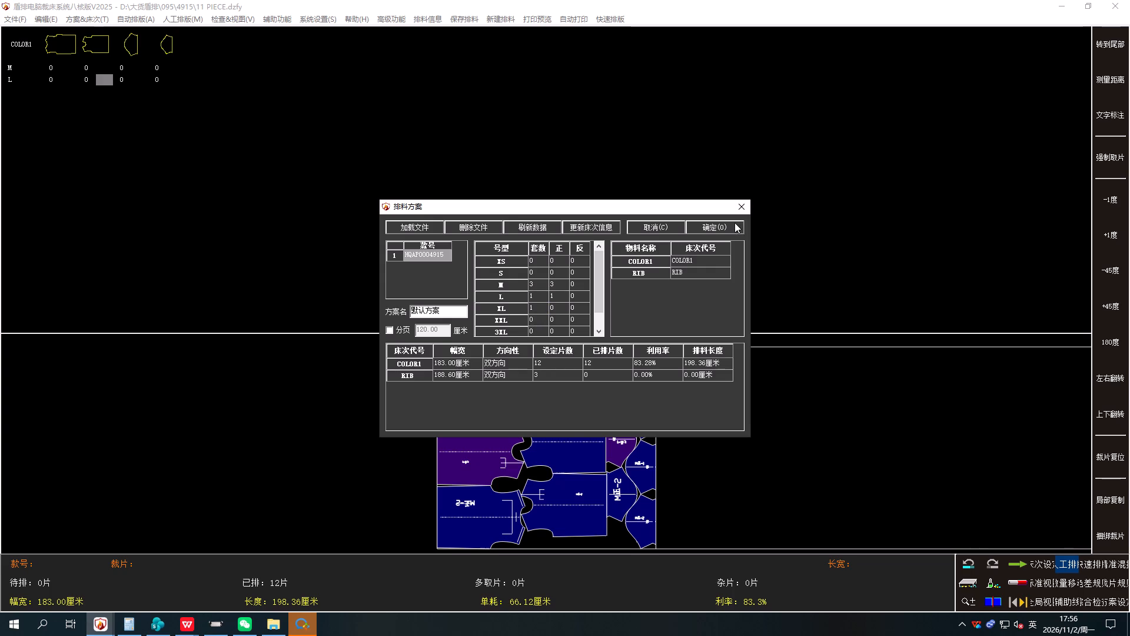
left_click(734, 223)
Run automatic nesting on the combined M 3, L 1, XL 1 marker and stop it once all pieces are laid.
left_click(1077, 556)
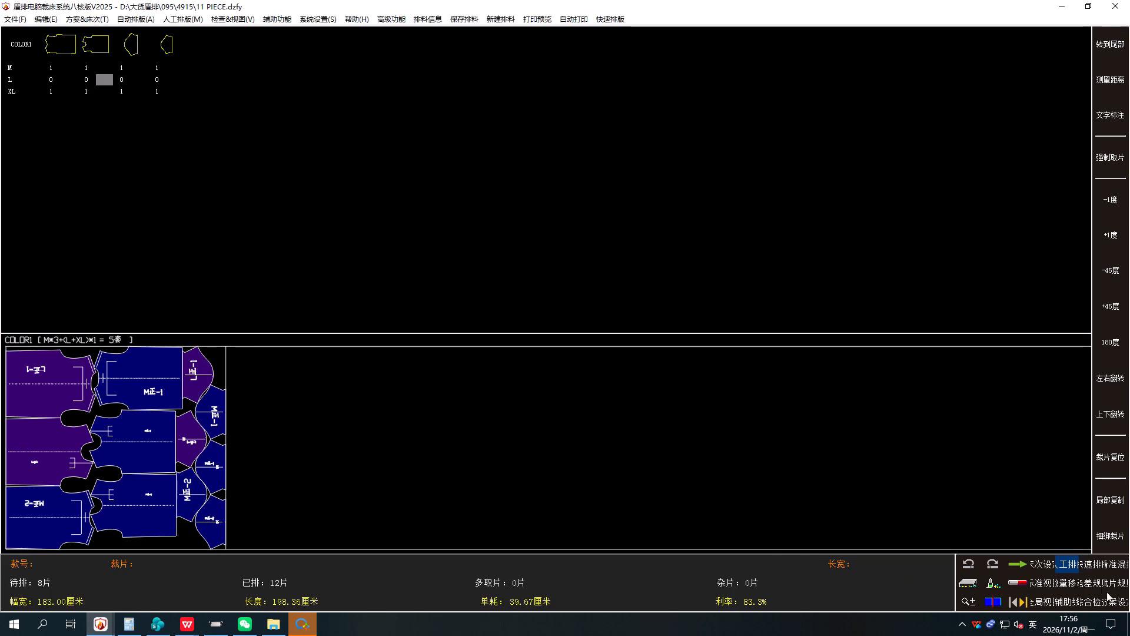
left_click(1092, 562)
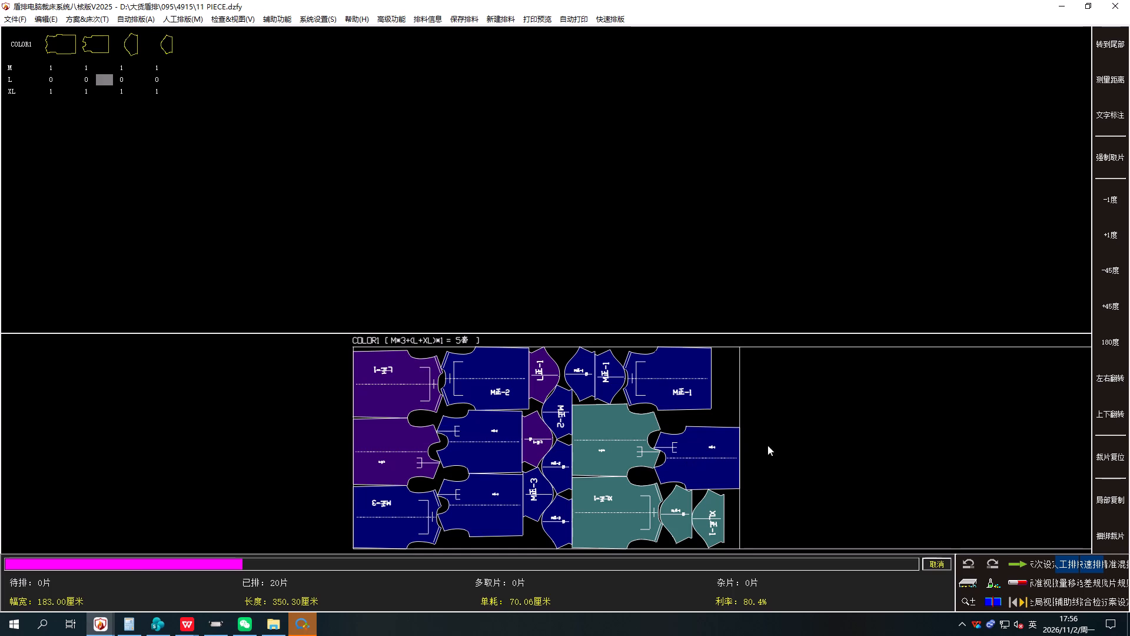
left_click(938, 563)
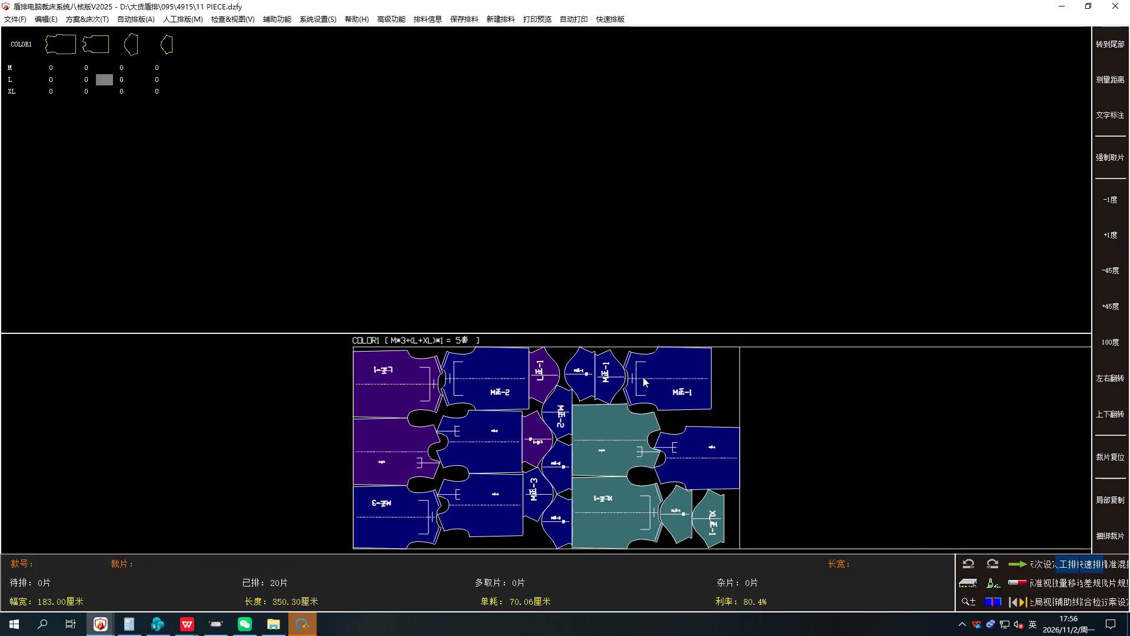
Shift the end M back piece and the two neighbouring M sleeves along the marker, clear of the first section.
left_click(674, 379)
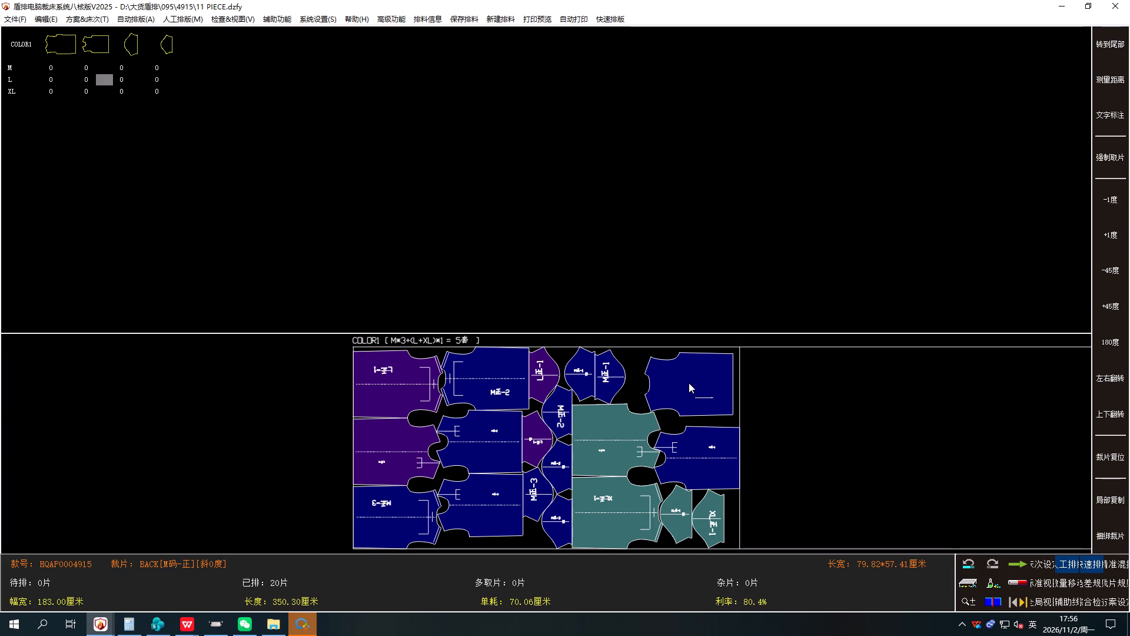
left_click(689, 382)
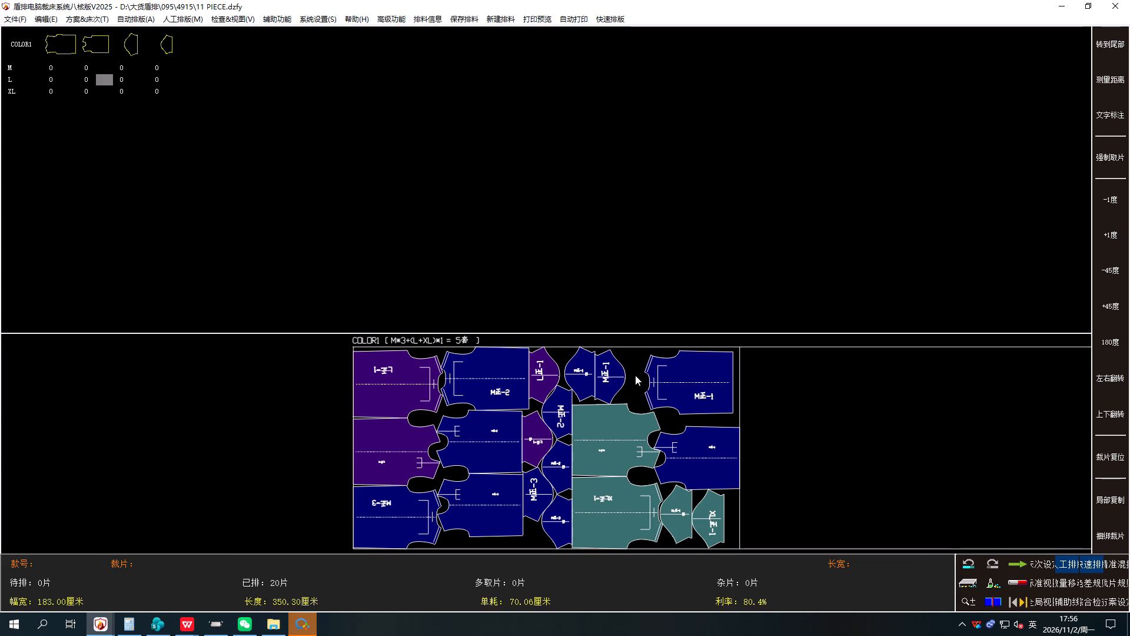
left_click(614, 369)
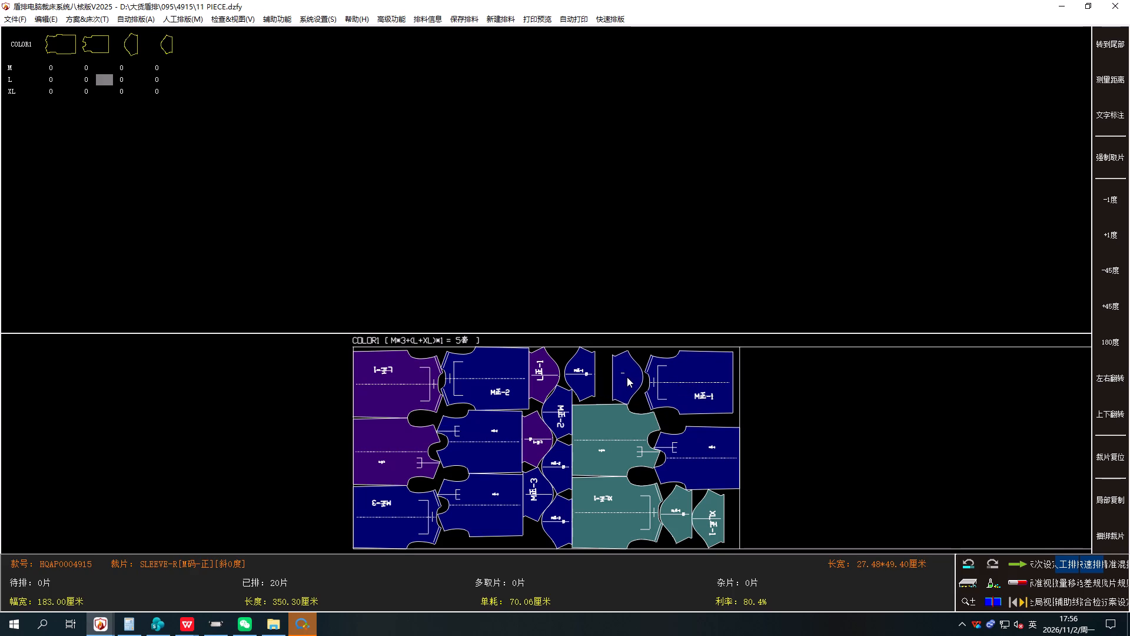
left_click(625, 376)
left_click(587, 383)
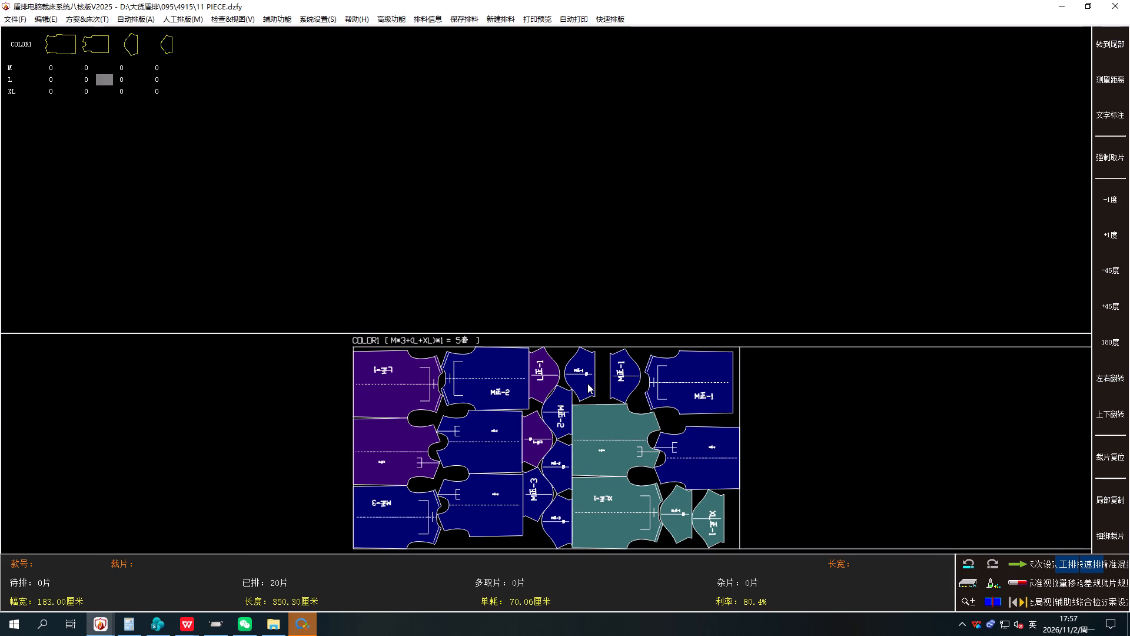
left_click(592, 374)
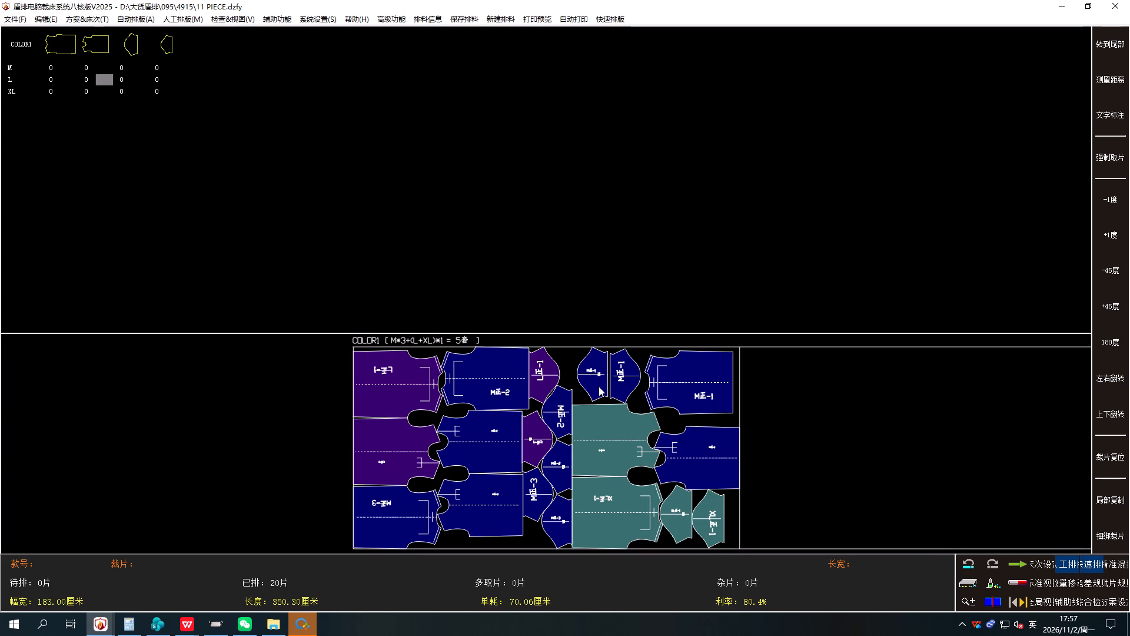
Place a vertical auxiliary line across the marker between the L/M section and the section starting with the XL pieces.
left_click(1058, 599)
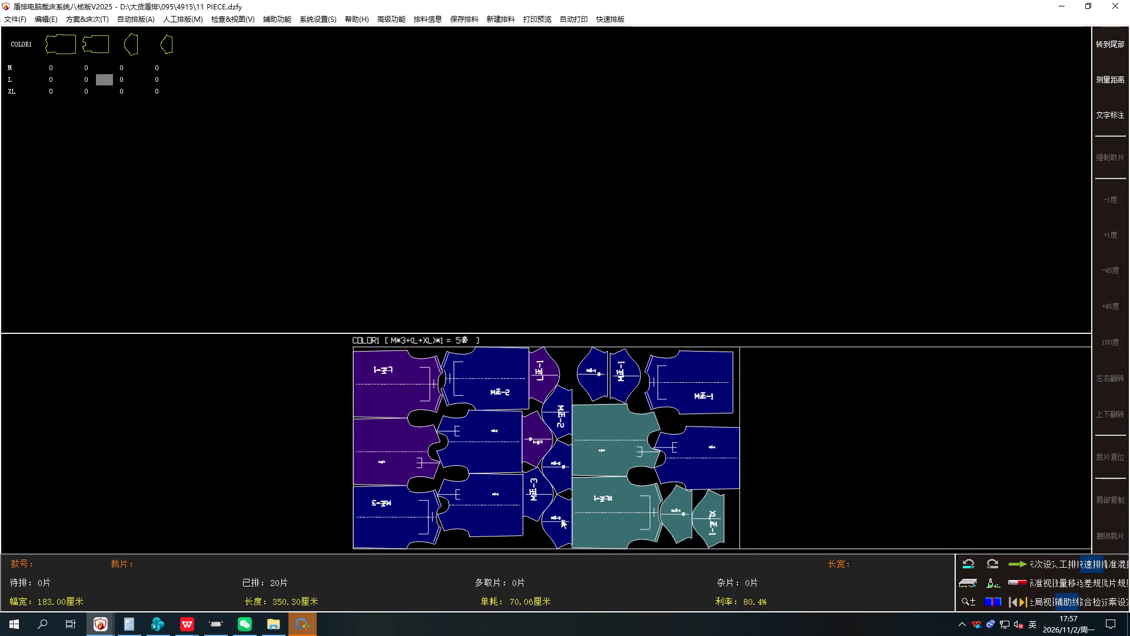
left_click(574, 516)
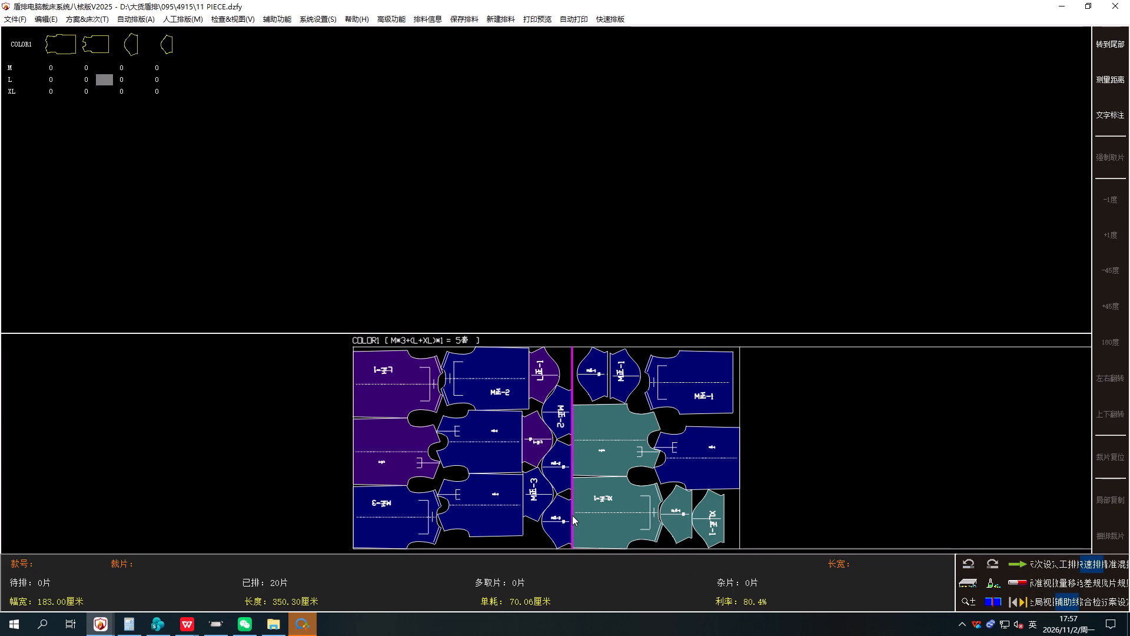
left_click(572, 515)
left_click(579, 479)
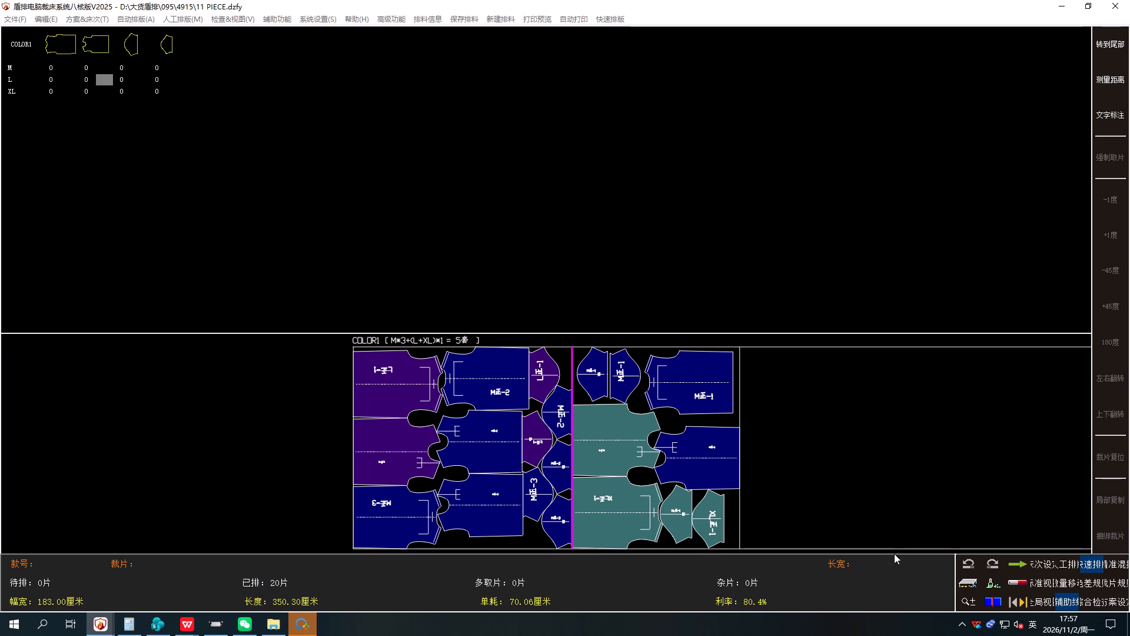
left_click(1041, 578)
Add the text annotation "7 PCS" to the M back piece at the end of the marker's second section.
left_click(271, 20)
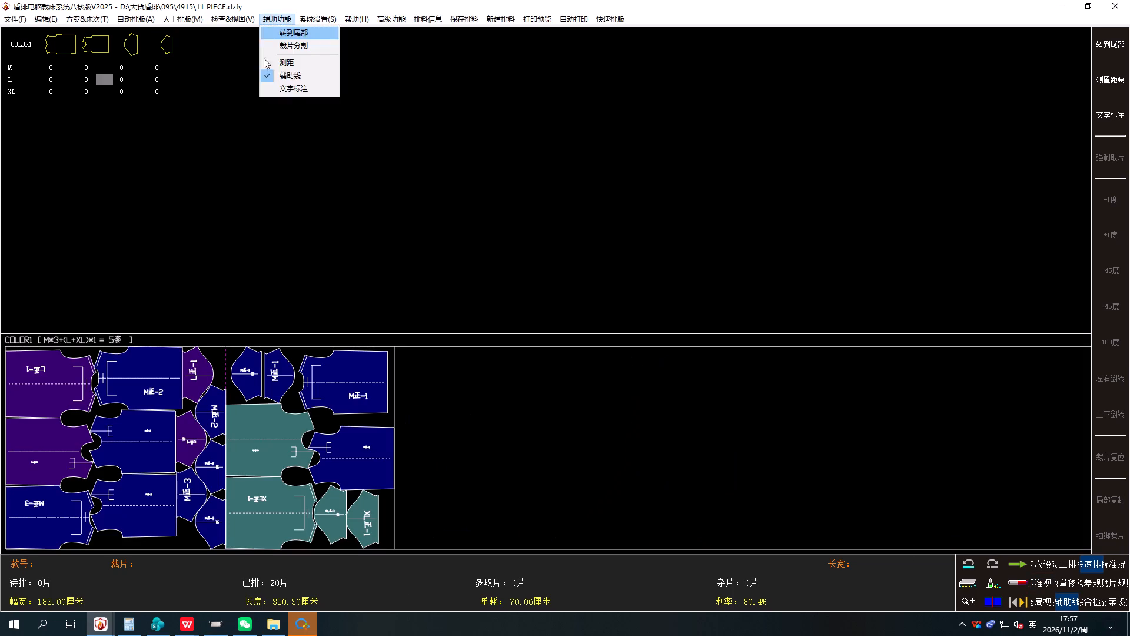
left_click(285, 88)
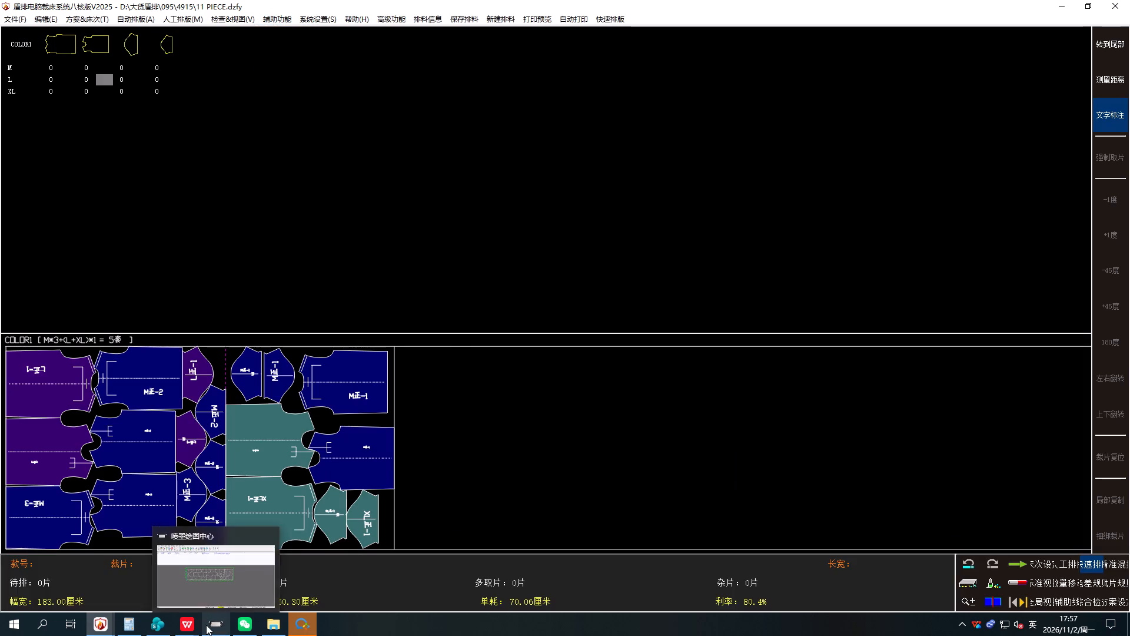
left_click(190, 628)
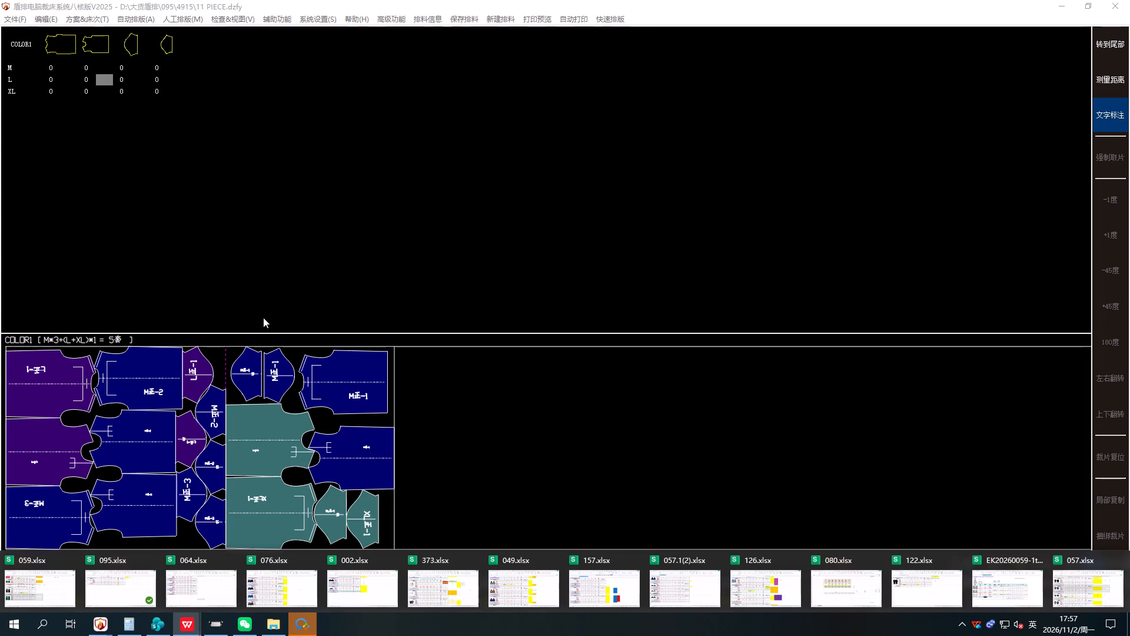
left_click_drag(374, 365, 367, 364)
left_click(367, 364)
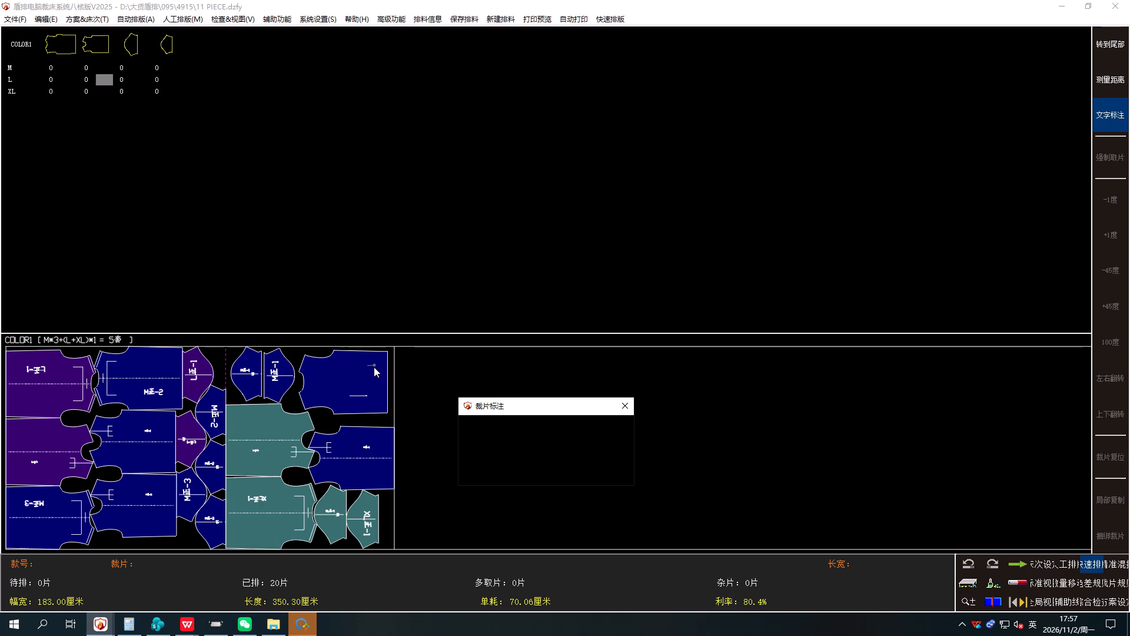
key("7")
key("space")
type("PCS")
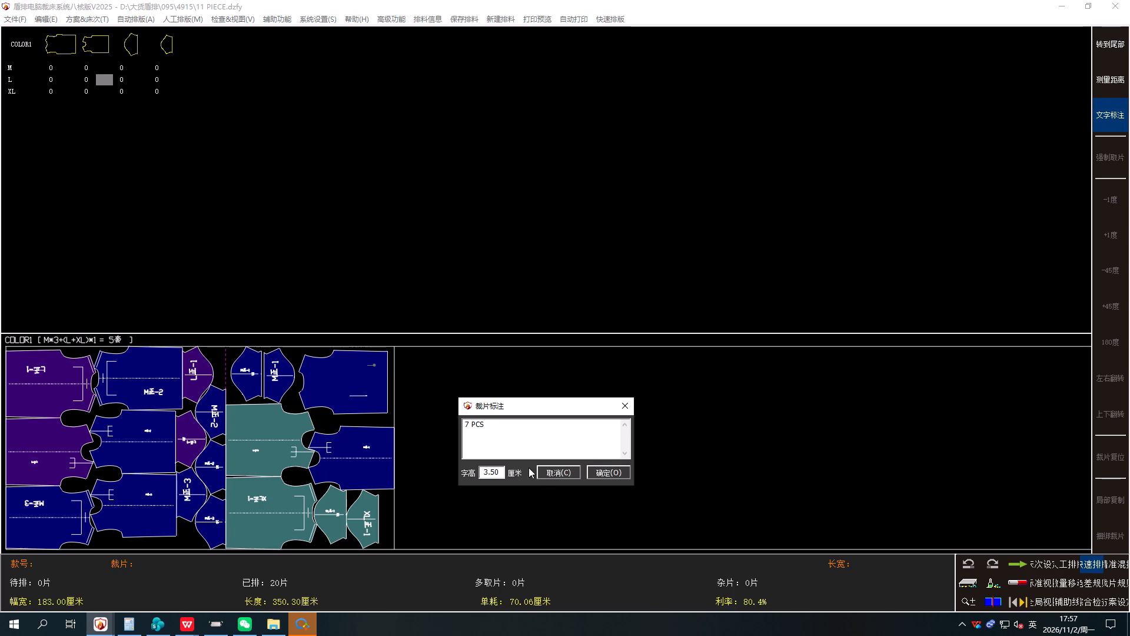
left_click(605, 470)
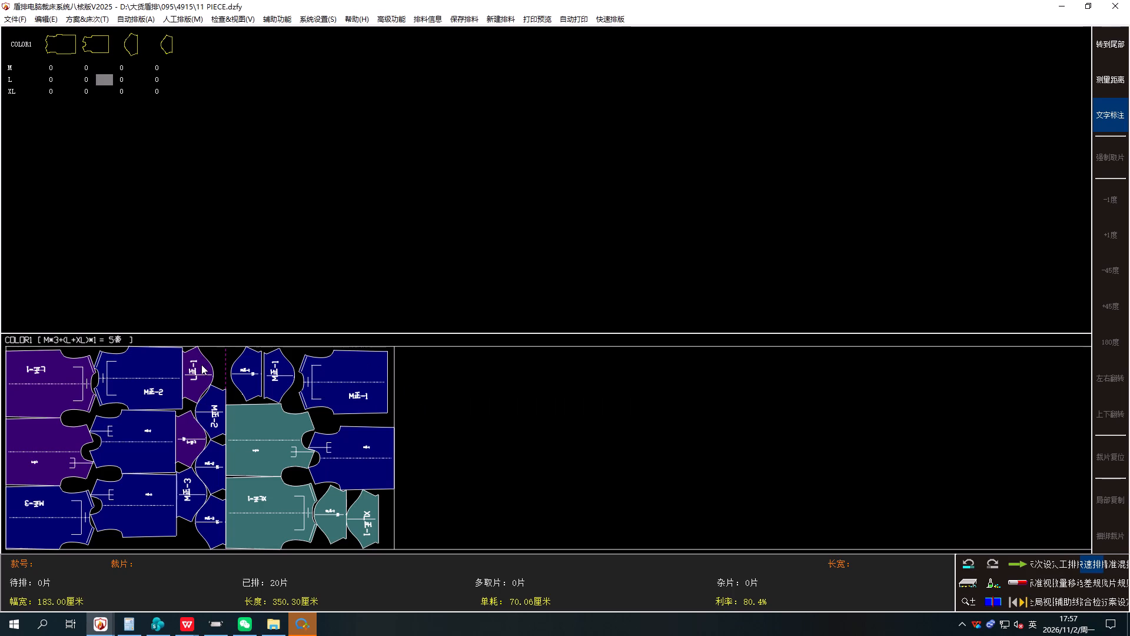
Add the text annotation "19 PCS" to the L sleeve at the upper edge of the marker's first section.
left_click_drag(202, 365, 195, 365)
left_click(195, 365)
type("19 PCS")
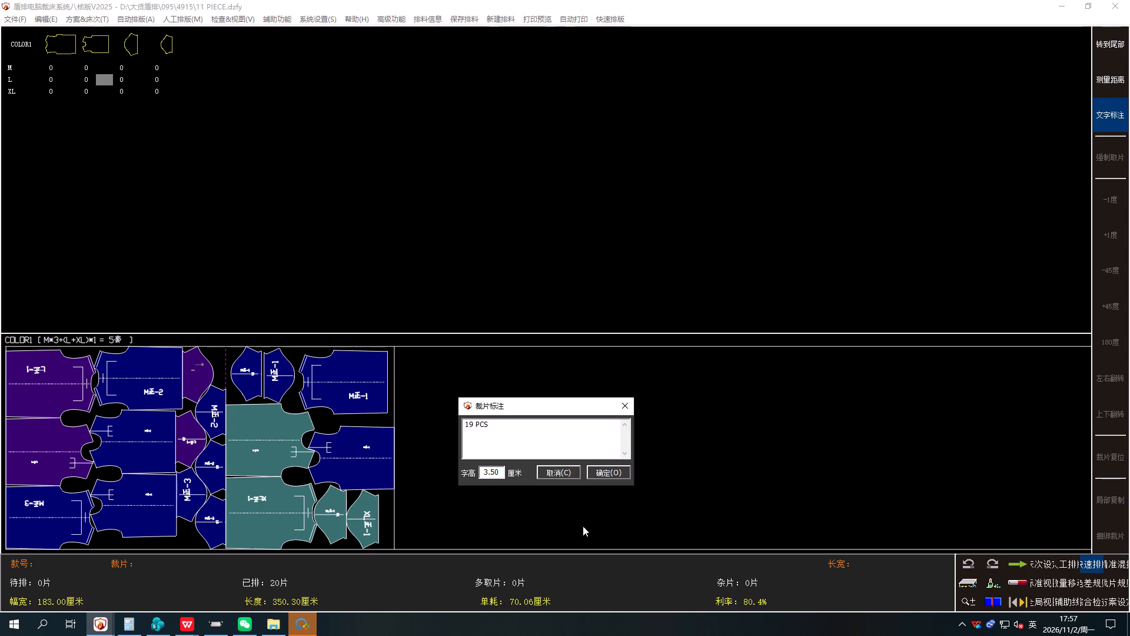
left_click(623, 469)
Output the annotated marker as a plot file to the D:\PLT device and close the print preview.
key("ctrl+p")
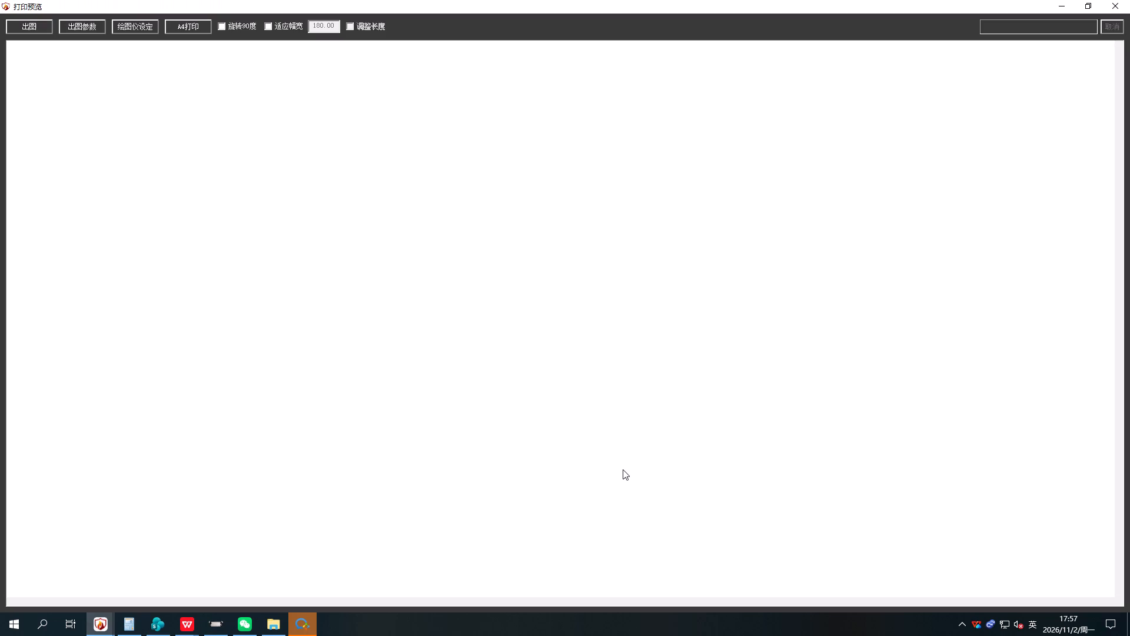
left_click(14, 28)
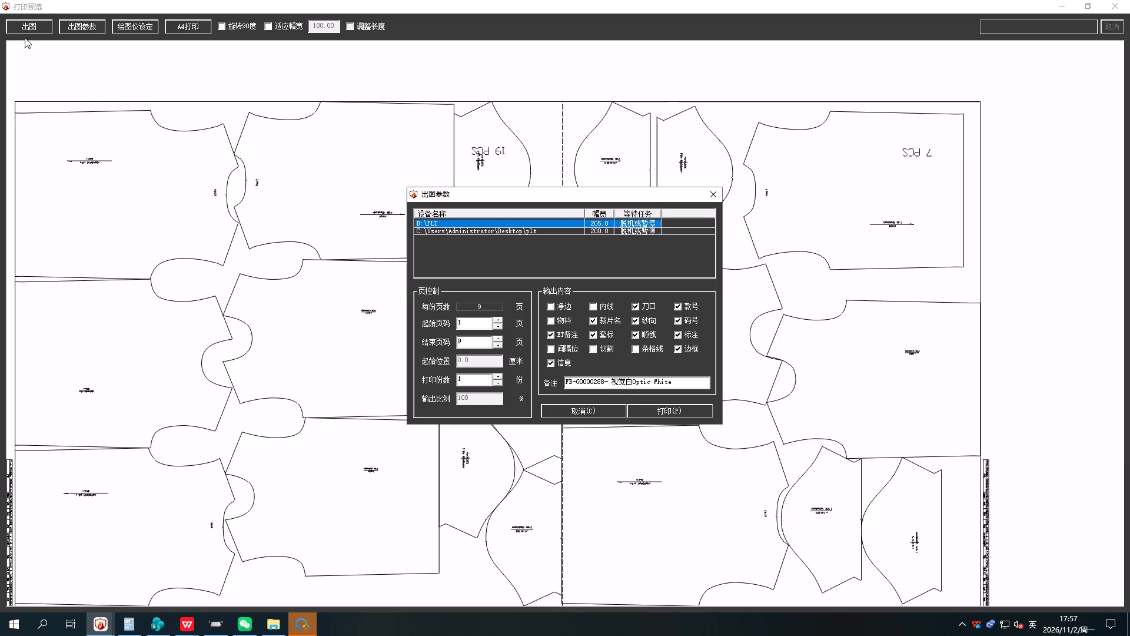
left_click(672, 409)
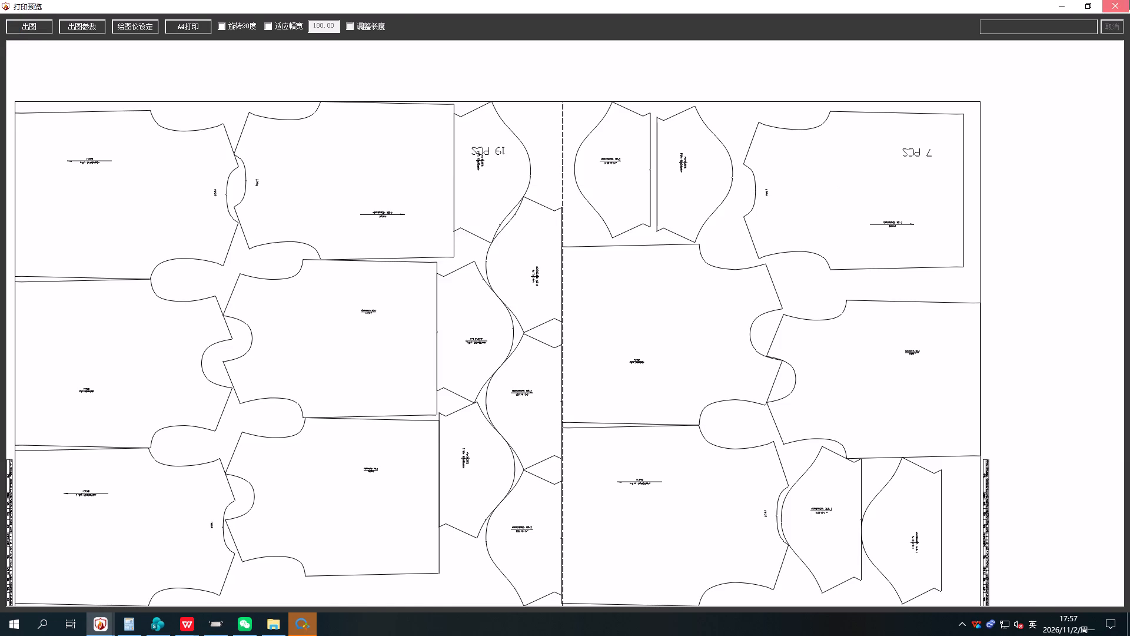
left_click(1129, 0)
In the inkjet plotting centre, add HQAP0004915-默认方案-COLOR1-(1).plt and queue it for printing.
left_click(215, 632)
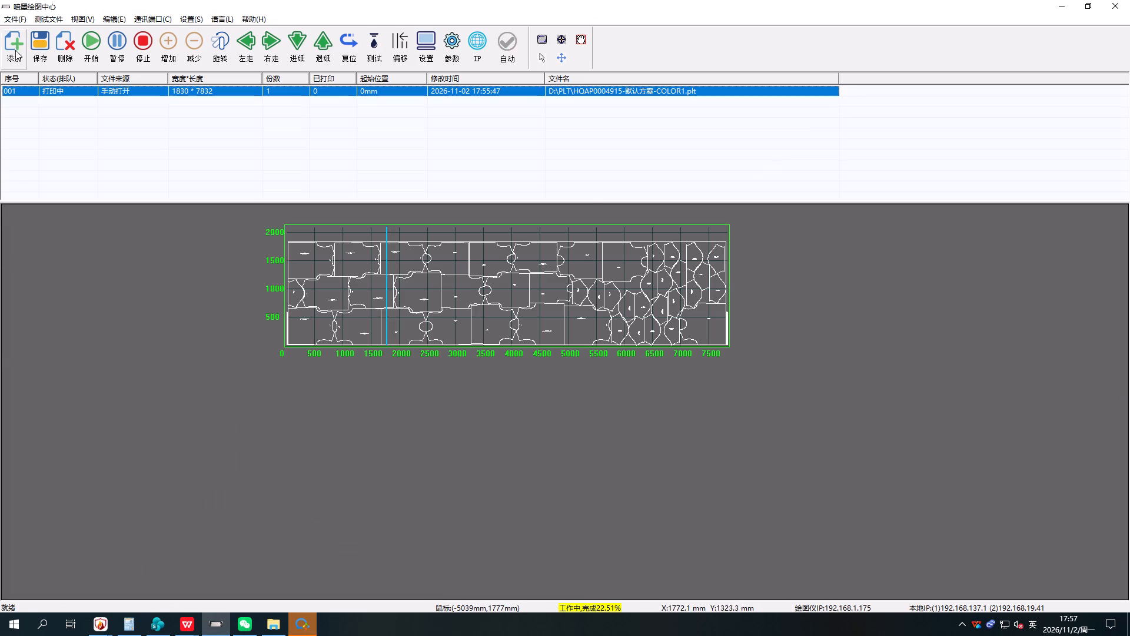
left_click(15, 49)
double_click(188, 110)
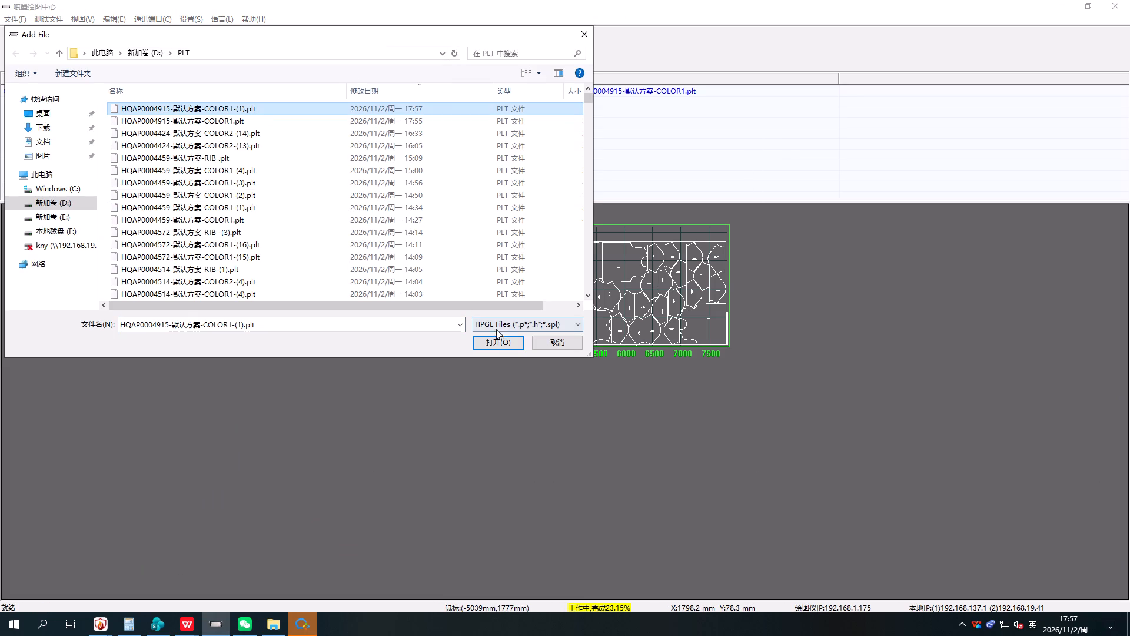
left_click(498, 342)
right_click(132, 95)
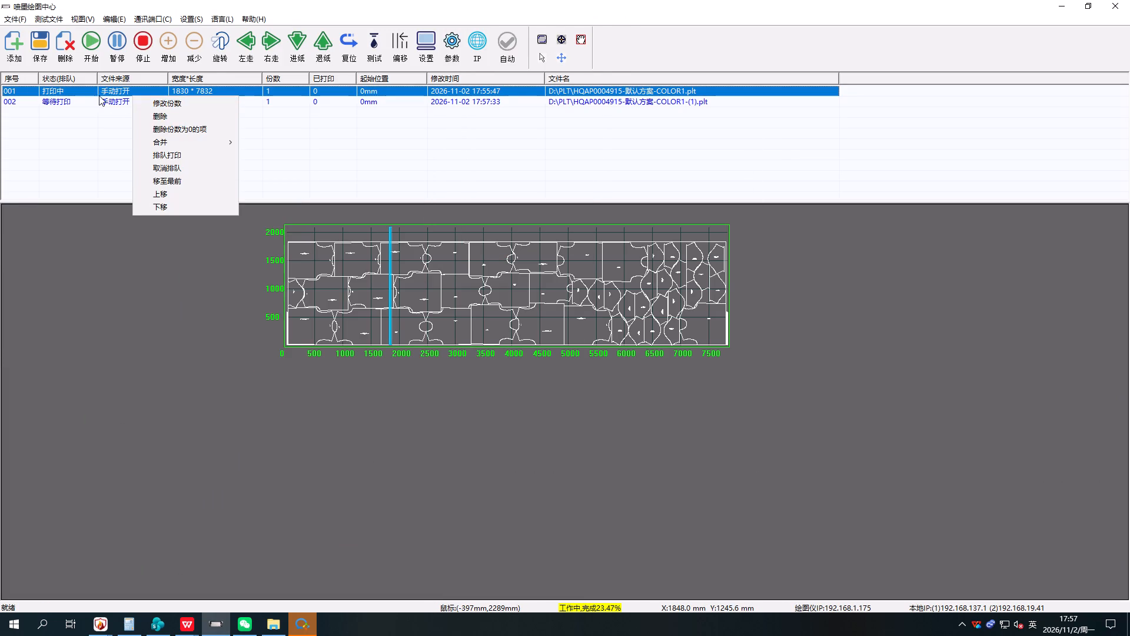
right_click(103, 101)
left_click(142, 158)
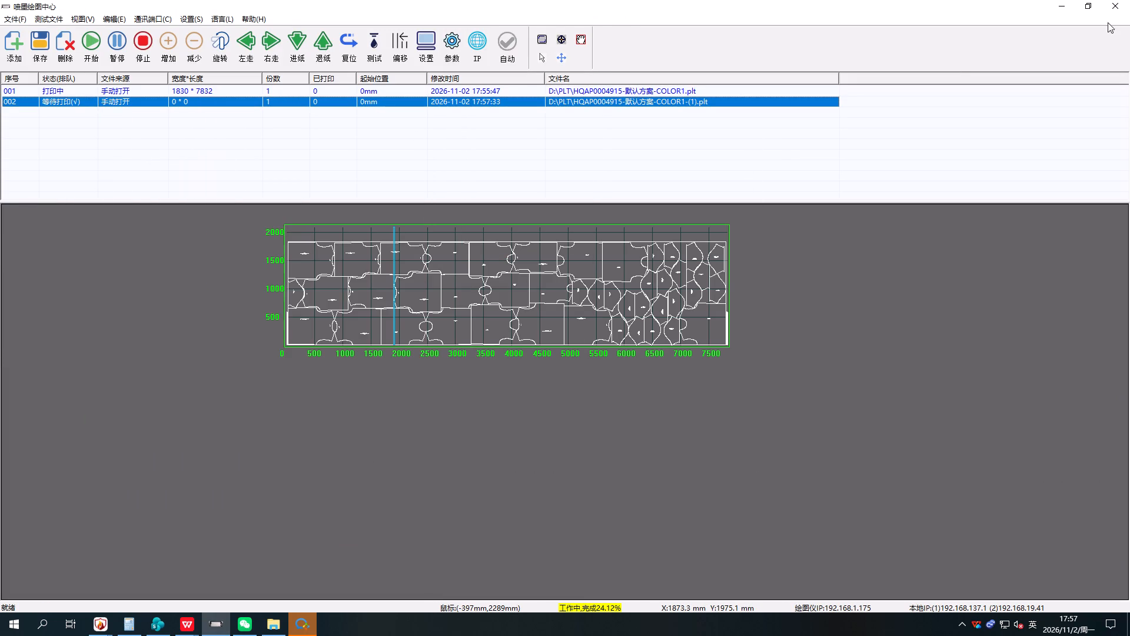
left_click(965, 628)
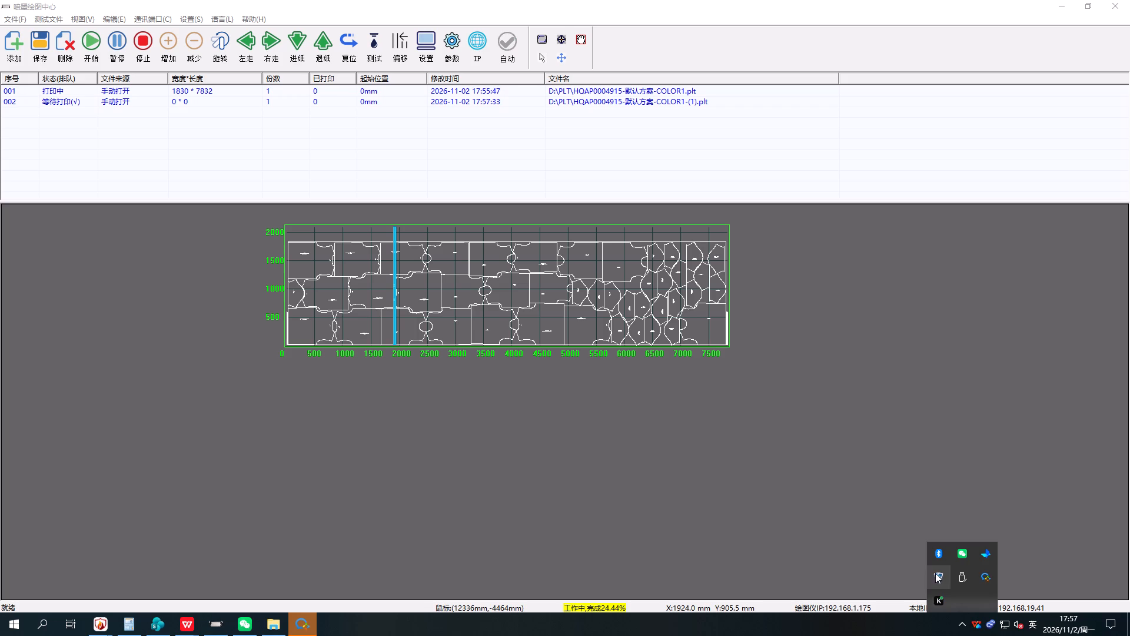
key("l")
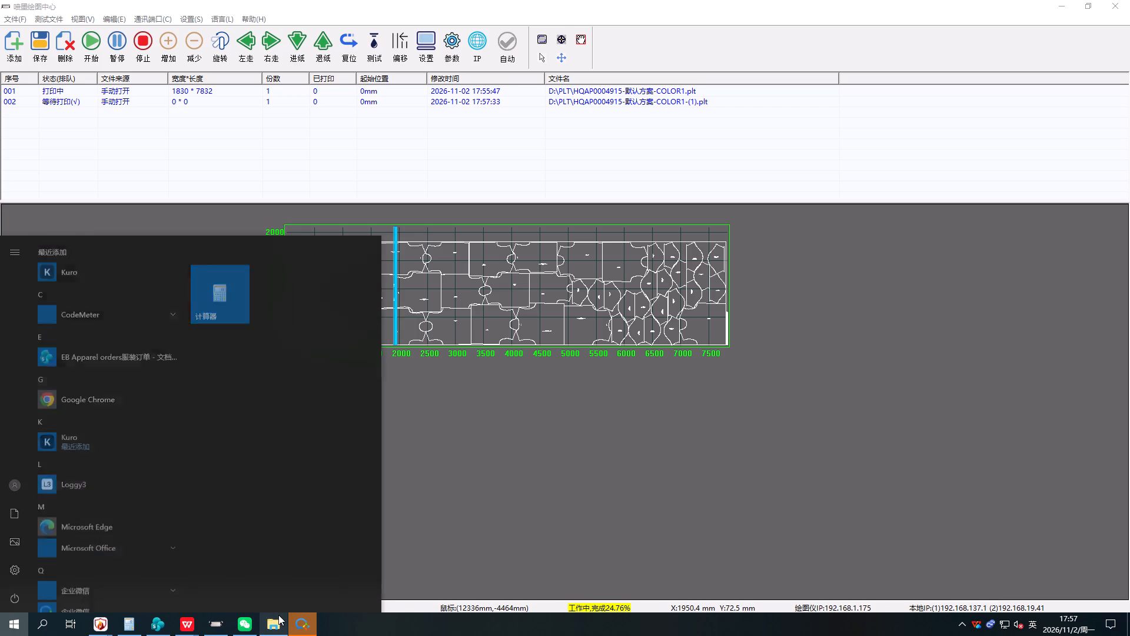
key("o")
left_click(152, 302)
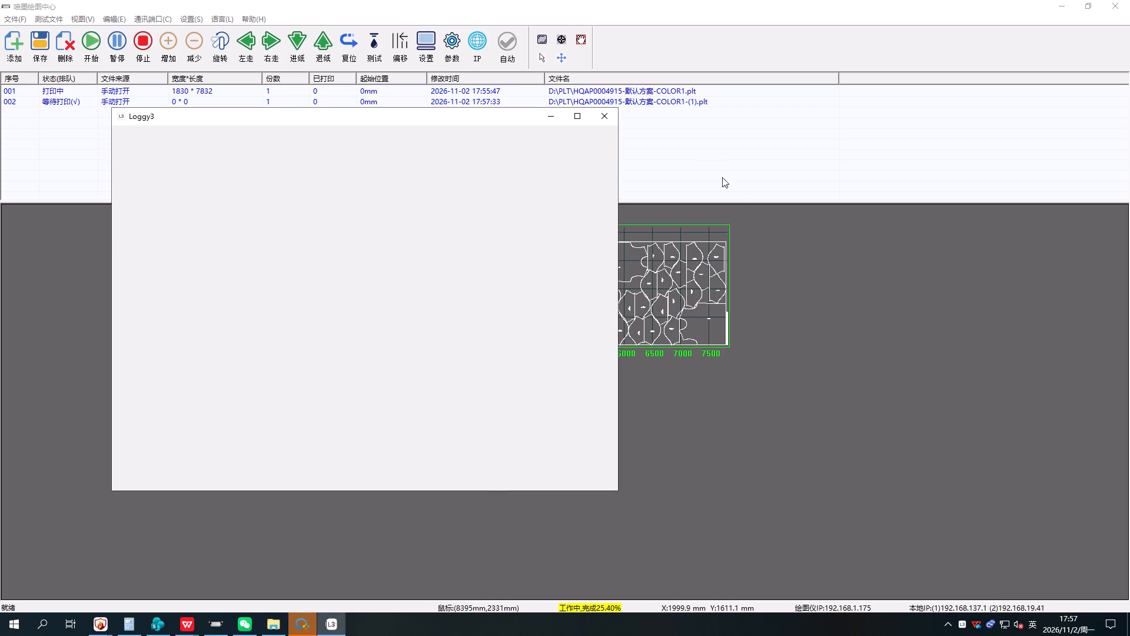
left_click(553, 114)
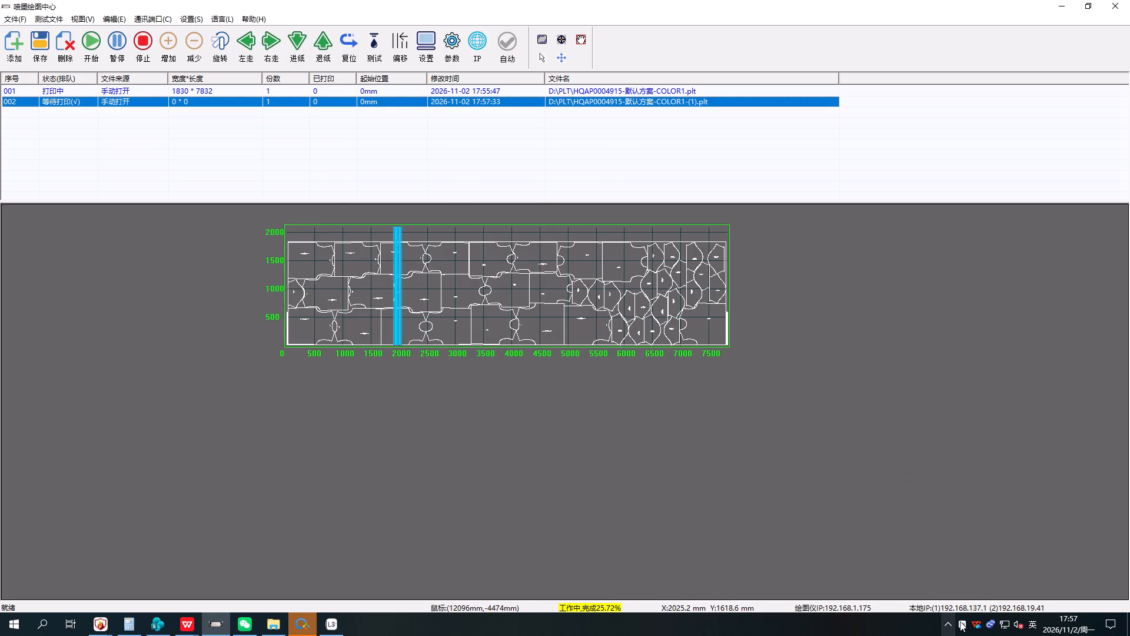